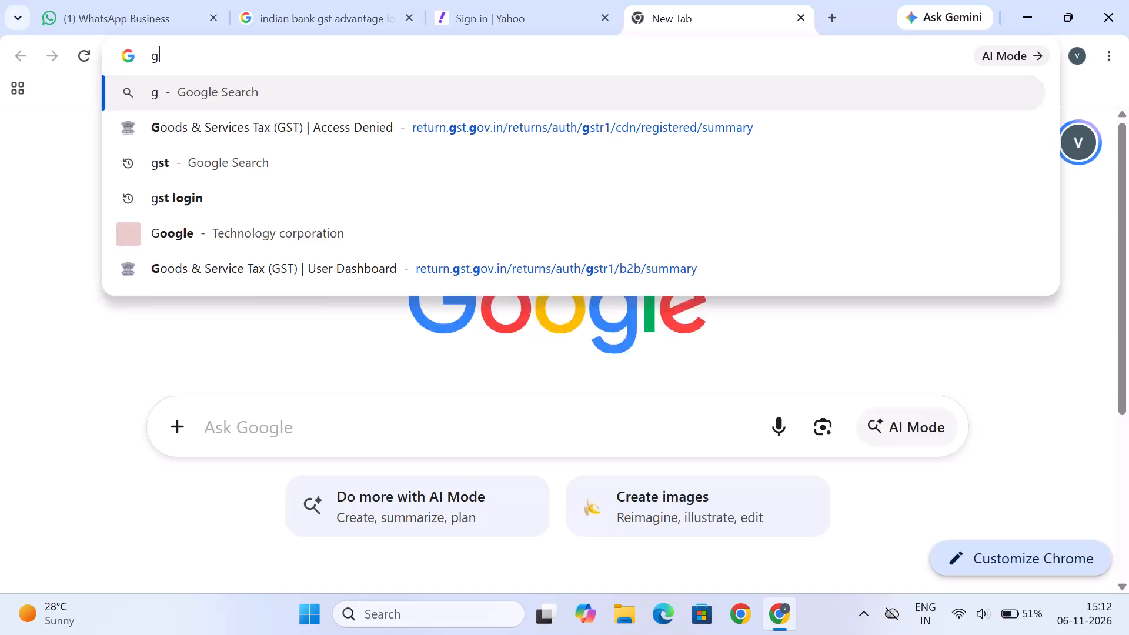
# Enter a web search for "gst login" in the new tab.
pyautogui.write('t lo')
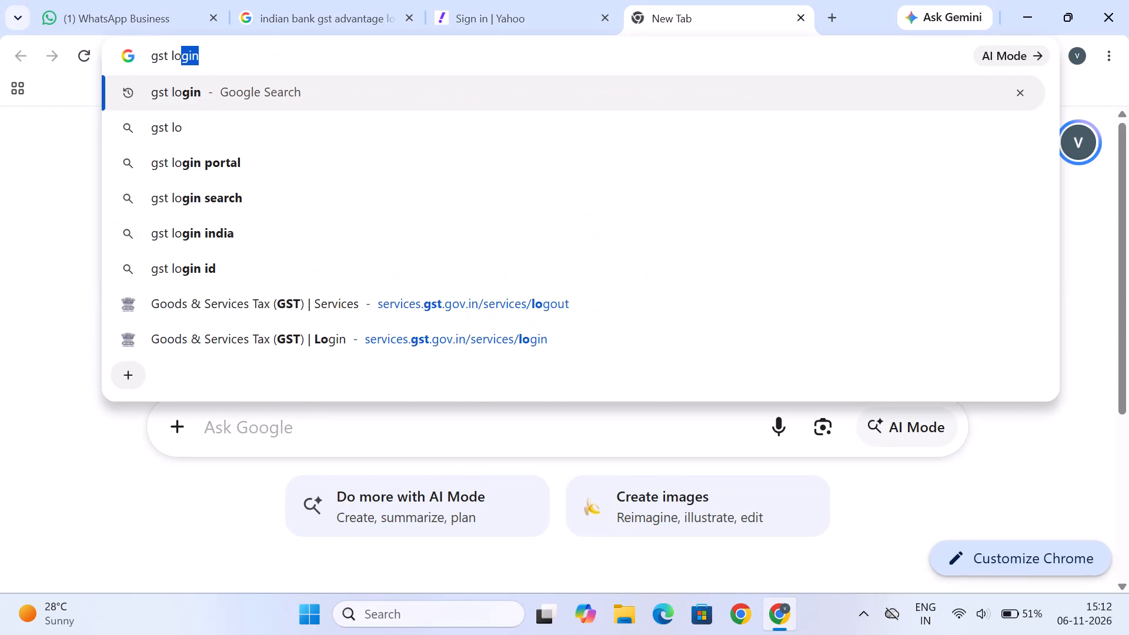
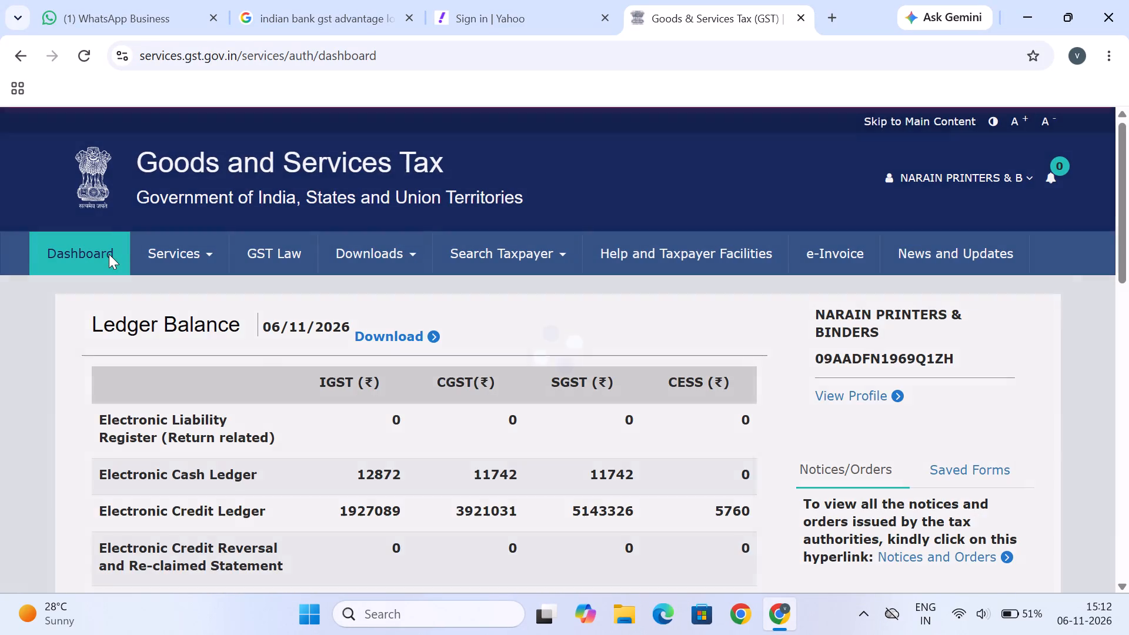
# Open the return filing page and search for the October returns of Quarter 3 (Oct - Dec), financial year 2026-27.
pyautogui.scroll(-4, 546, 437)
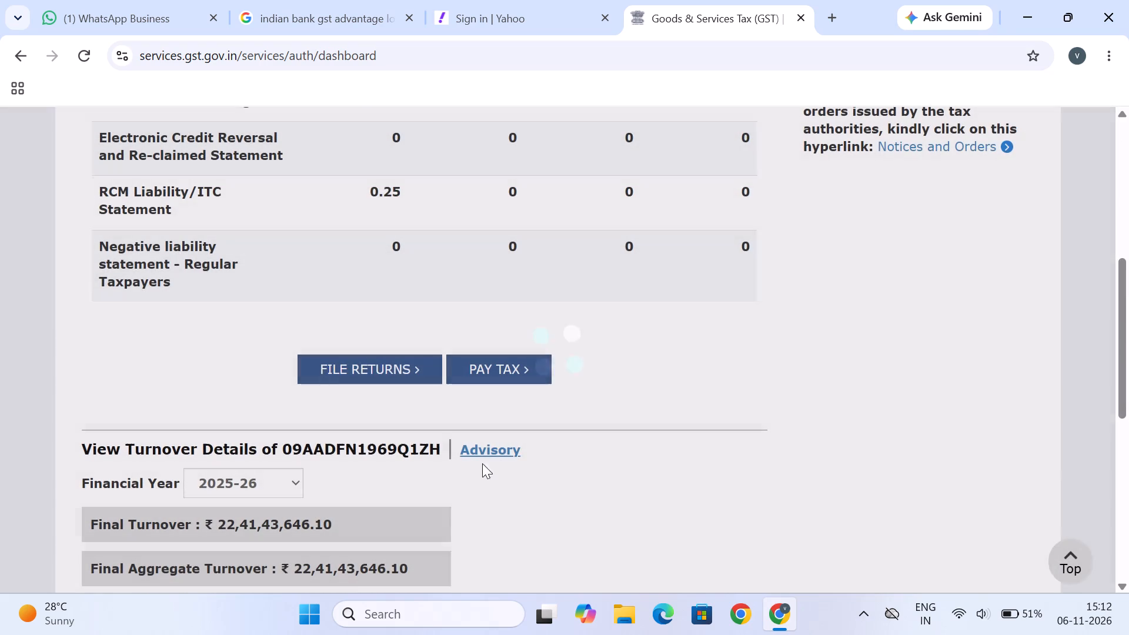
pyautogui.click(406, 373)
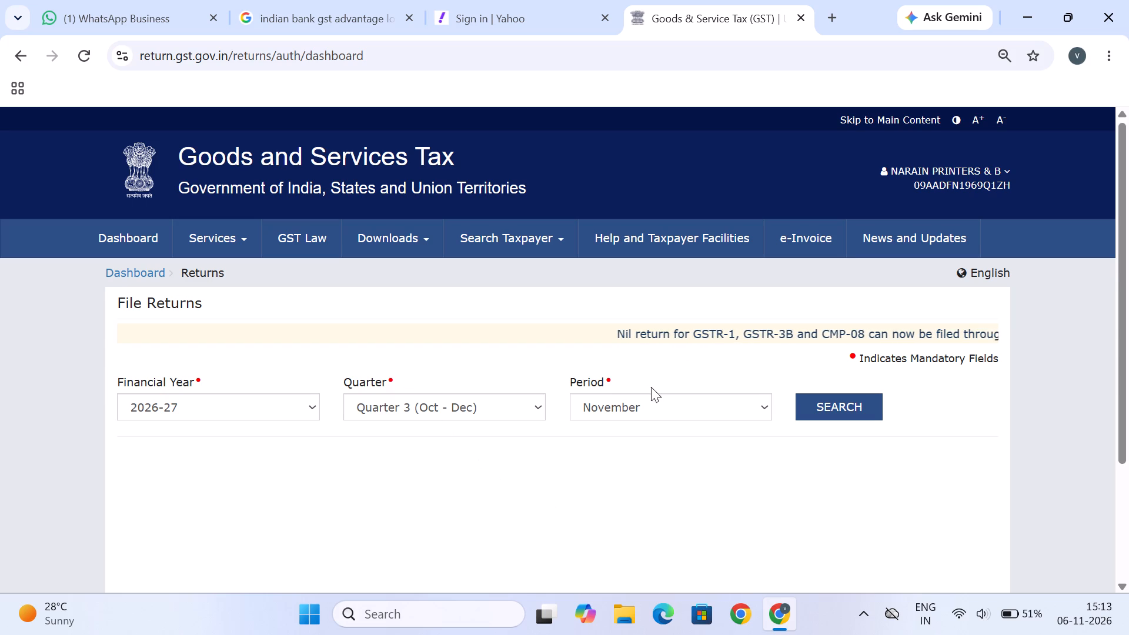
pyautogui.click(645, 403)
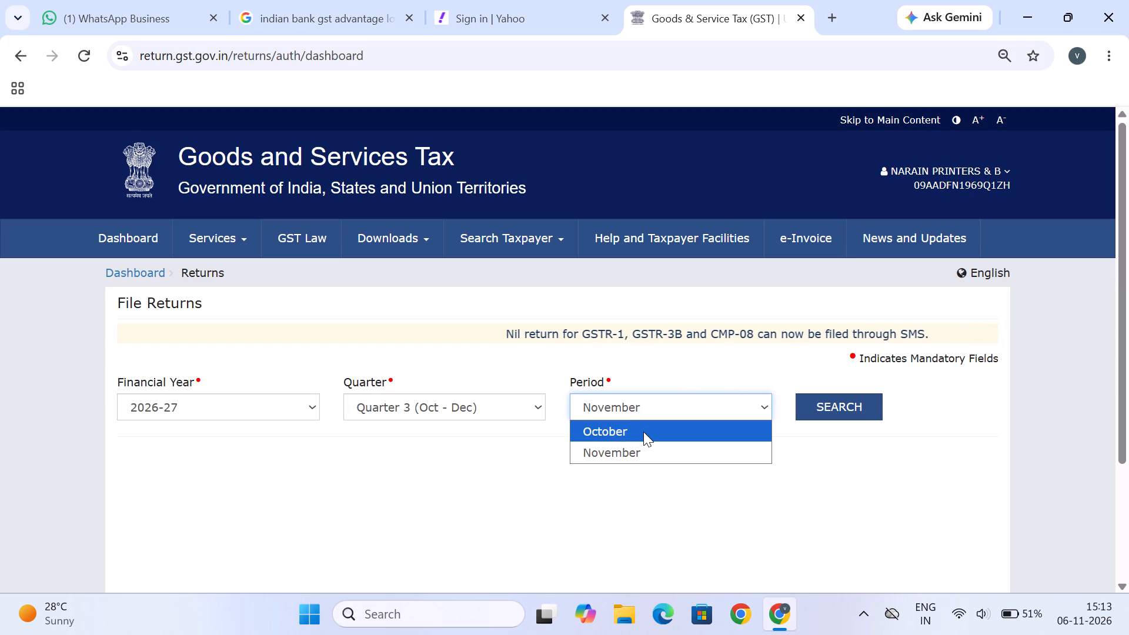
pyautogui.click(643, 432)
pyautogui.click(822, 407)
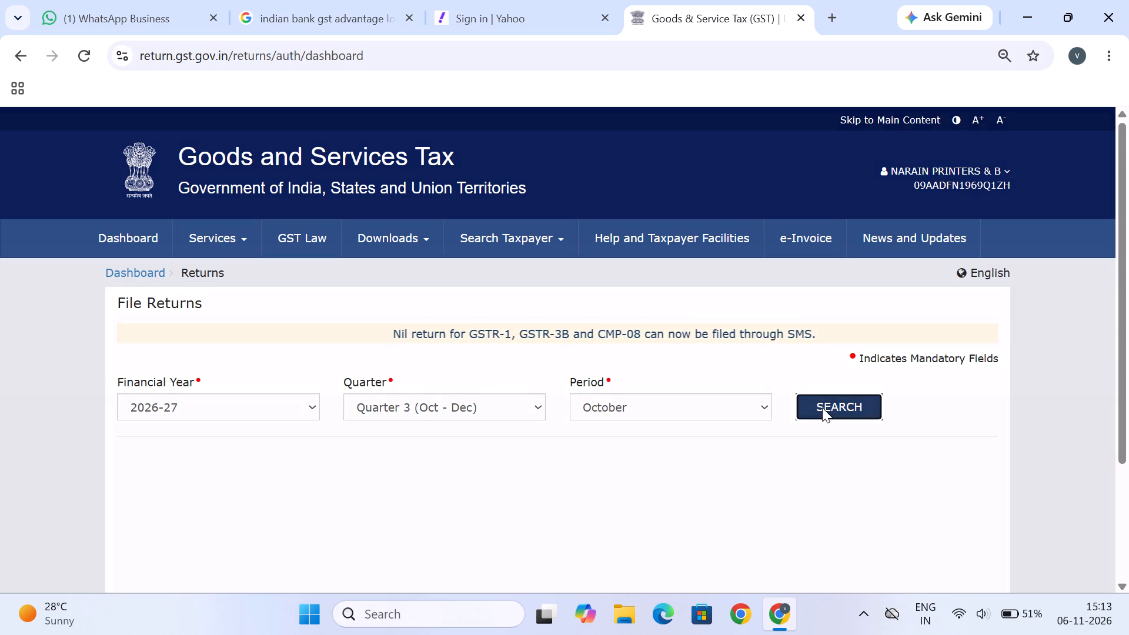
# Open the October GSTR-1 return for online preparation.
pyautogui.scroll(-5, 822, 407)
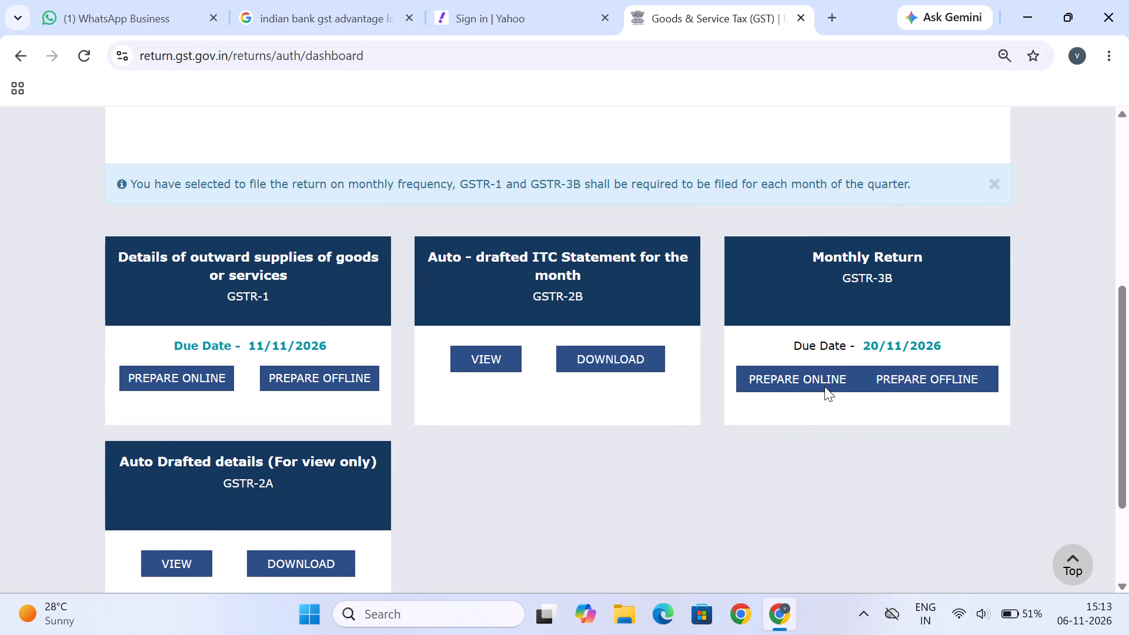
pyautogui.scroll(-1, 824, 386)
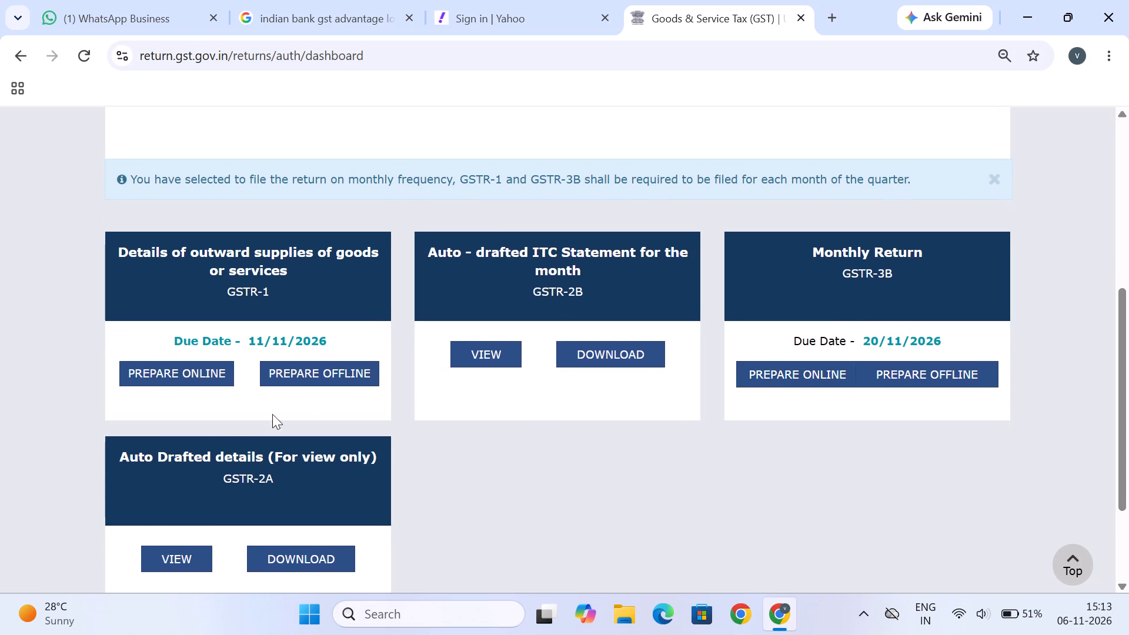
pyautogui.click(180, 376)
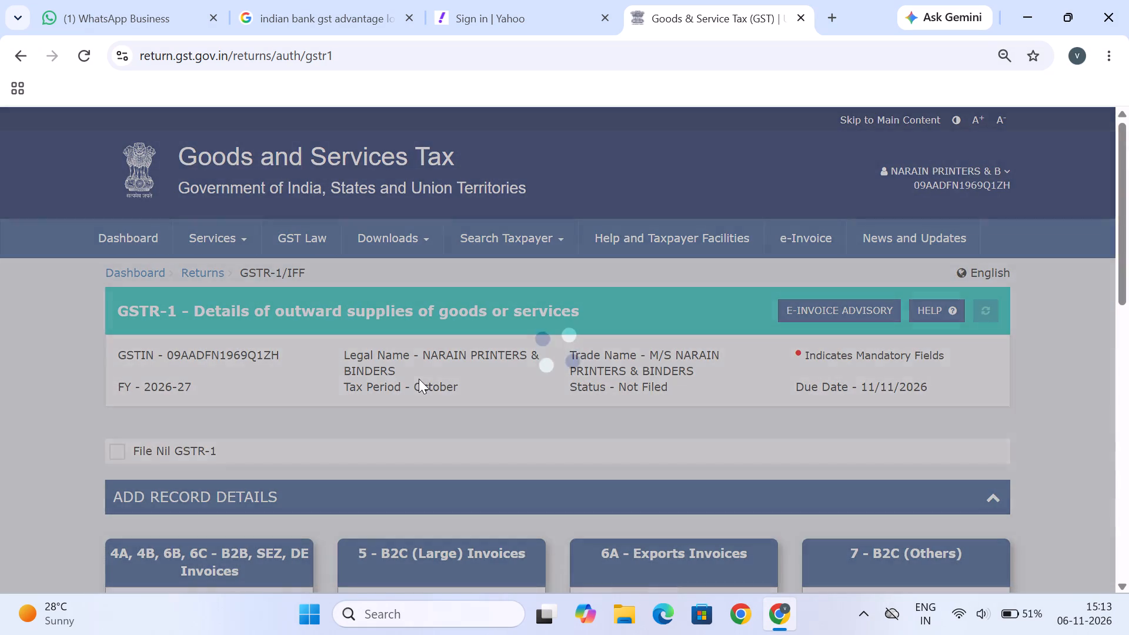
# Review section 13 - Documents Issued of the October GSTR-1, and go back to the GSTR-1 overview.
pyautogui.scroll(-6, 419, 379)
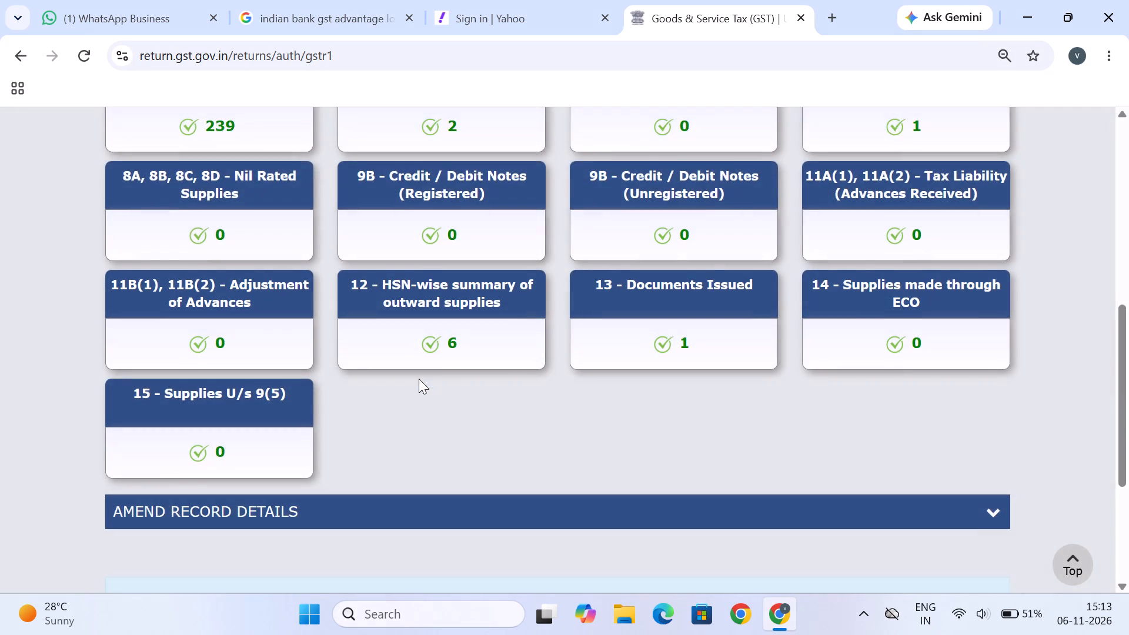
pyautogui.scroll(-3, 419, 379)
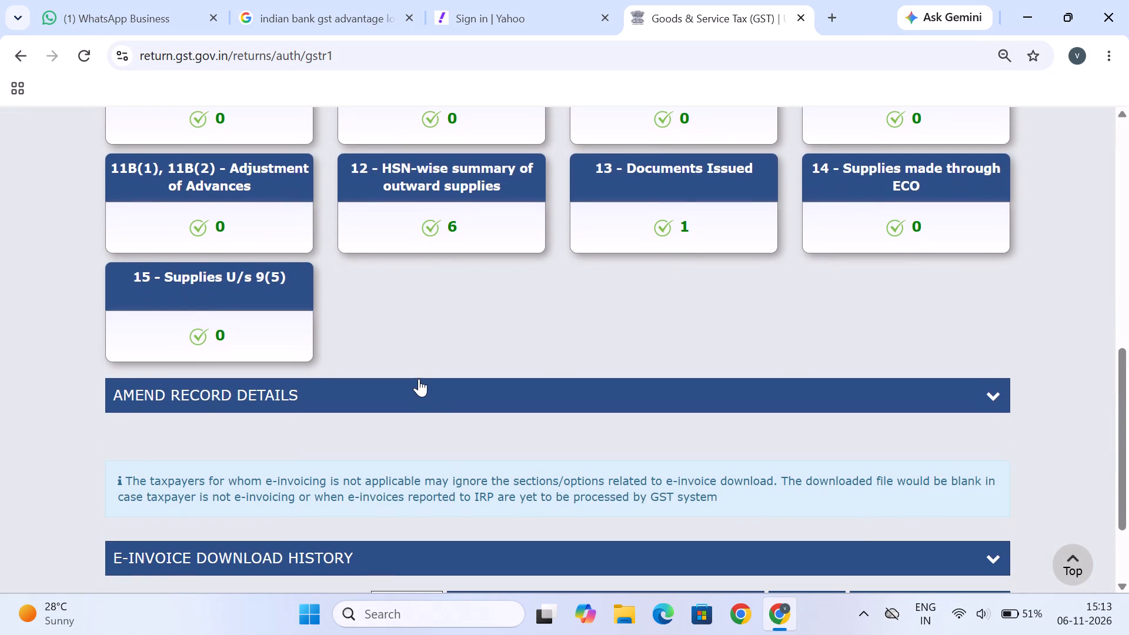
pyautogui.scroll(-2, 419, 379)
pyautogui.click(722, 225)
pyautogui.scroll(-4, 722, 225)
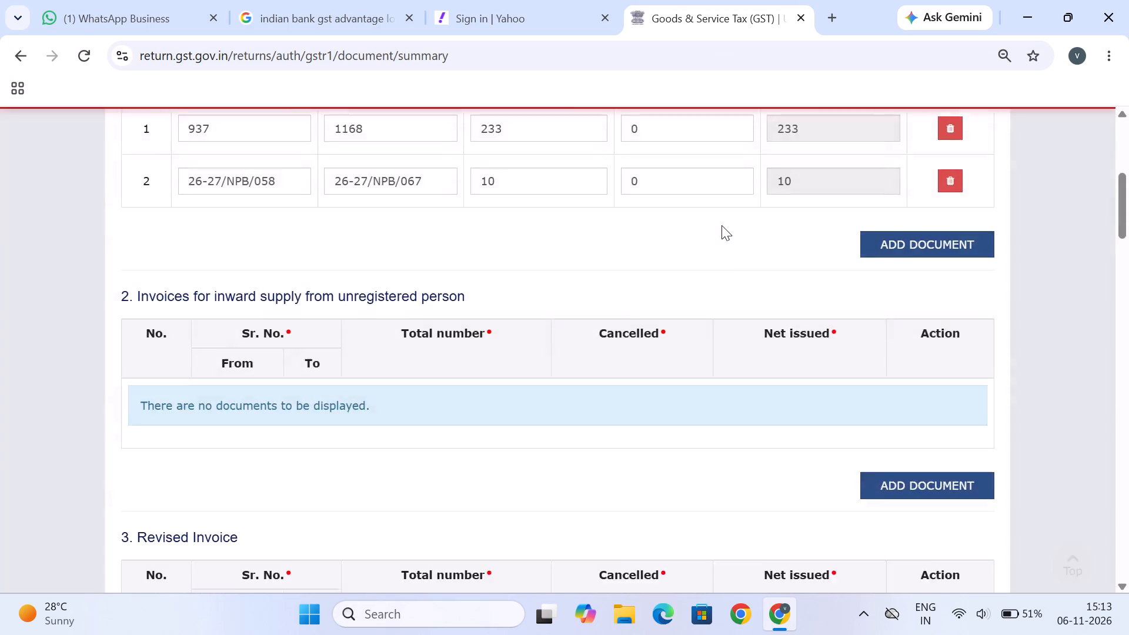
pyautogui.scroll(-13, 722, 225)
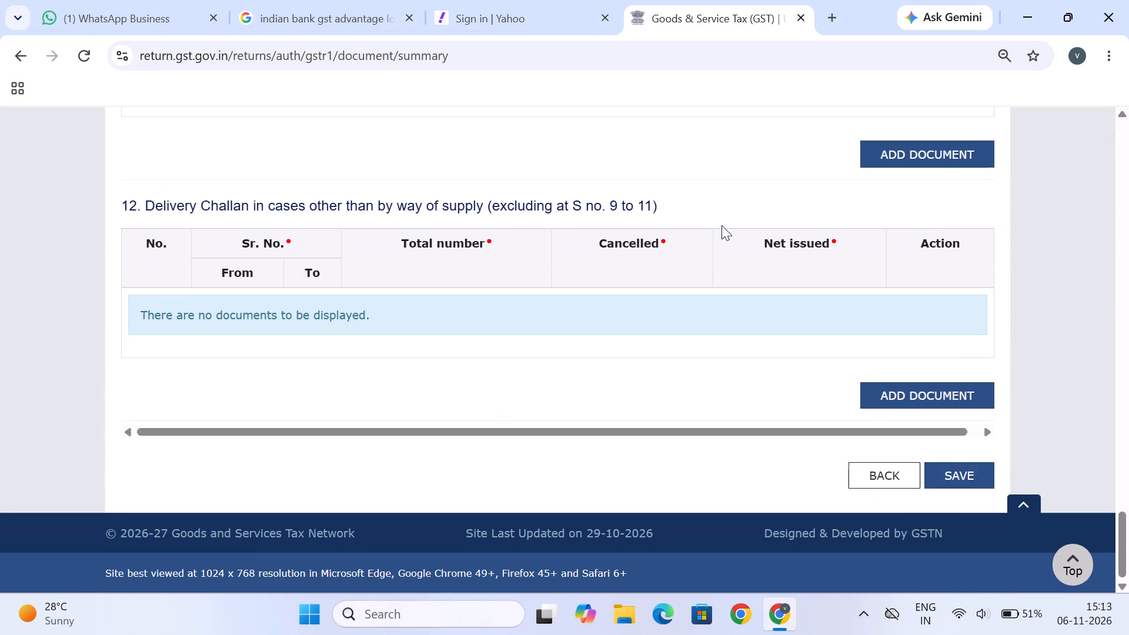
pyautogui.click(876, 472)
# Leave the October GSTR-1 and search for the September returns of Quarter 2 (Jul - Sep), financial year 2026-27.
pyautogui.scroll(-2, 876, 472)
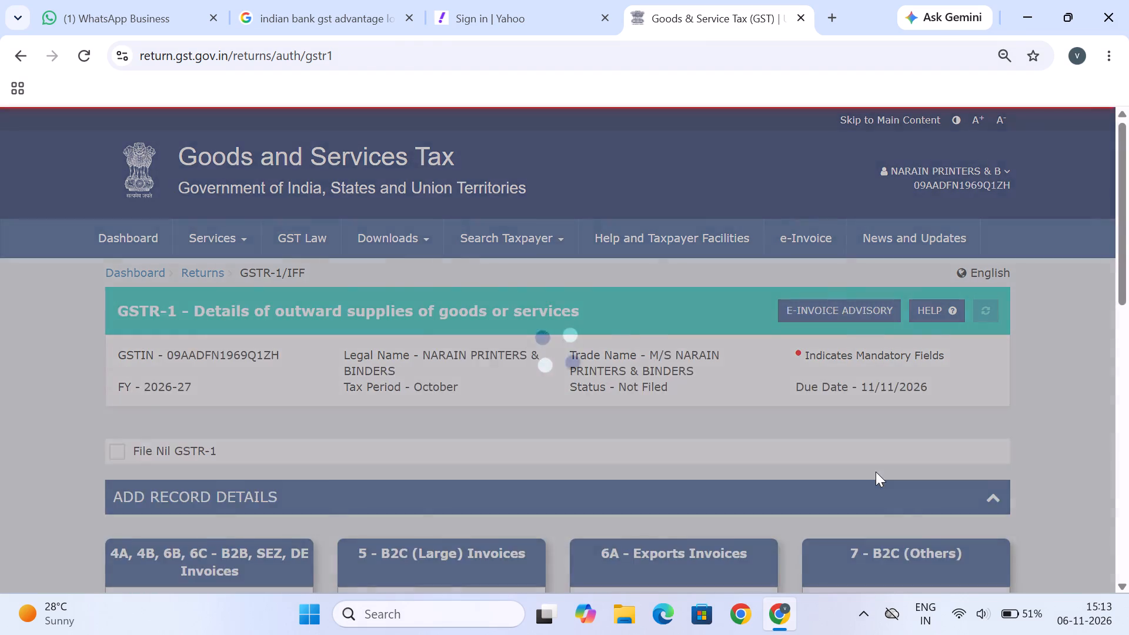
pyautogui.scroll(-6, 876, 472)
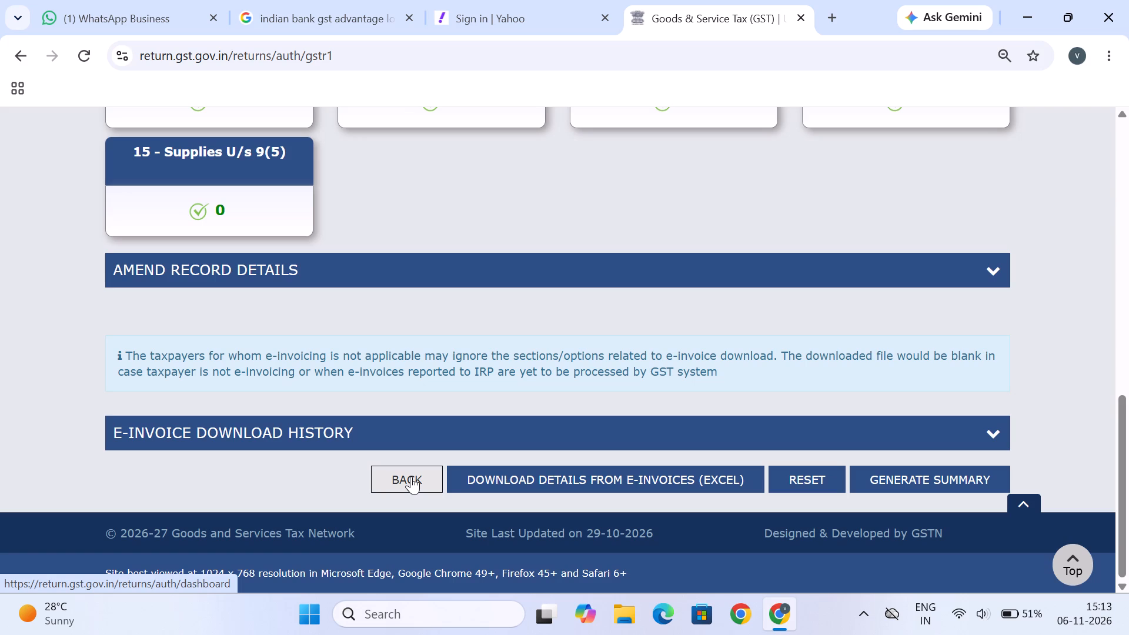
pyautogui.click(411, 476)
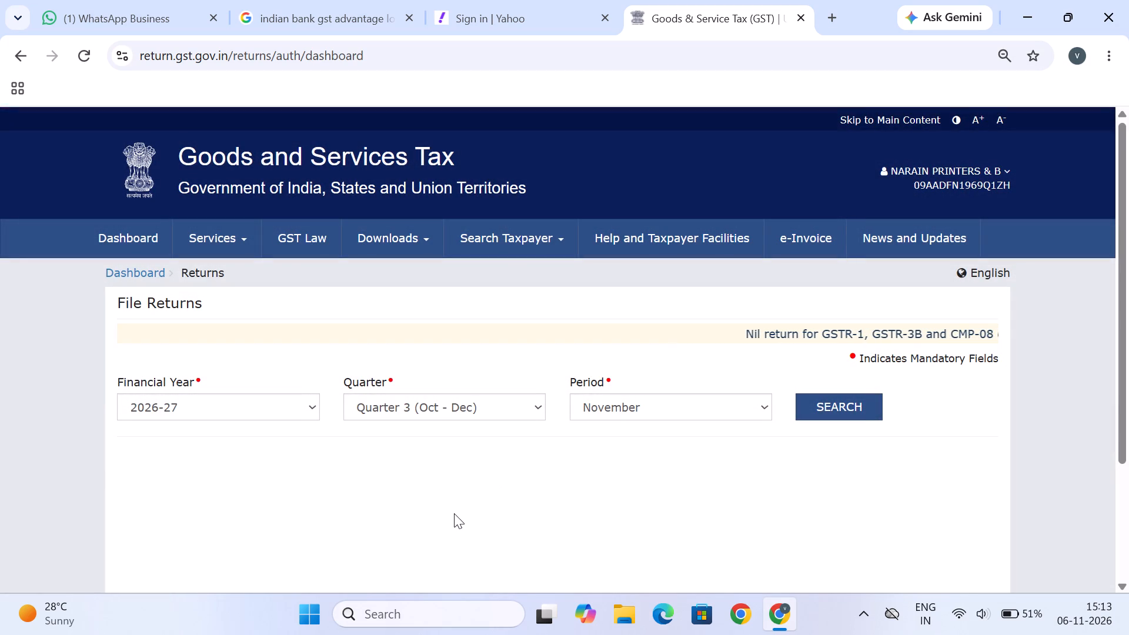
pyautogui.click(499, 417)
pyautogui.click(493, 450)
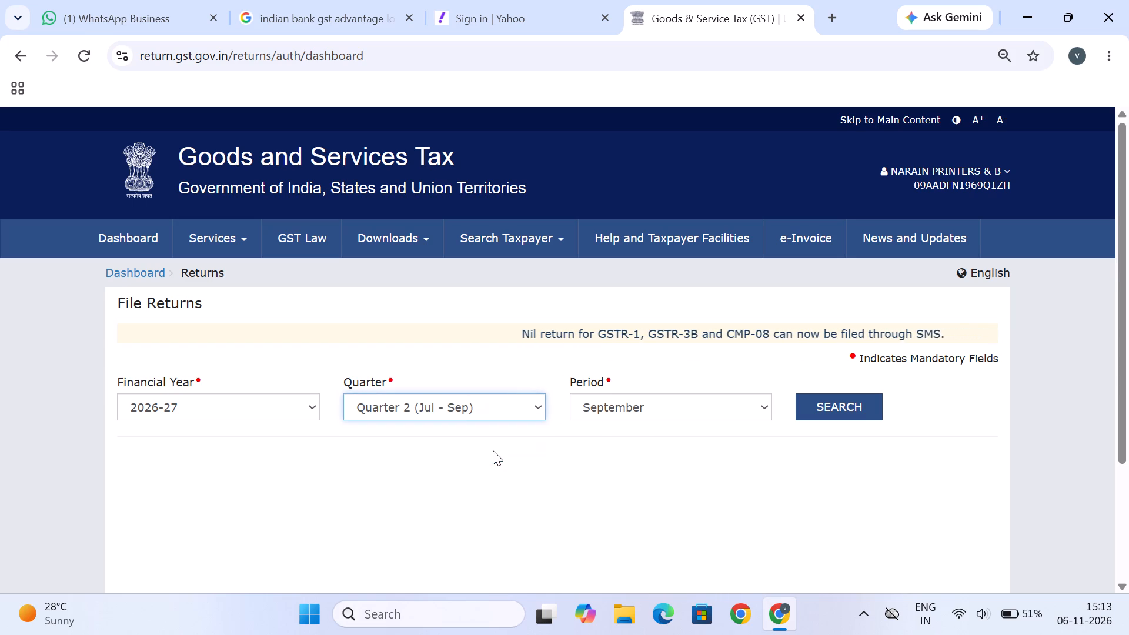
pyautogui.click(854, 409)
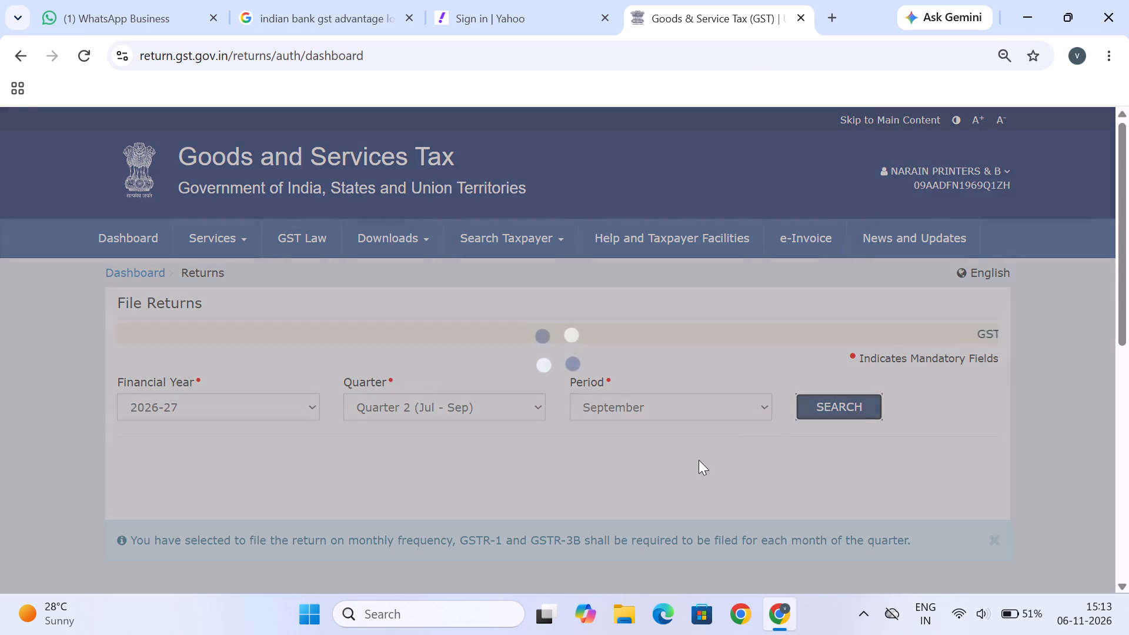
# View the September GSTR-1 and open its section 12 - HSN-wise summary of outward supplies.
pyautogui.scroll(-6, 696, 462)
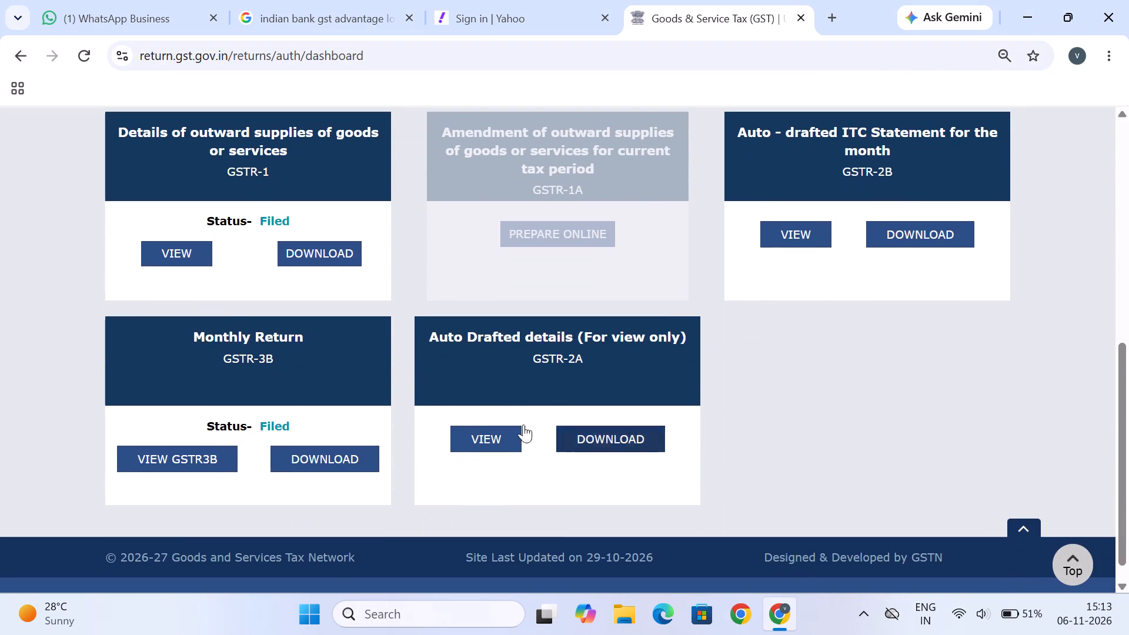
pyautogui.click(177, 259)
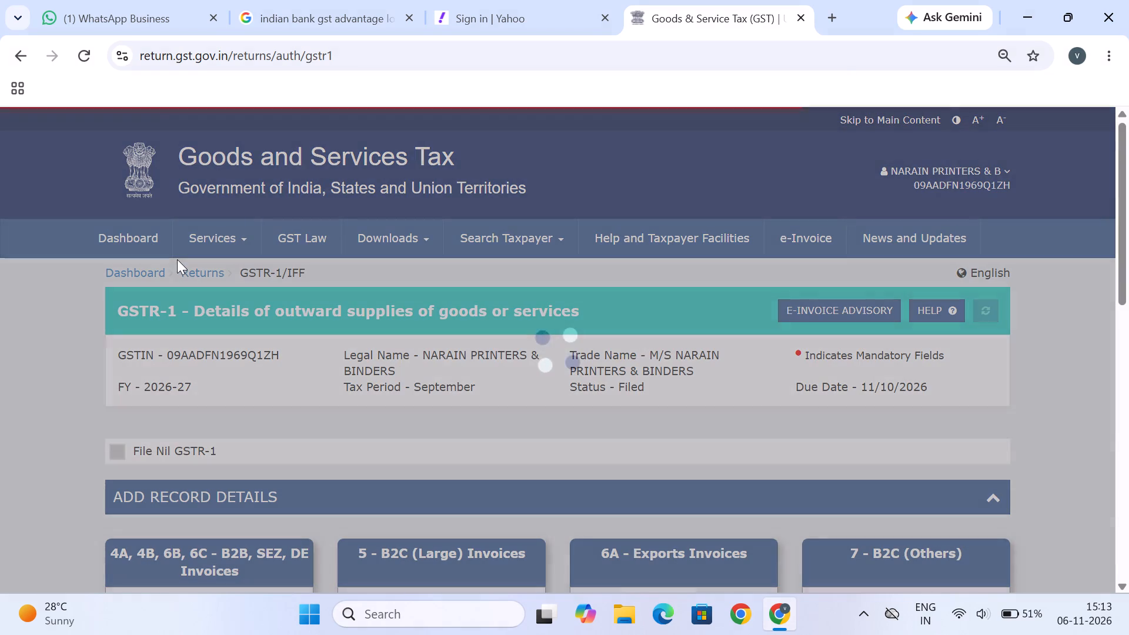
pyautogui.scroll(-2, 387, 351)
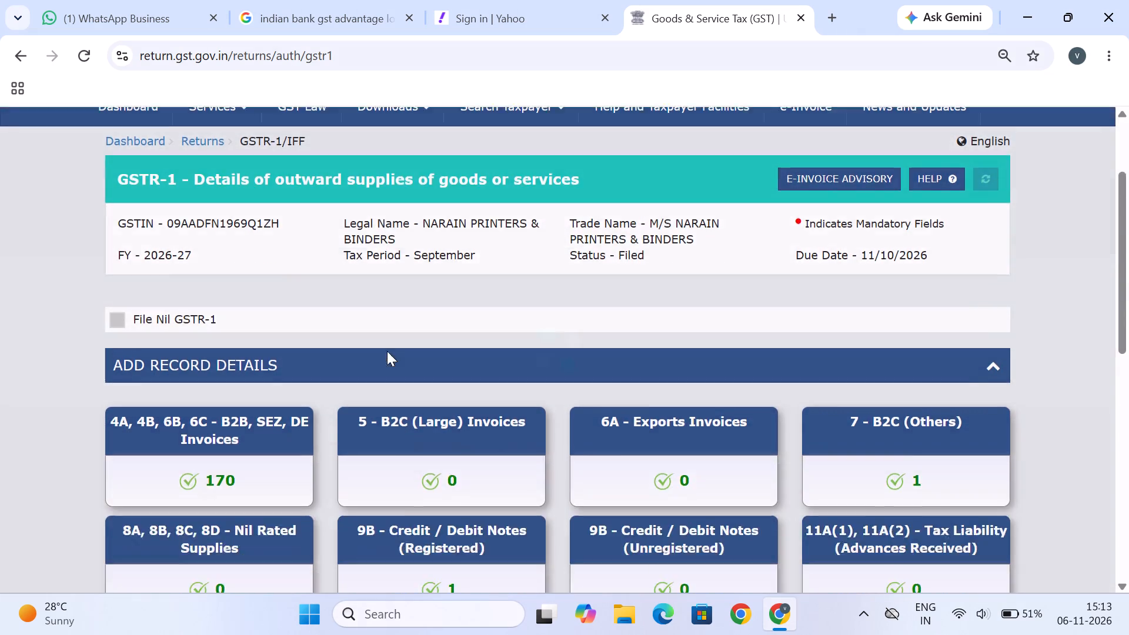
pyautogui.scroll(-3, 387, 351)
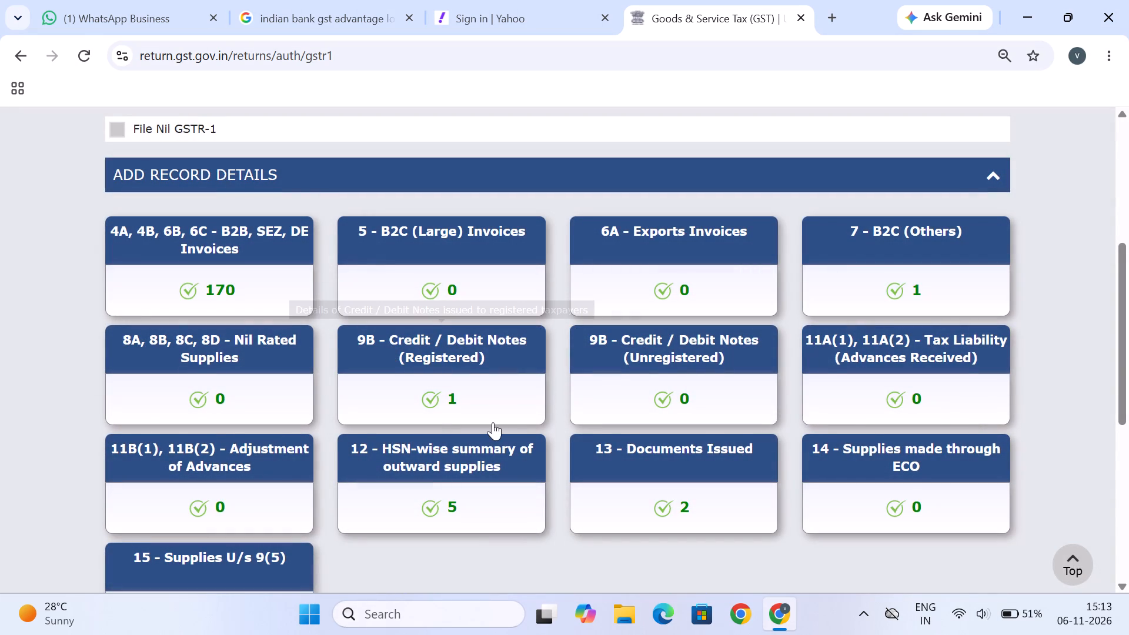
pyautogui.scroll(-1, 493, 422)
pyautogui.click(479, 404)
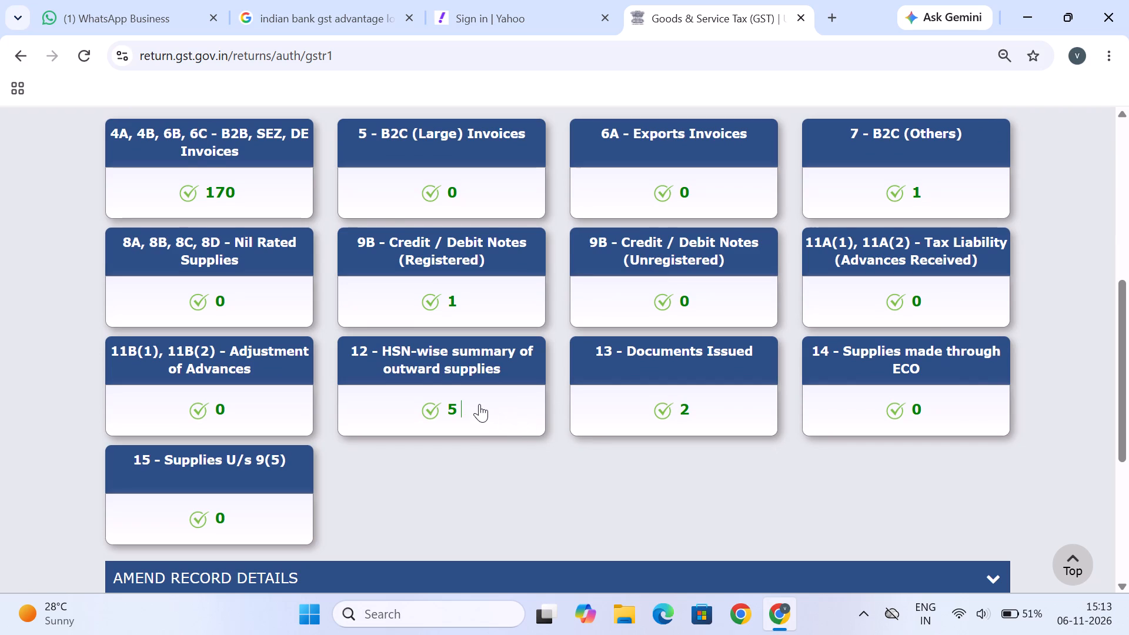
# Examine the processed records in the September HSN summary, including quantities, taxable values, rates and tax amounts.
pyautogui.scroll(-3, 612, 441)
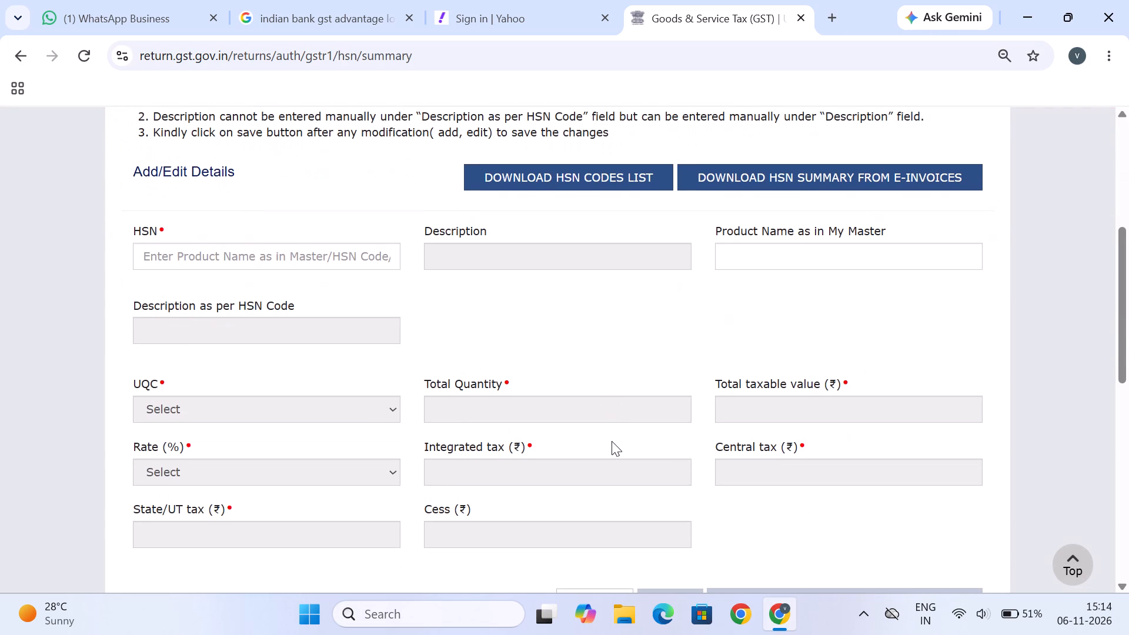
pyautogui.scroll(-6, 612, 441)
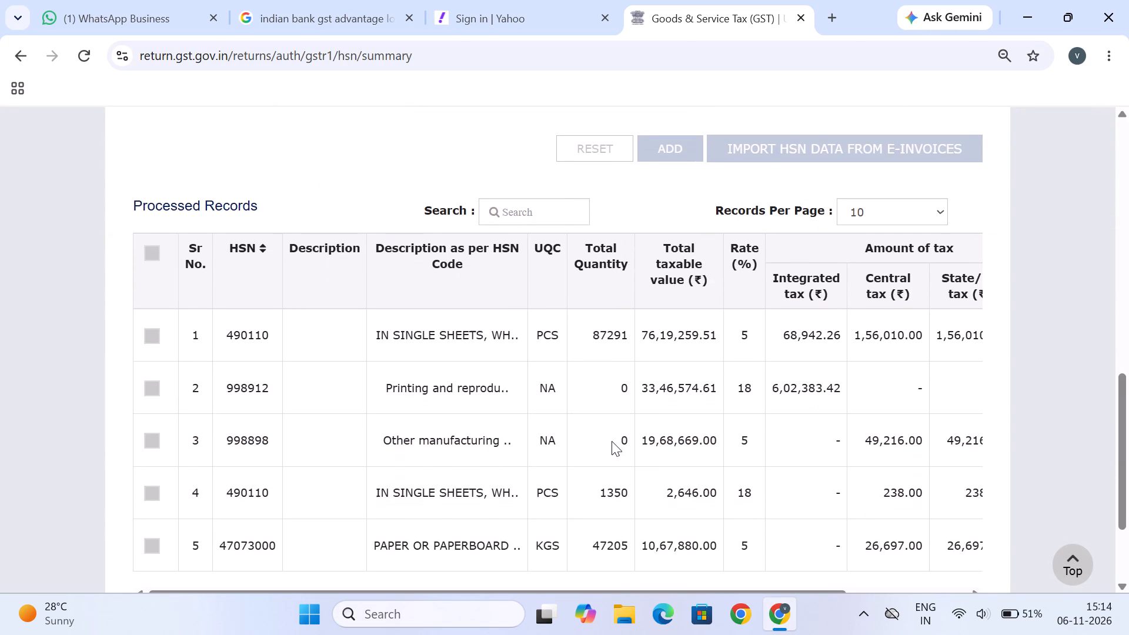
pyautogui.scroll(-1, 612, 441)
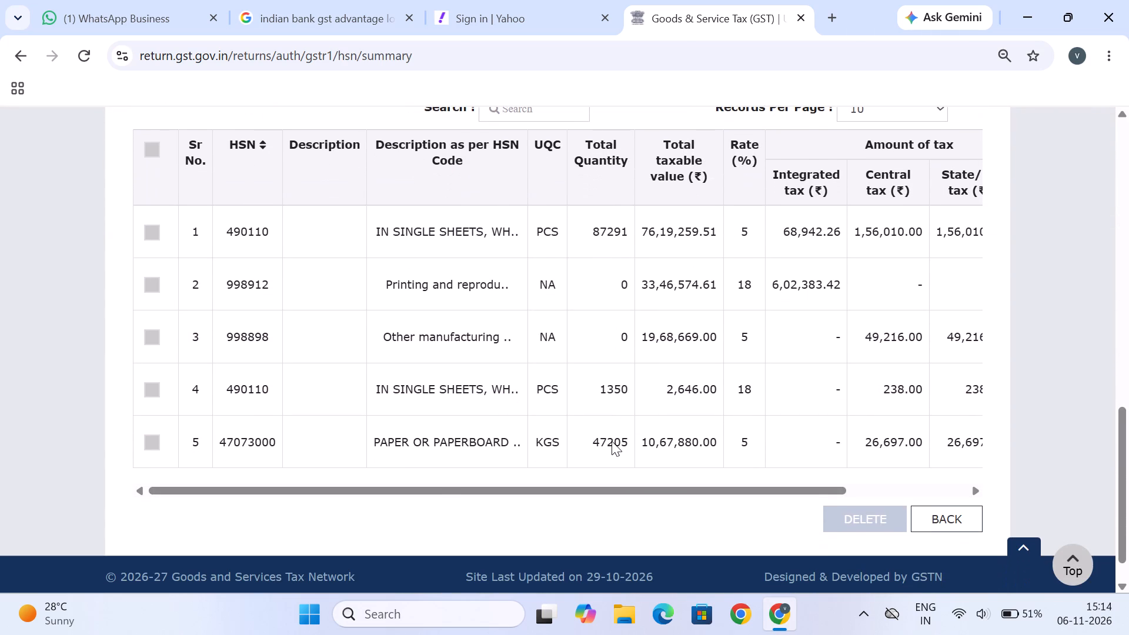
pyautogui.scroll(-6, 612, 441)
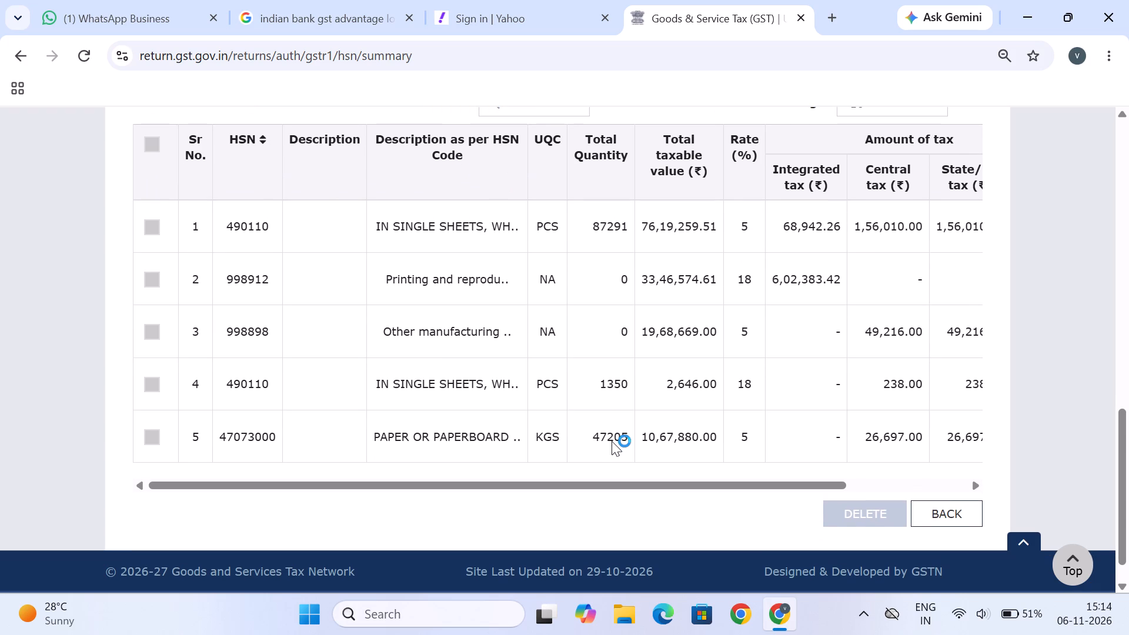
pyautogui.scroll(-3, 612, 441)
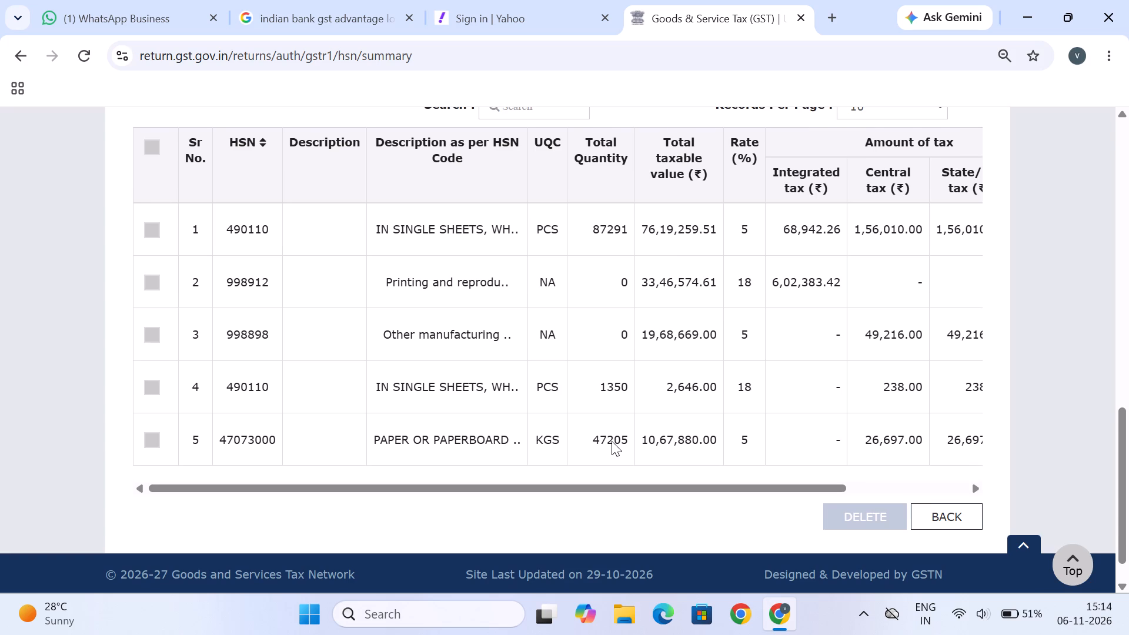
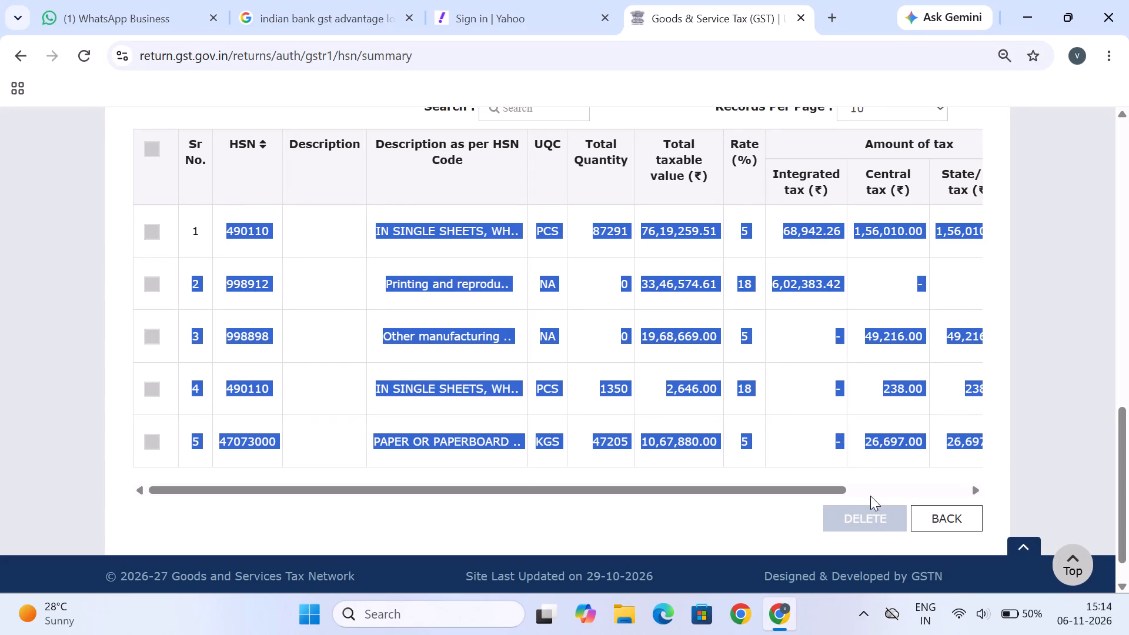
pyautogui.moveTo(870, 496); pyautogui.dragTo(872, 579)
pyautogui.hotkey('ctrl', 'c')
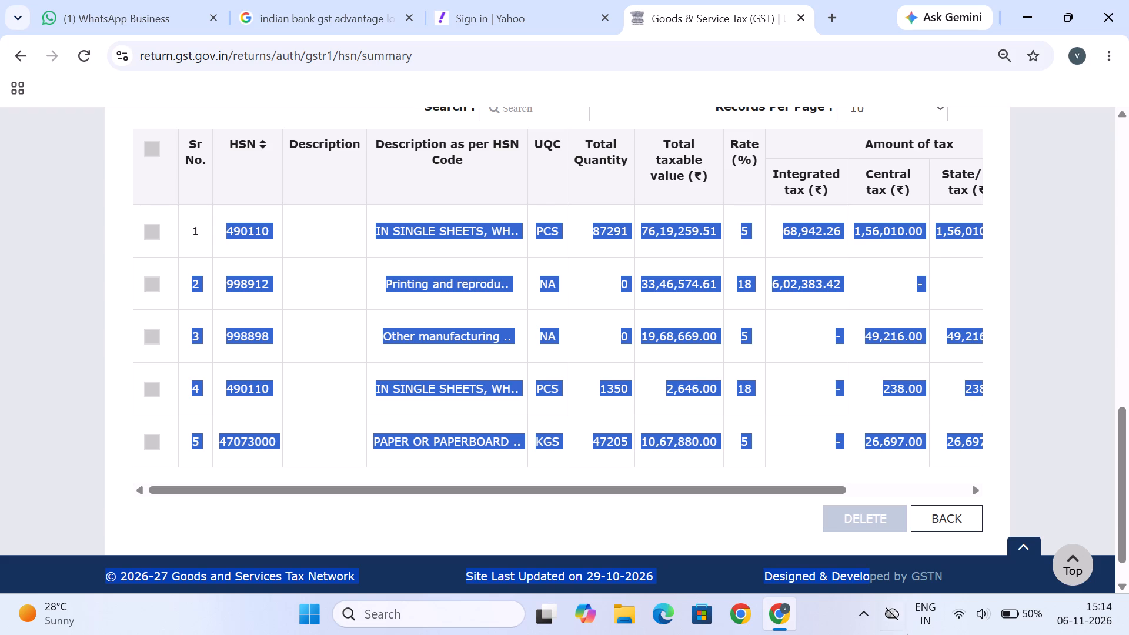
pyautogui.click(564, 514)
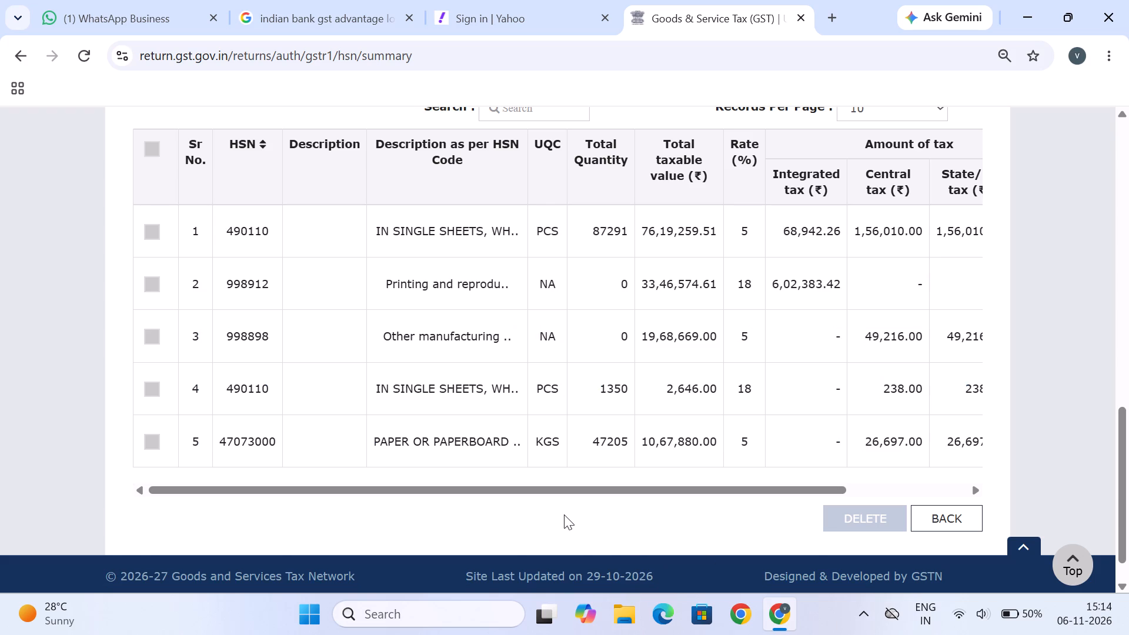
# Leave the September HSN-wise summary and the September GSTR-1, going back to the File Returns page.
pyautogui.click(963, 512)
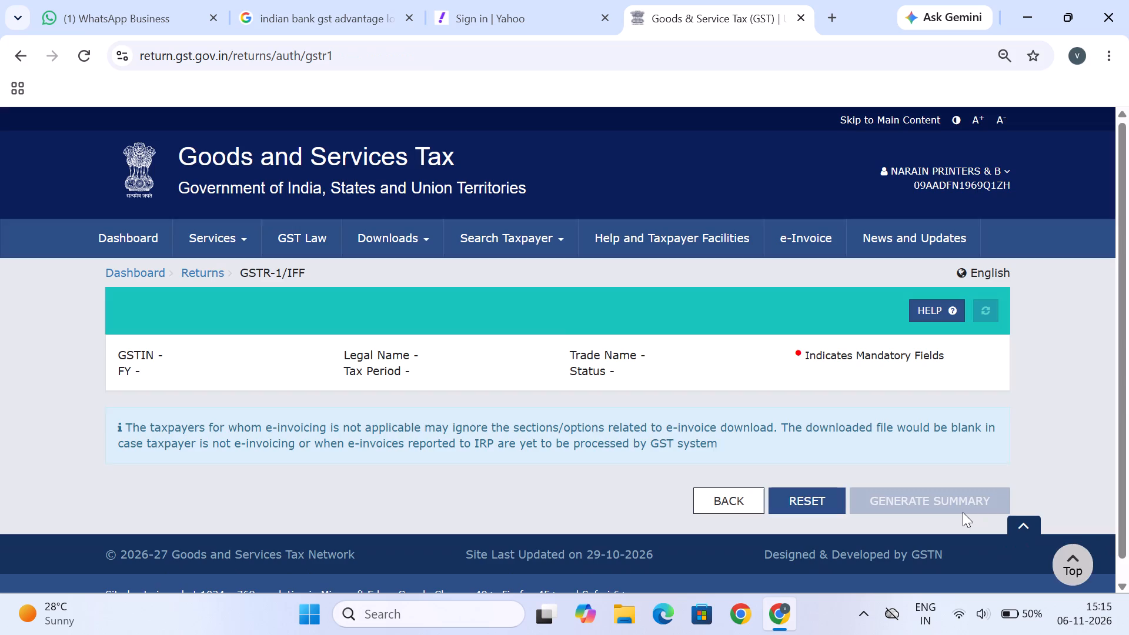
pyautogui.scroll(-10, 670, 460)
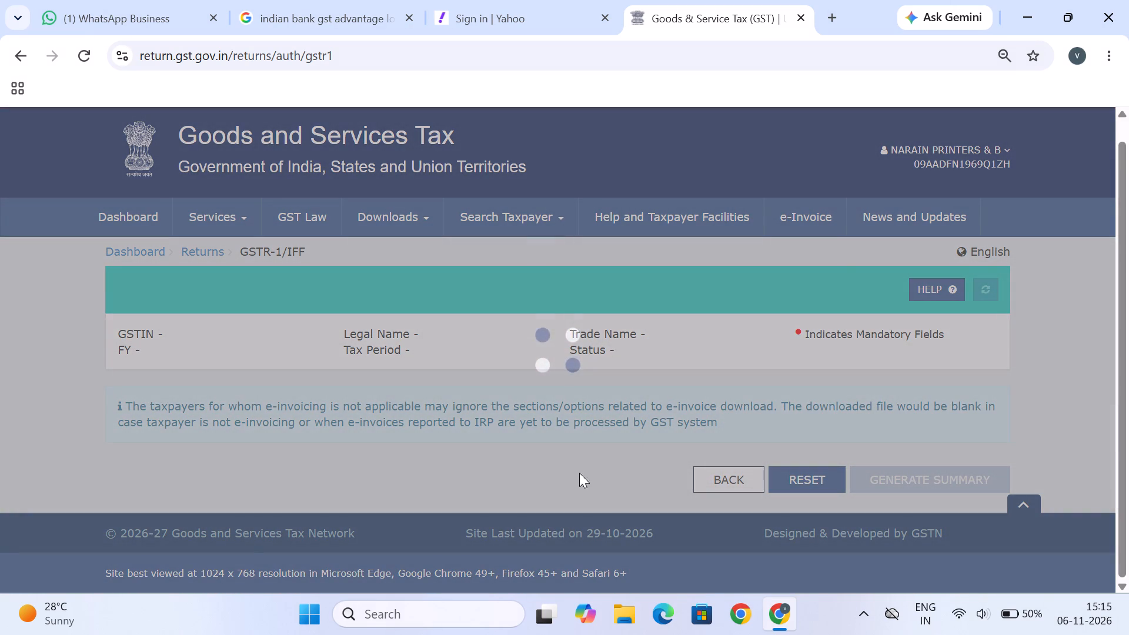
pyautogui.scroll(-5, 555, 484)
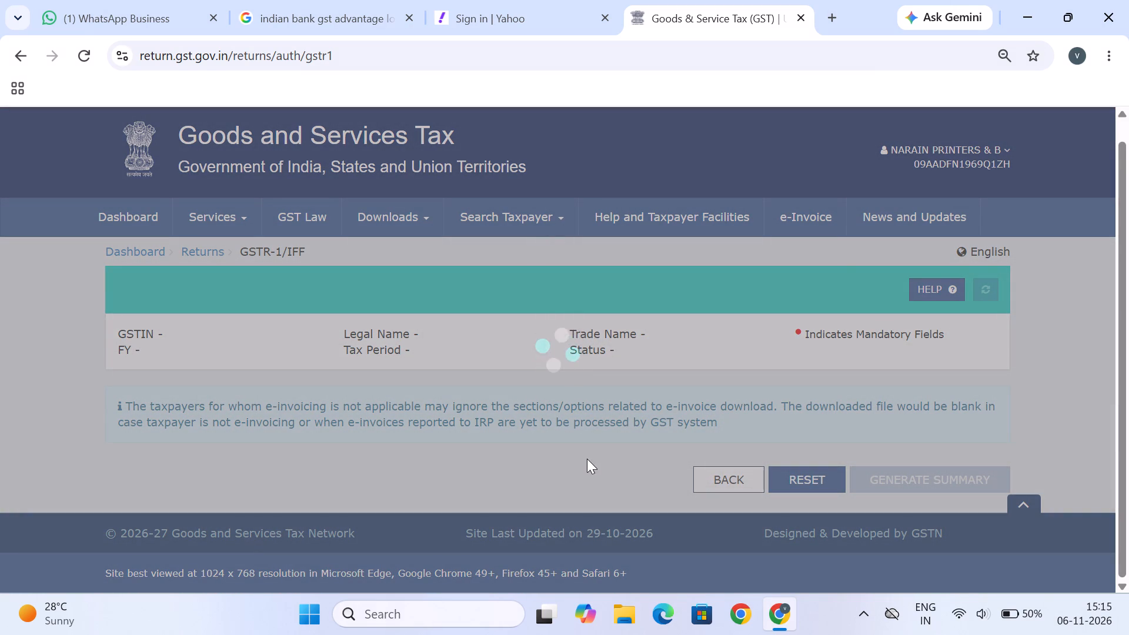
pyautogui.scroll(-3, 587, 459)
pyautogui.click(565, 473)
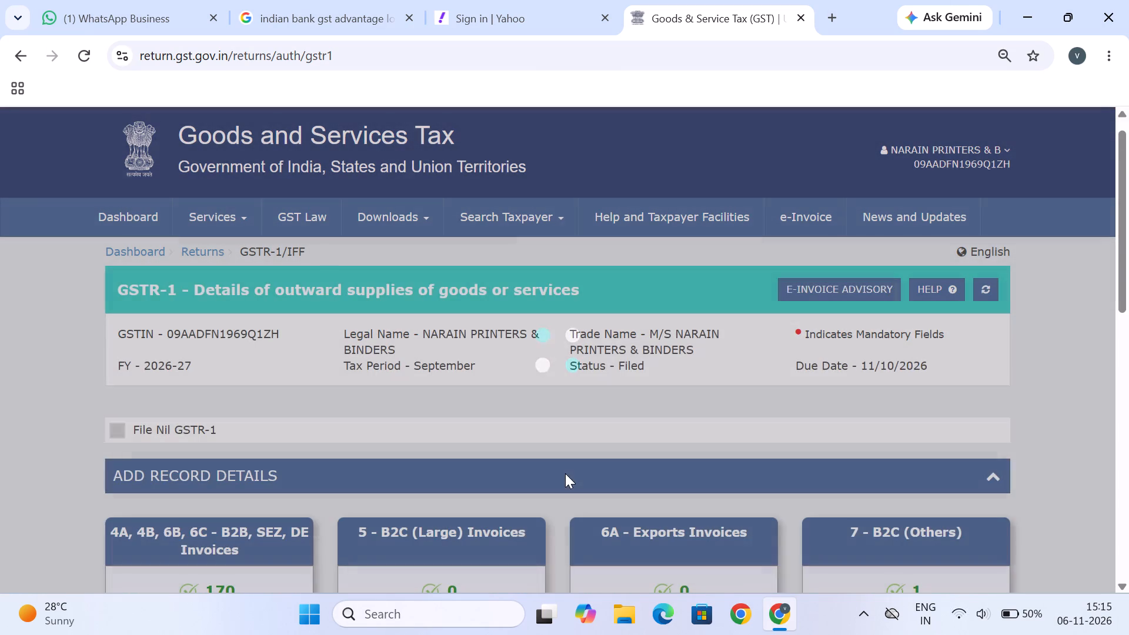
pyautogui.scroll(-12, 565, 473)
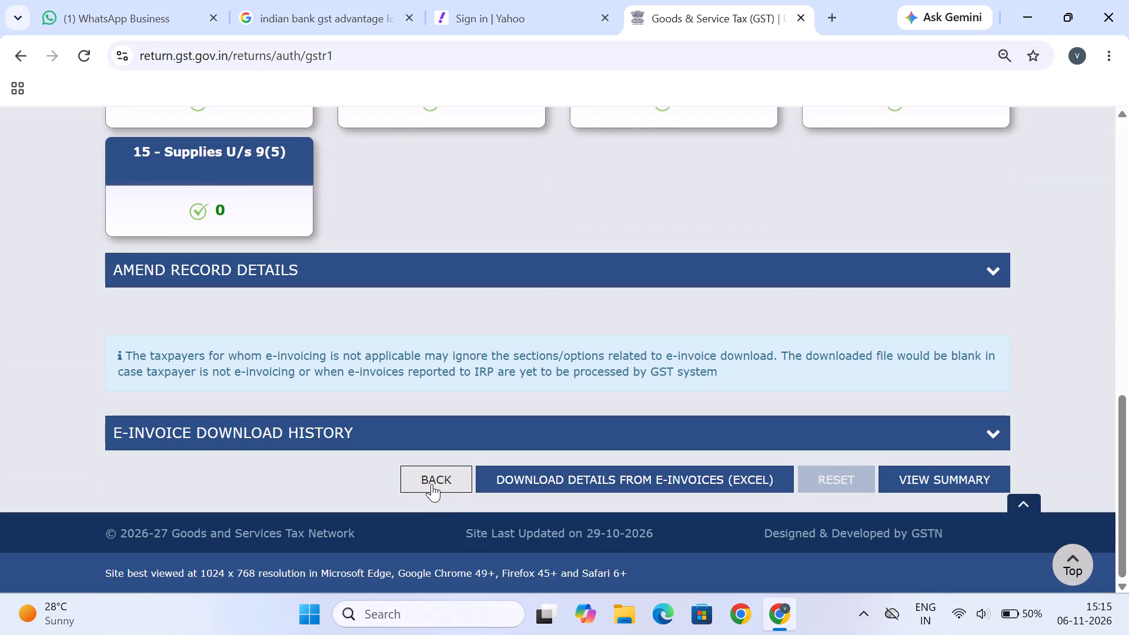
pyautogui.click(432, 484)
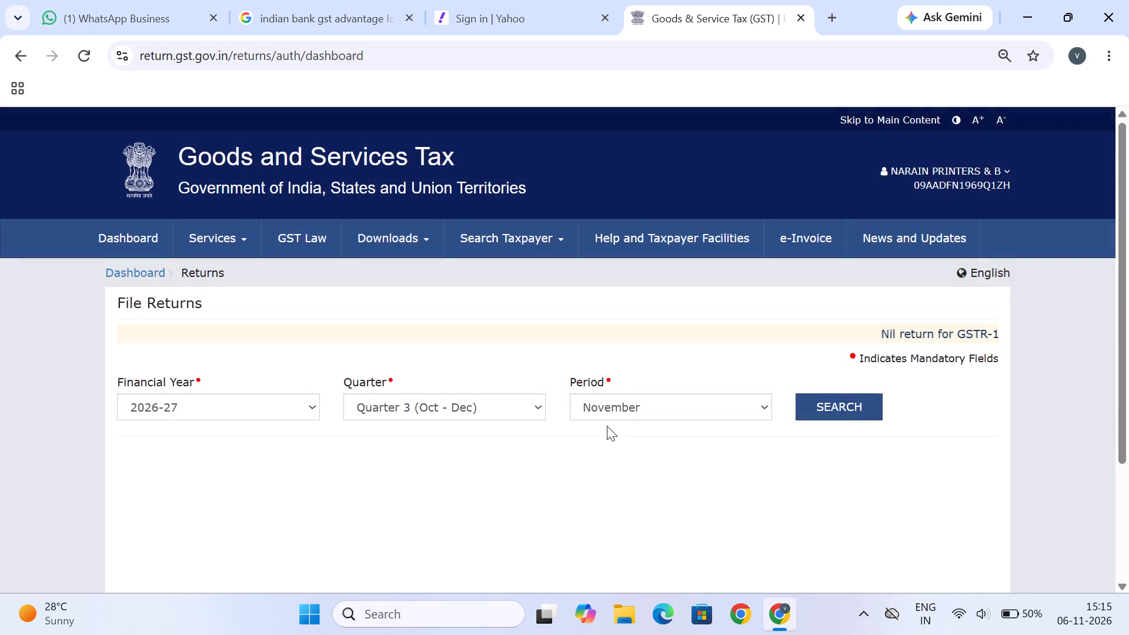
# Search for the October returns of Quarter 3 (Oct - Dec), financial year 2026-27, and open GSTR-1 for online preparation.
pyautogui.click(602, 413)
pyautogui.click(609, 435)
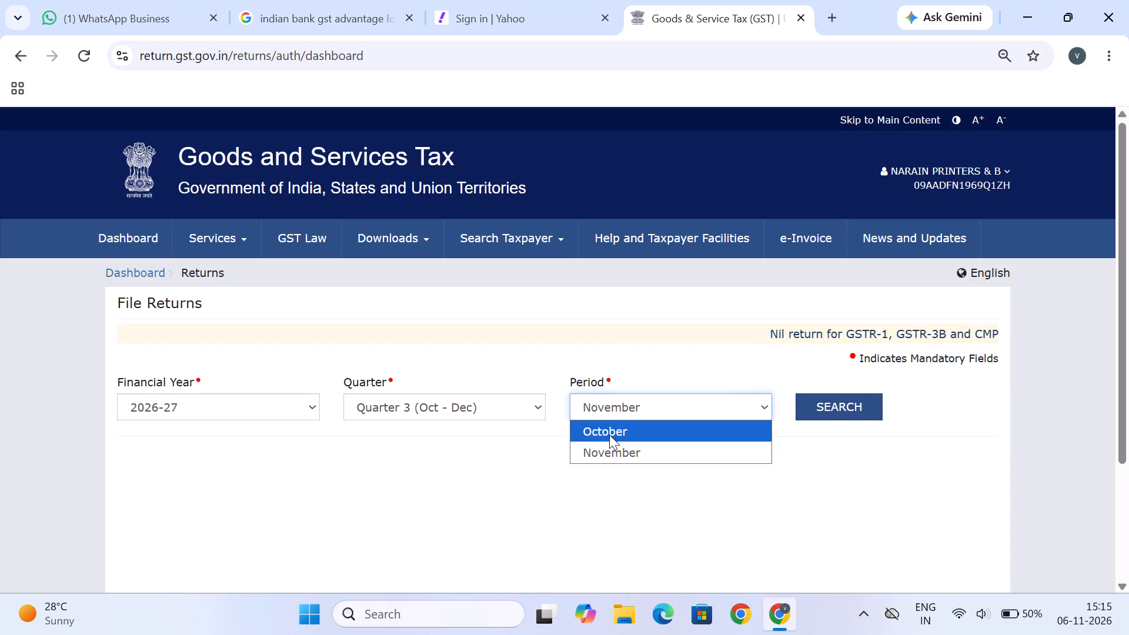
pyautogui.click(829, 412)
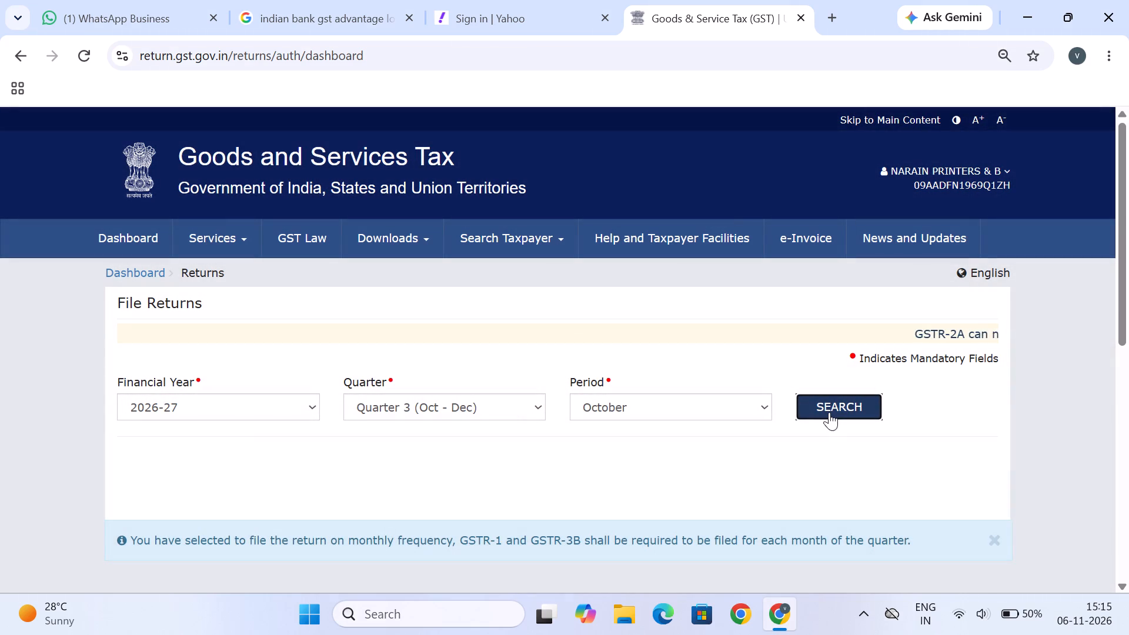
pyautogui.scroll(-3, 829, 412)
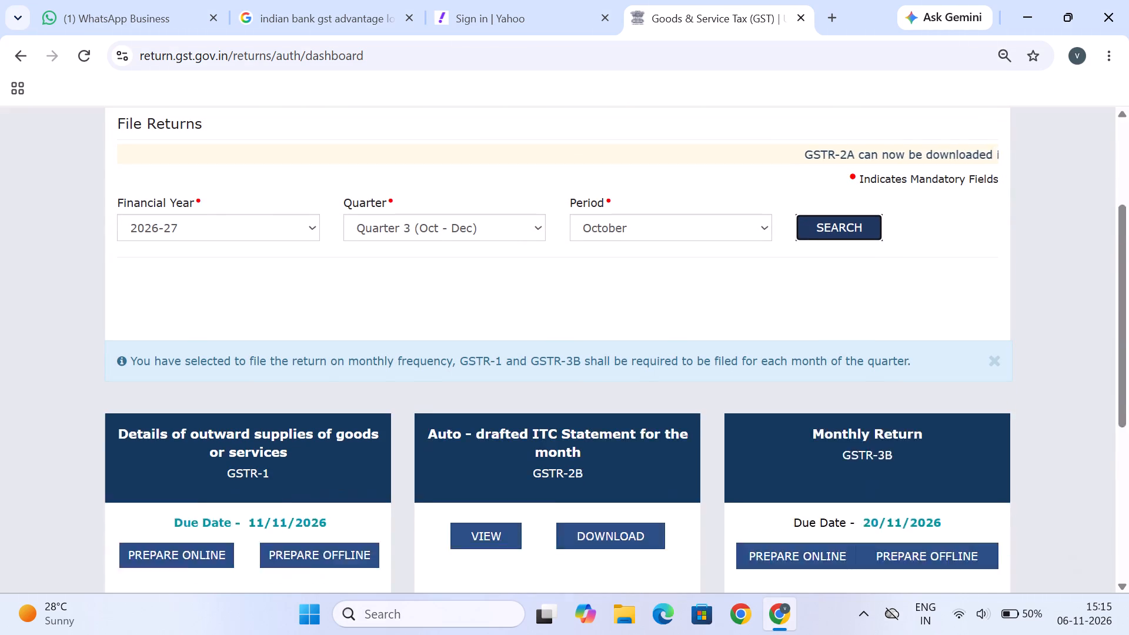
pyautogui.click(197, 454)
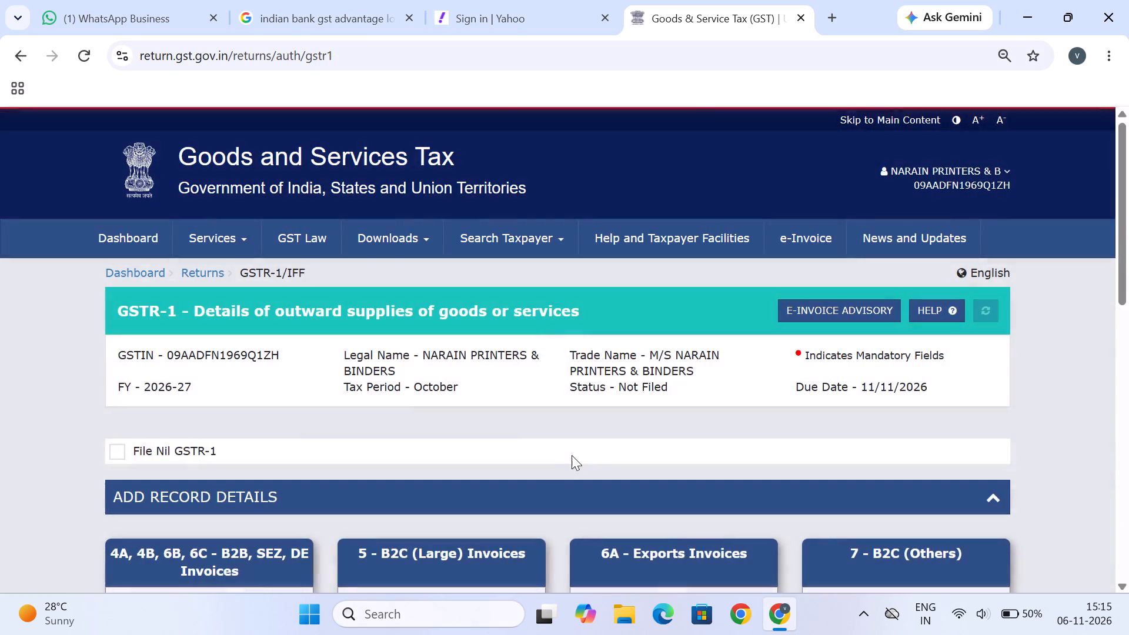
# Review the October GSTR-1's tax period, filing status and record counts in each section.
pyautogui.scroll(-4, 572, 455)
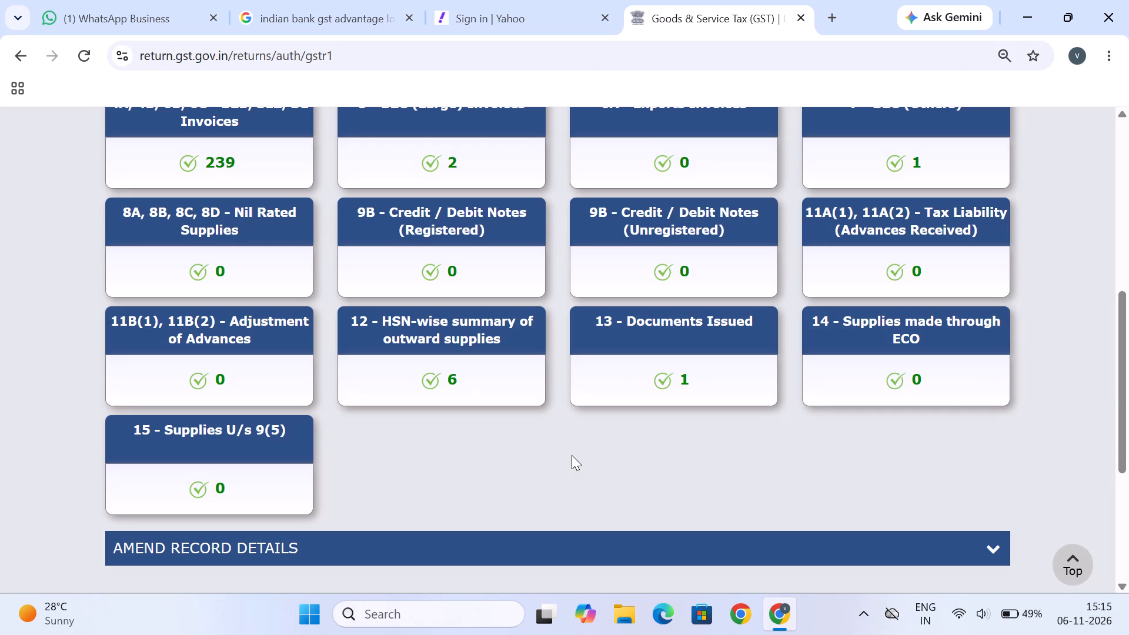
pyautogui.scroll(4, 572, 455)
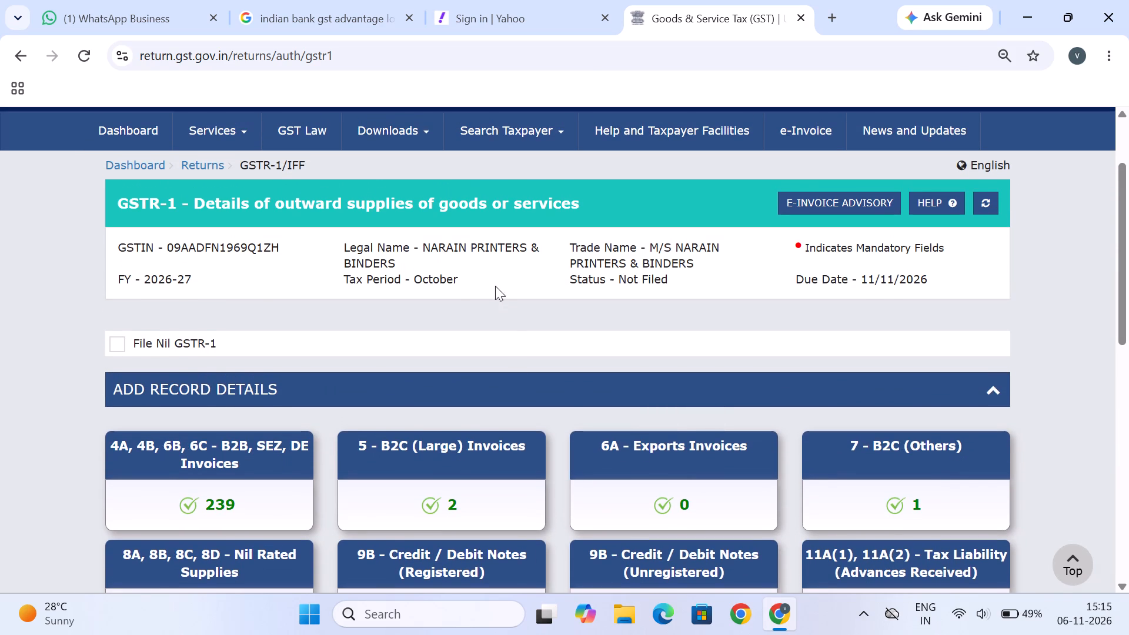
pyautogui.scroll(-4, 466, 292)
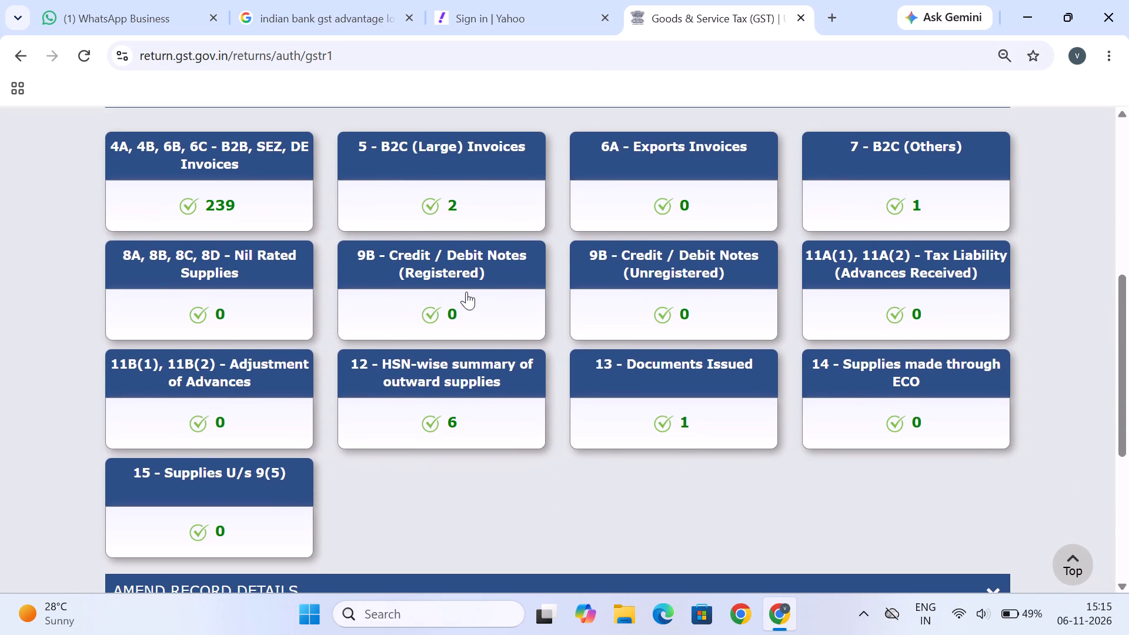
pyautogui.scroll(-1, 466, 292)
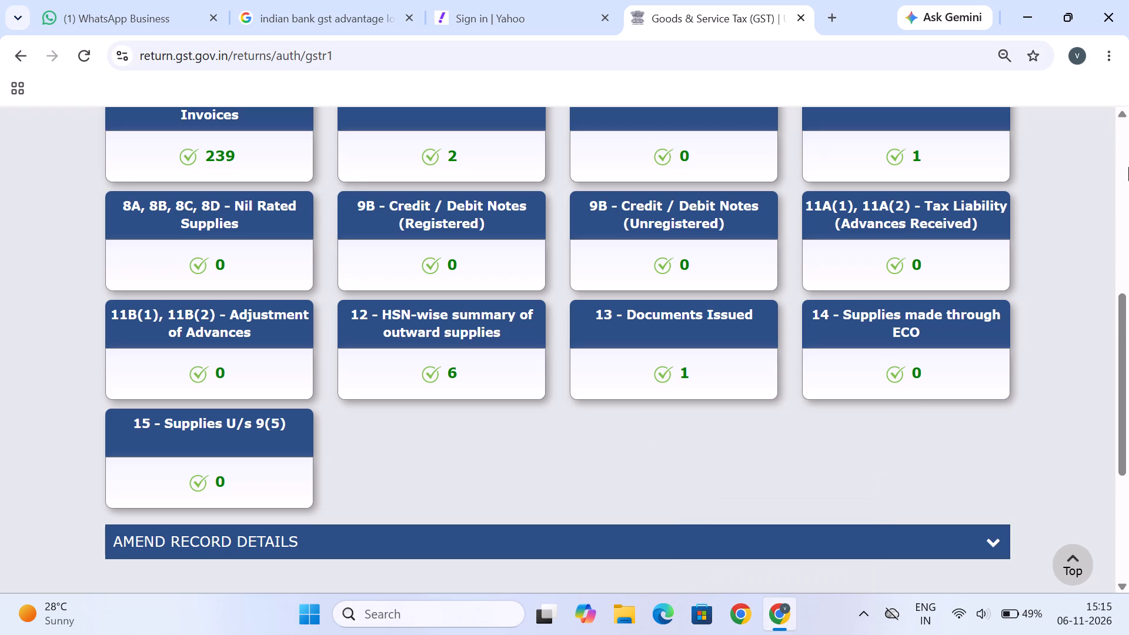
# Open the downloaded workbook VKY.xls GSTR.xlsx in Excel from the download history, dismiss the activation wizard and maximize the workbook.
pyautogui.click(1104, 49)
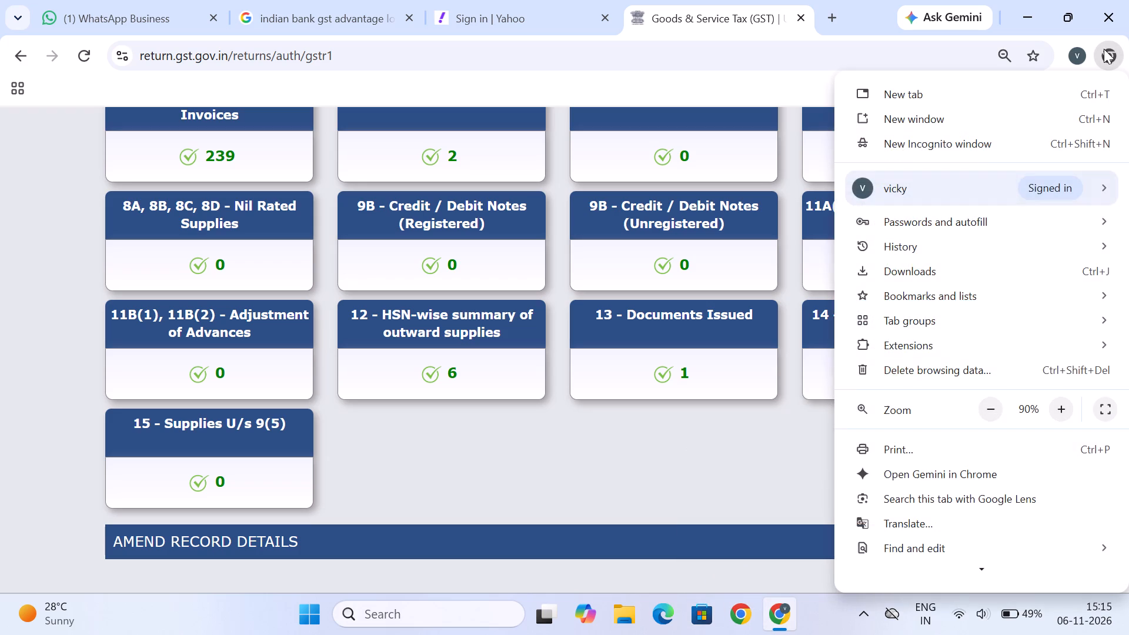
pyautogui.click(914, 272)
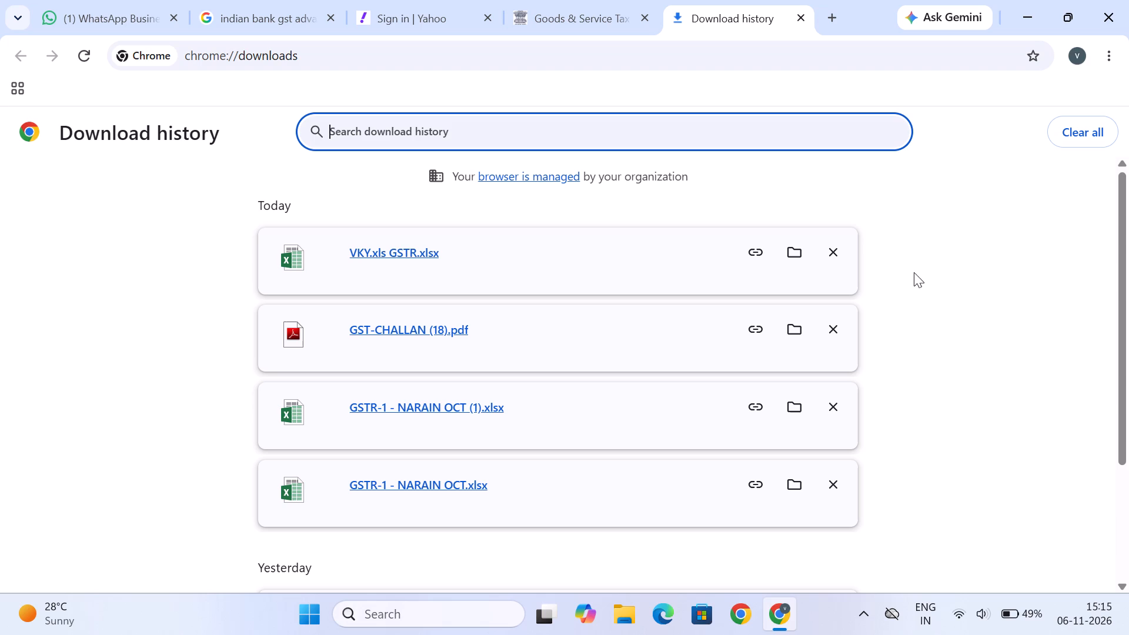
pyautogui.click(390, 252)
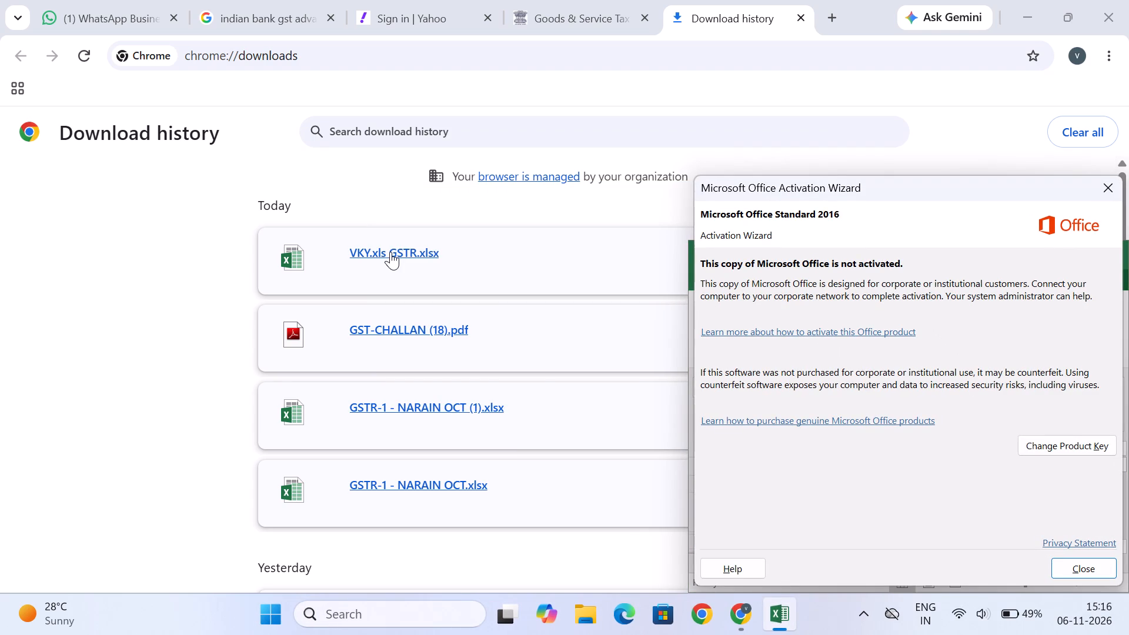
pyautogui.click(1104, 190)
pyautogui.click(1070, 257)
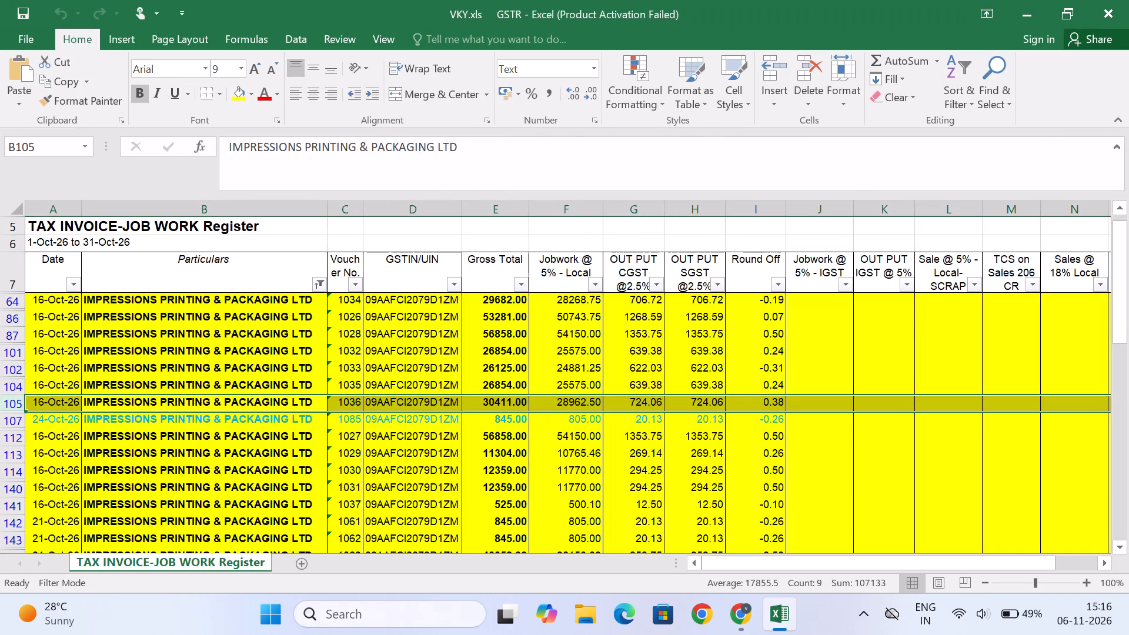
# Examine the October TAX INVOICE-JOB WORK Register down to the totals below its filtered invoice rows.
pyautogui.scroll(-5, 659, 437)
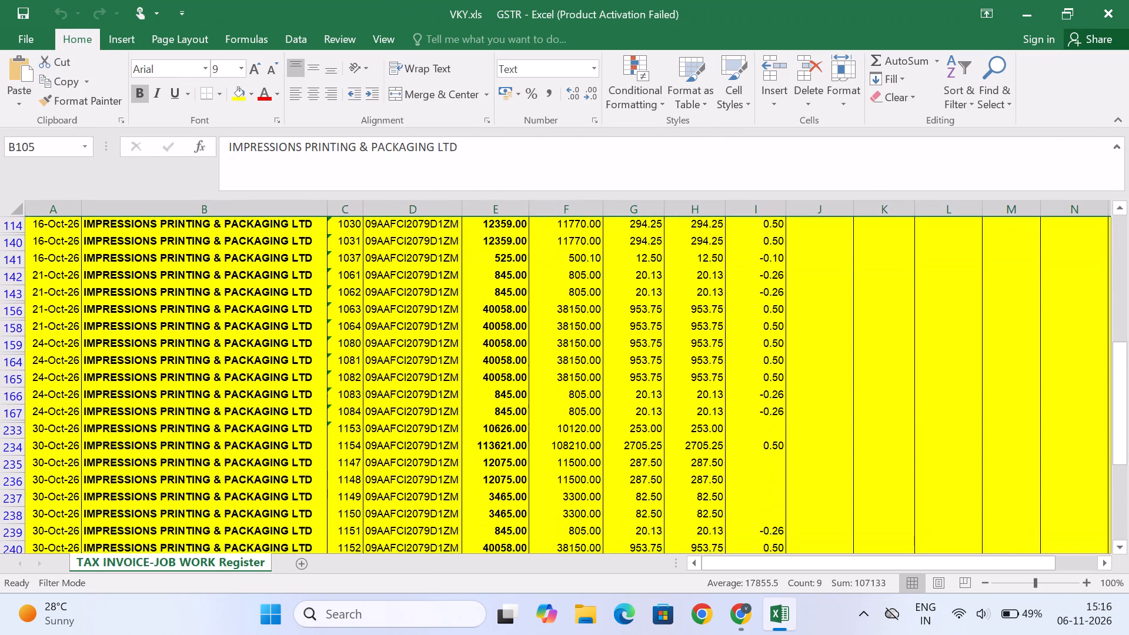
pyautogui.scroll(-3, 659, 437)
pyautogui.scroll(1, 659, 437)
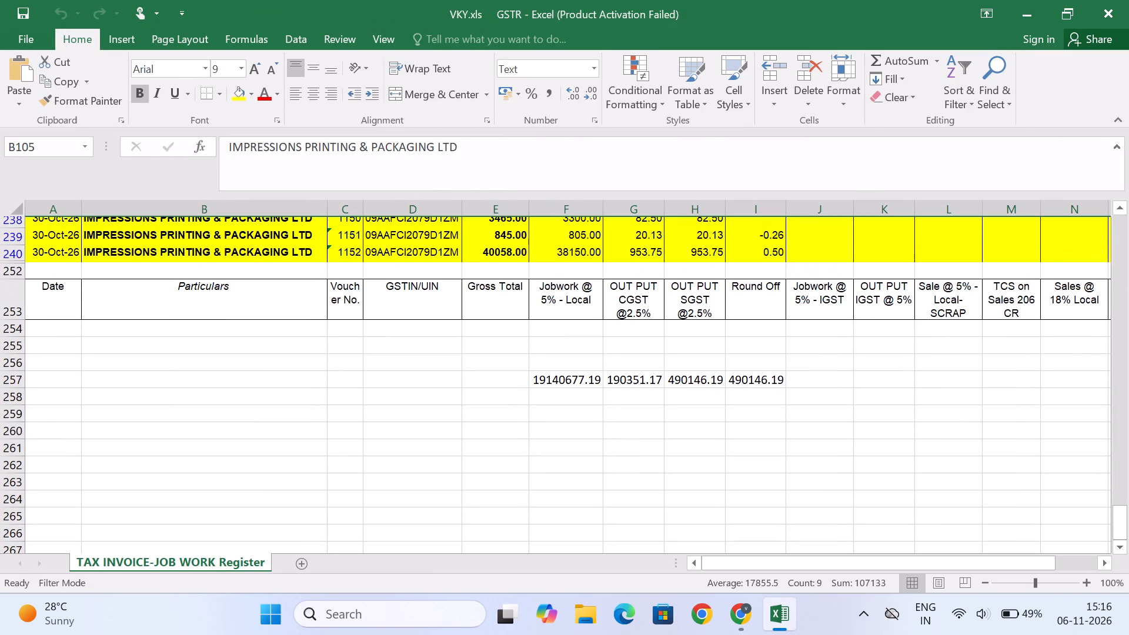
pyautogui.scroll(2, 659, 437)
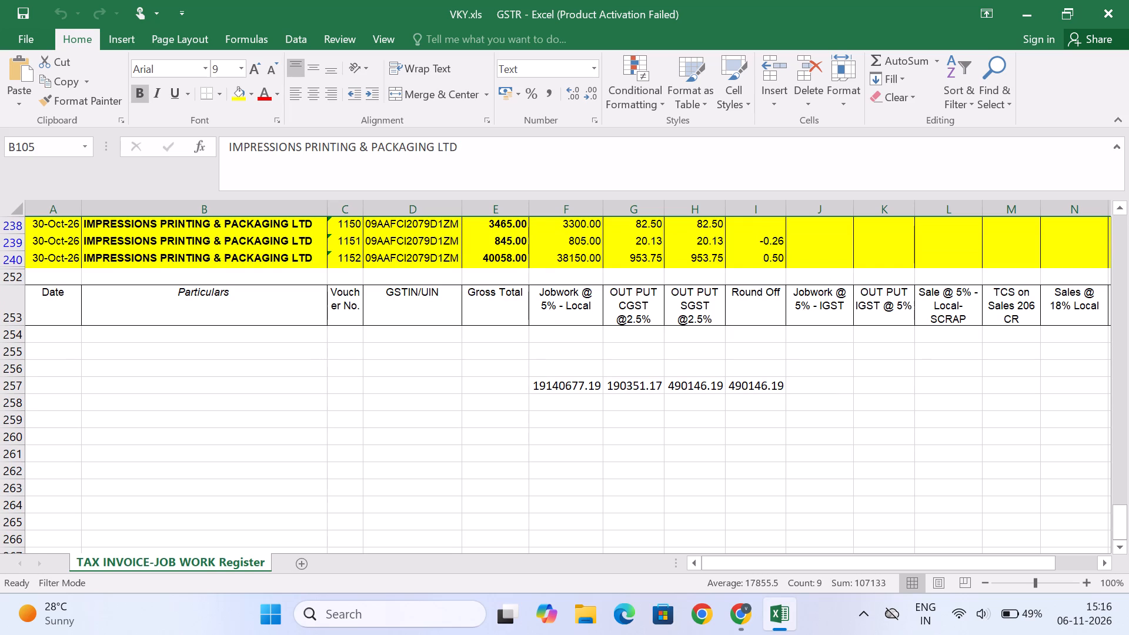
# Switch back to the GST portal in Chrome and request summary generation for the October GSTR-1.
pyautogui.hotkey('alt', 'Tab')
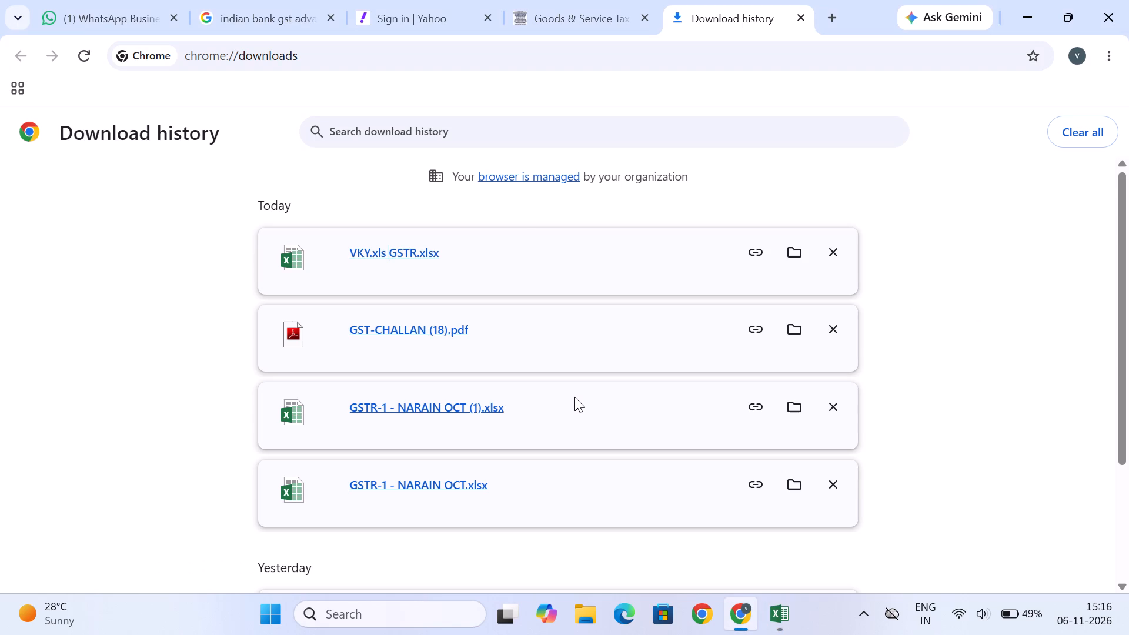
pyautogui.hotkey('alt', 'Tab')
pyautogui.hotkey('alt', 'Tab')
pyautogui.click(590, 0)
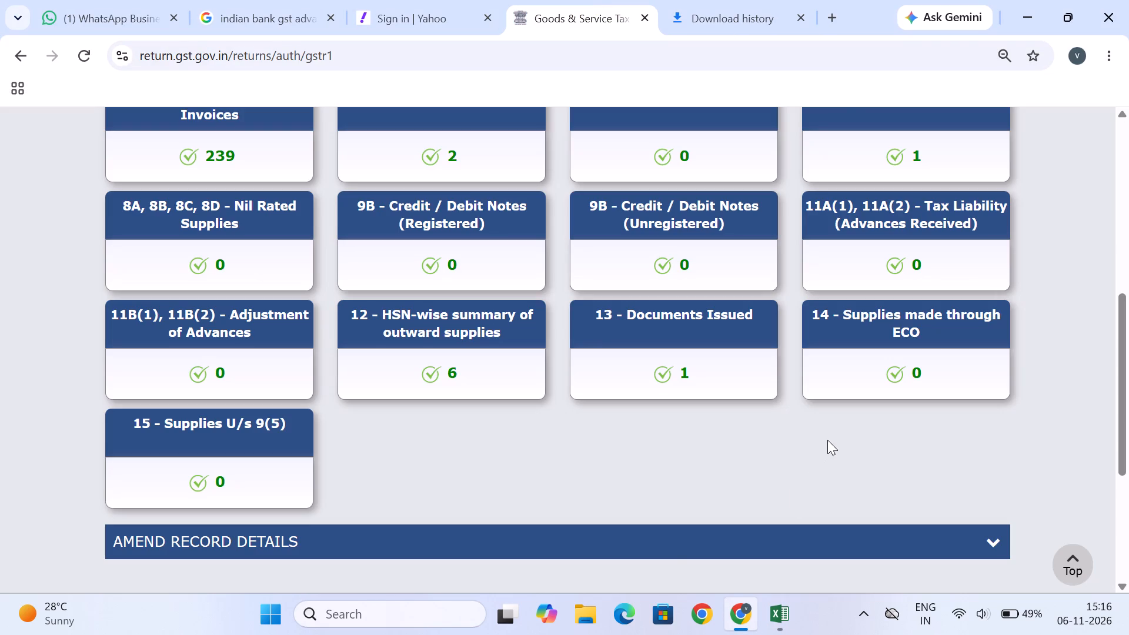
pyautogui.scroll(-6, 827, 440)
pyautogui.click(893, 485)
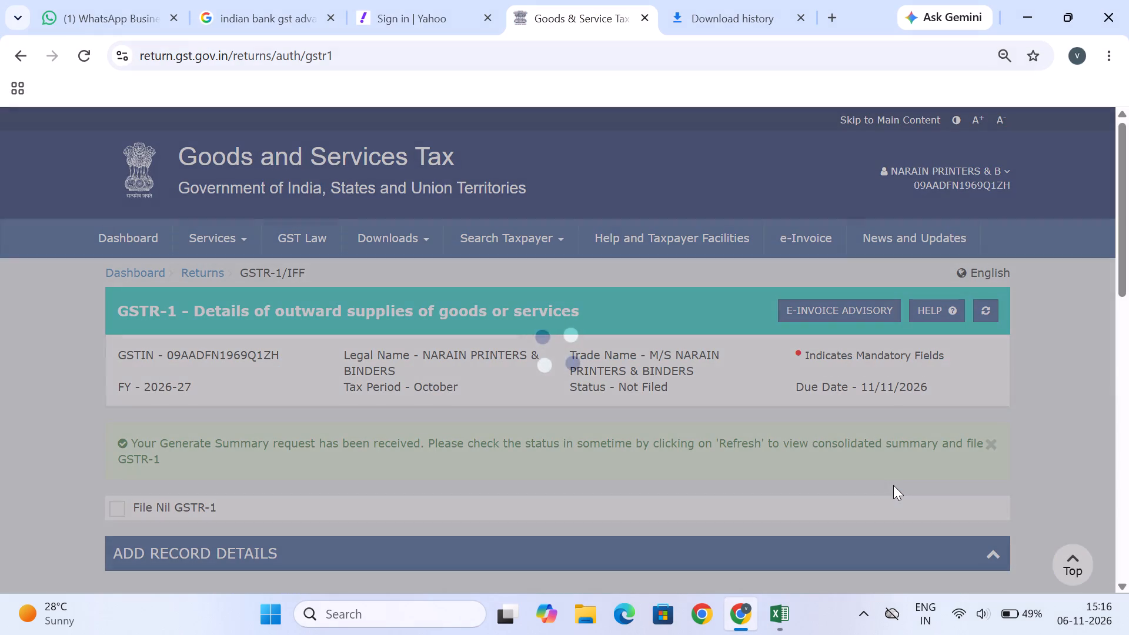
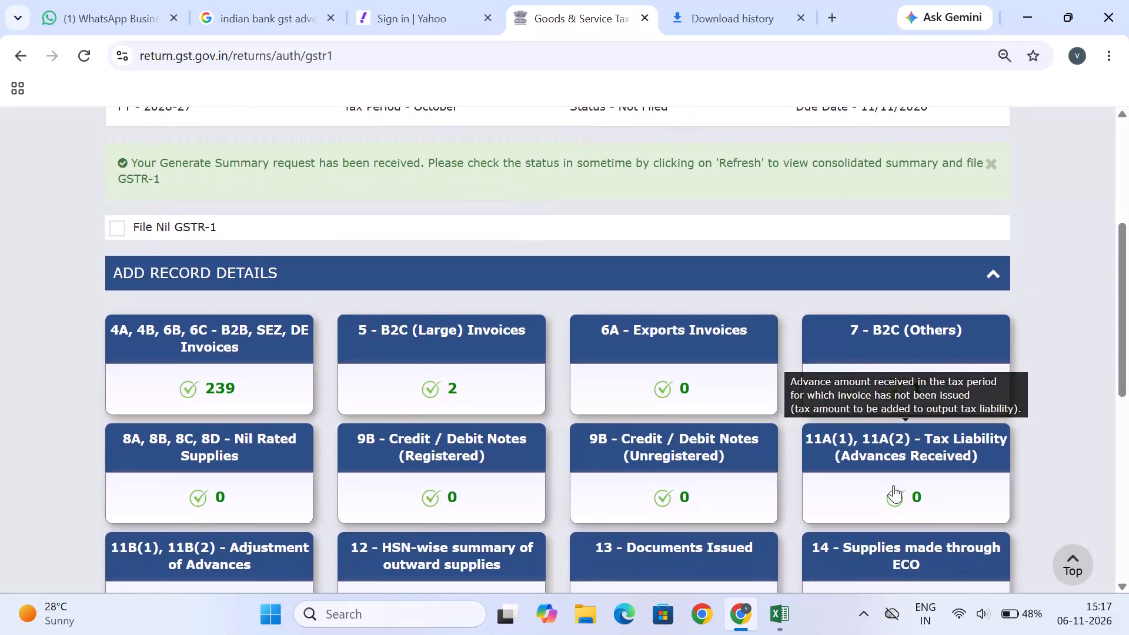
# Request summary generation for the October GSTR-1 again, refresh the status and agree to proceed without HSN-wise B2C supplies in Table 12.
pyautogui.scroll(-1, 893, 485)
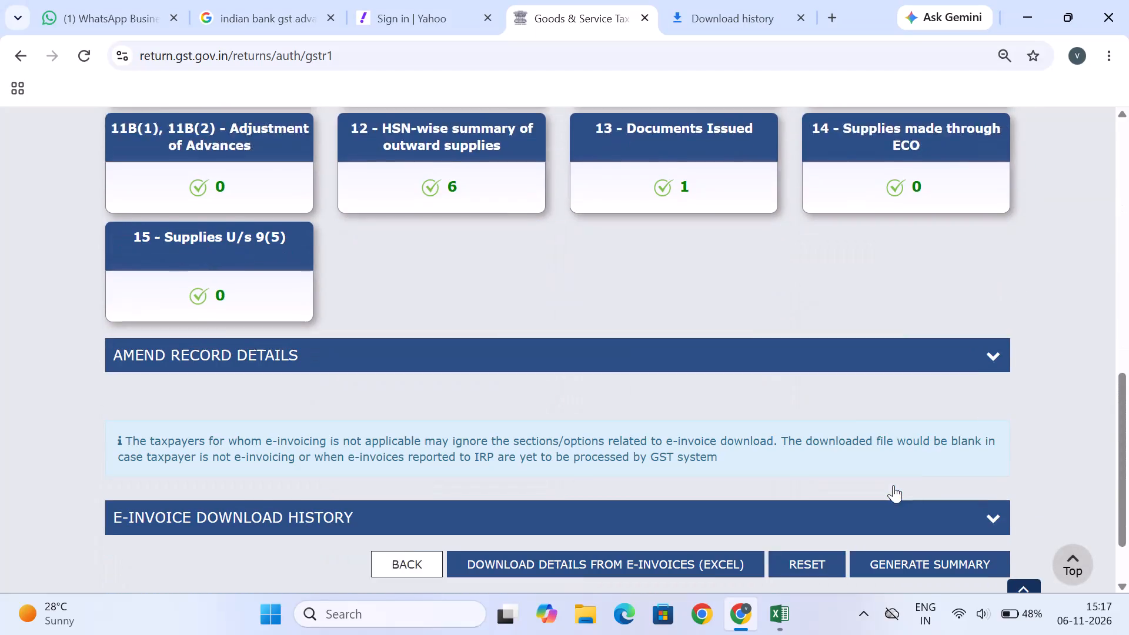
pyautogui.scroll(-1, 893, 485)
pyautogui.click(894, 511)
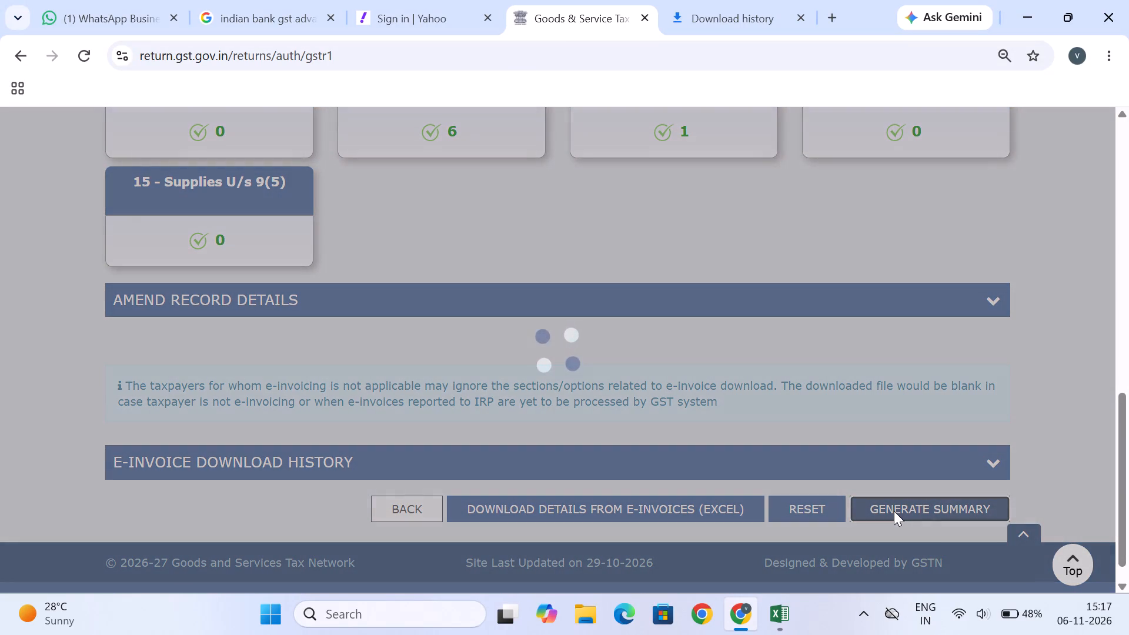
pyautogui.click(894, 511)
pyautogui.click(894, 511)
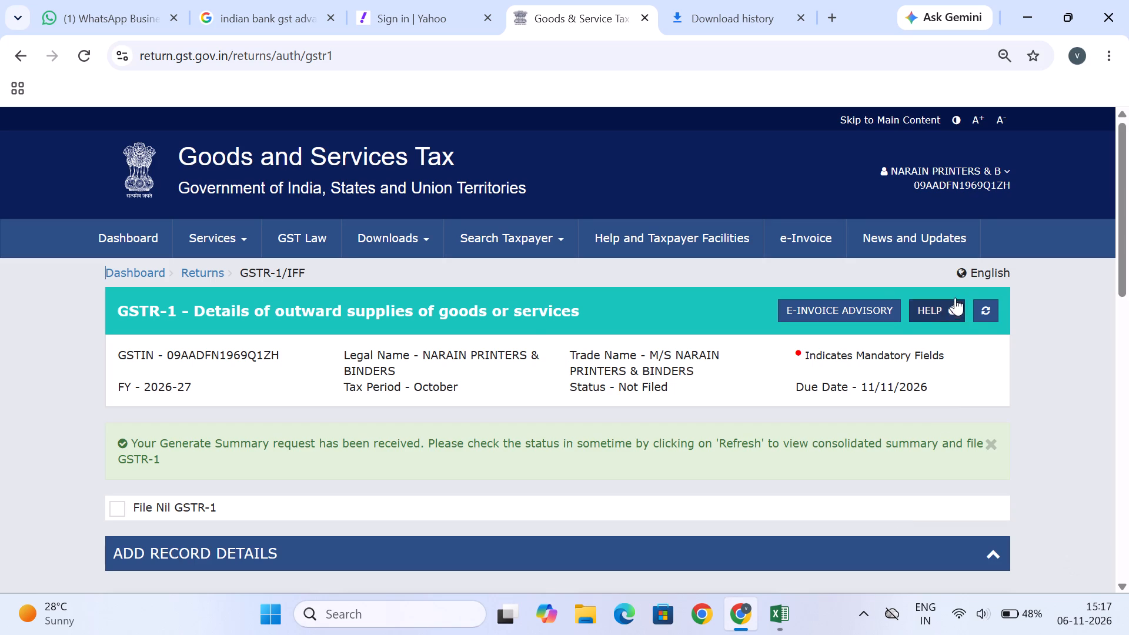
pyautogui.click(994, 308)
pyautogui.scroll(-4, 947, 419)
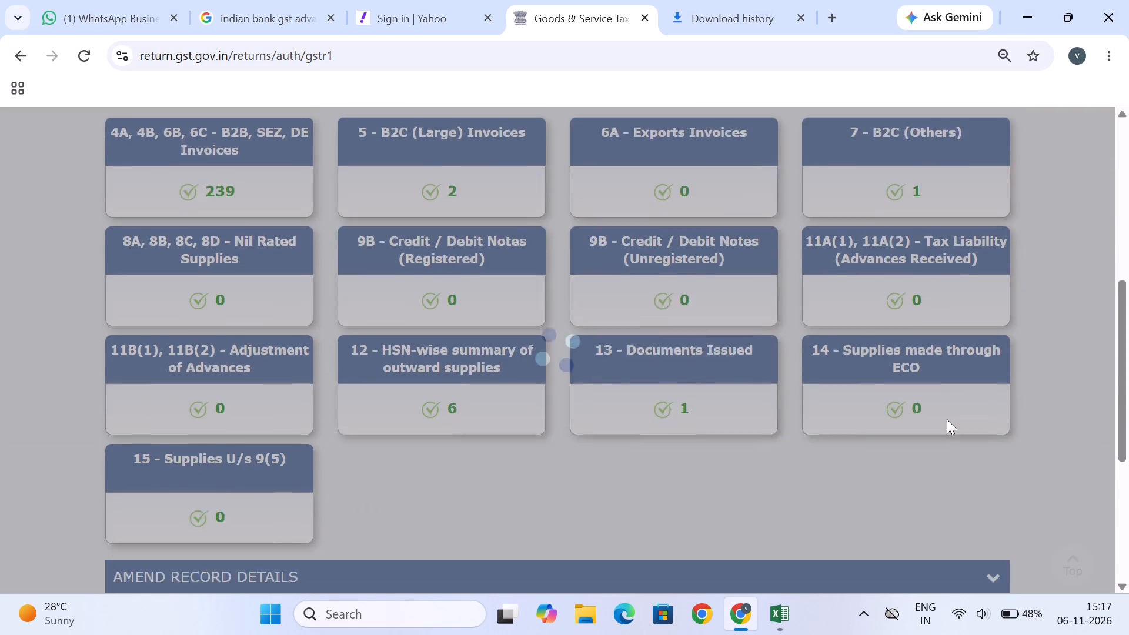
pyautogui.scroll(-7, 947, 419)
pyautogui.scroll(3, 996, 317)
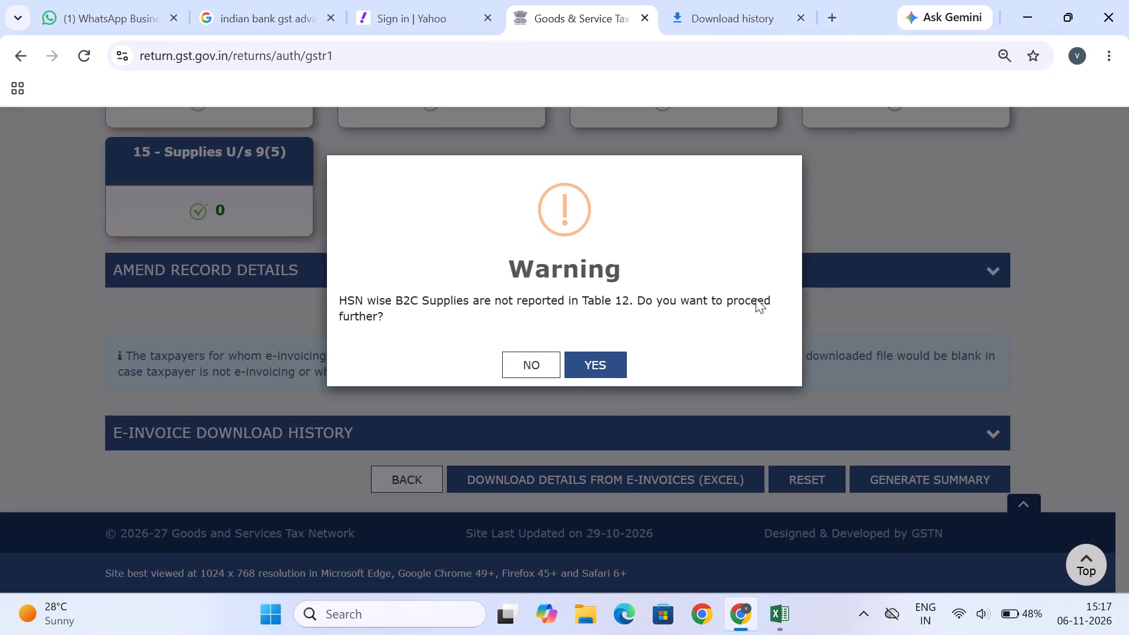
pyautogui.click(593, 371)
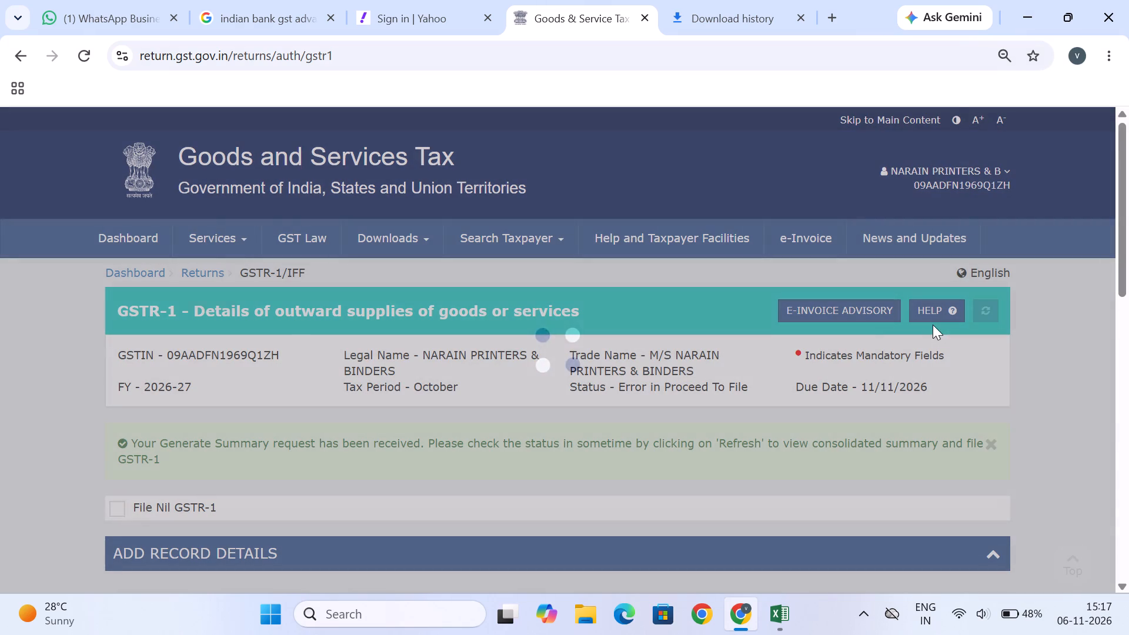
# Refresh the October GSTR-1's status and proceed to its filing summary.
pyautogui.scroll(-6, 933, 325)
pyautogui.scroll(7, 933, 325)
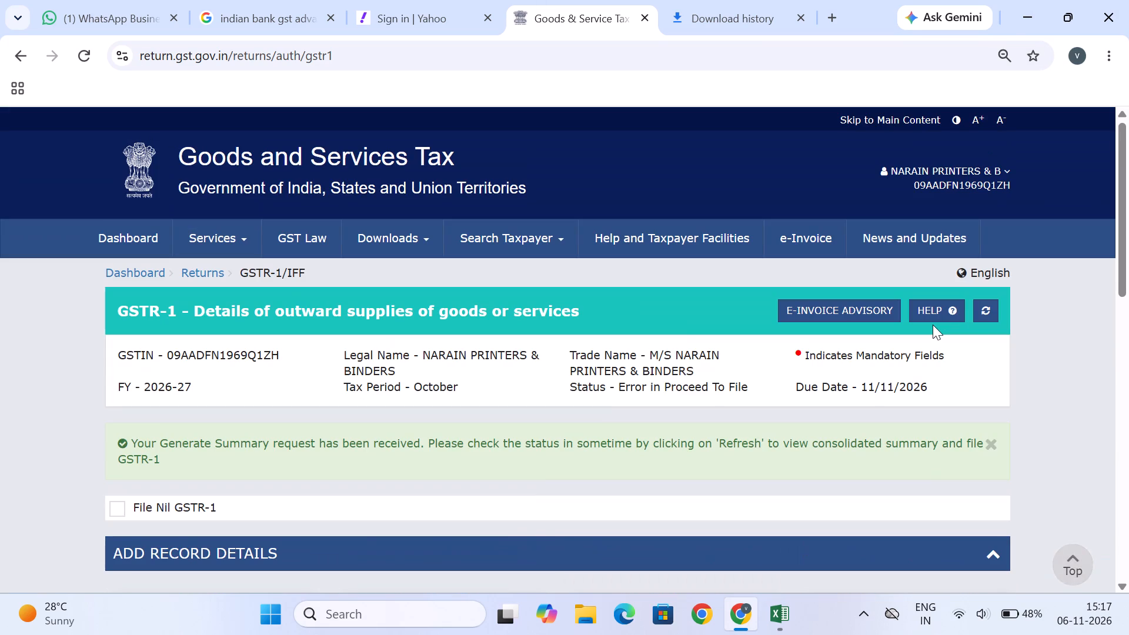
pyautogui.scroll(1, 933, 325)
pyautogui.click(986, 305)
pyautogui.scroll(-11, 986, 305)
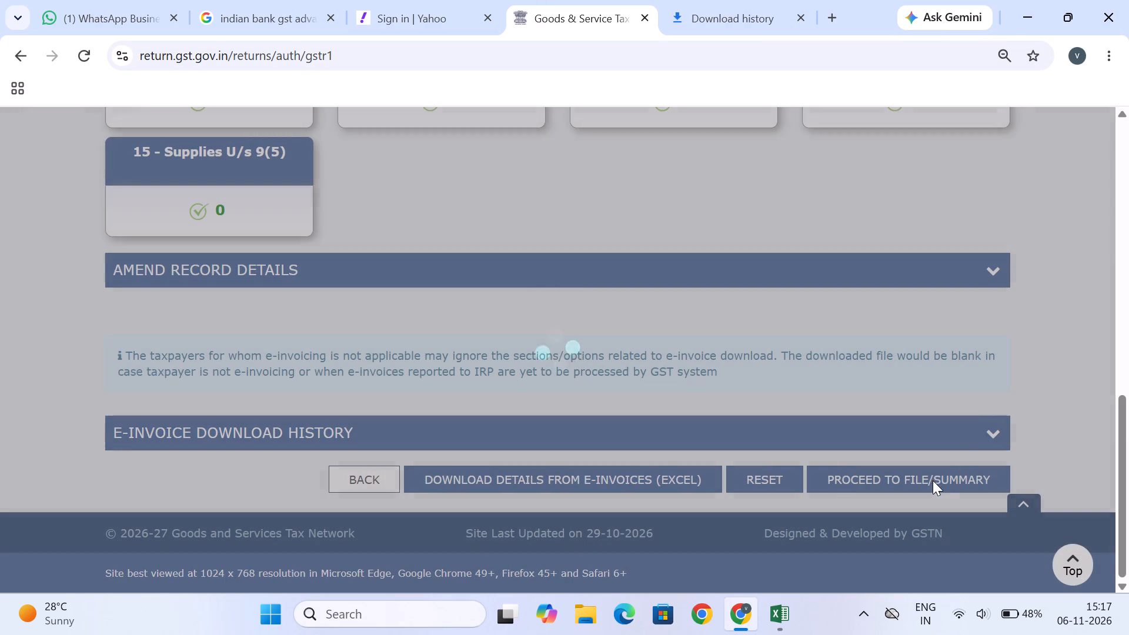
pyautogui.click(931, 480)
# Examine the October GSTR-1's consolidated summary from the 4A B2B supplies down to the HSN-wise and documents-issued sections.
pyautogui.scroll(-2, 931, 480)
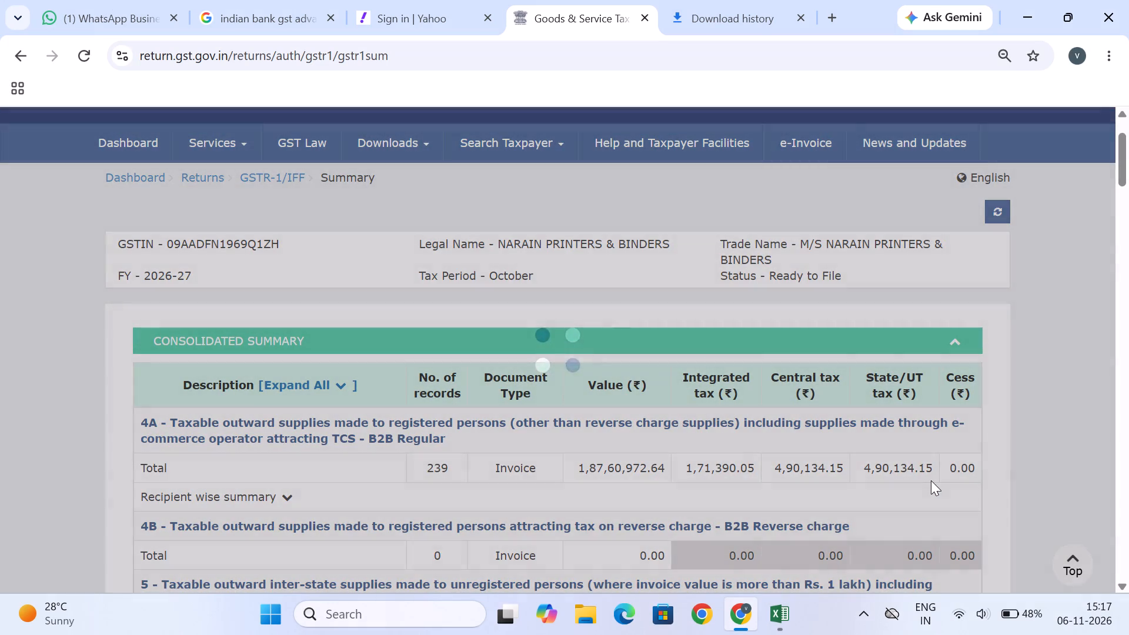
pyautogui.scroll(-5, 931, 480)
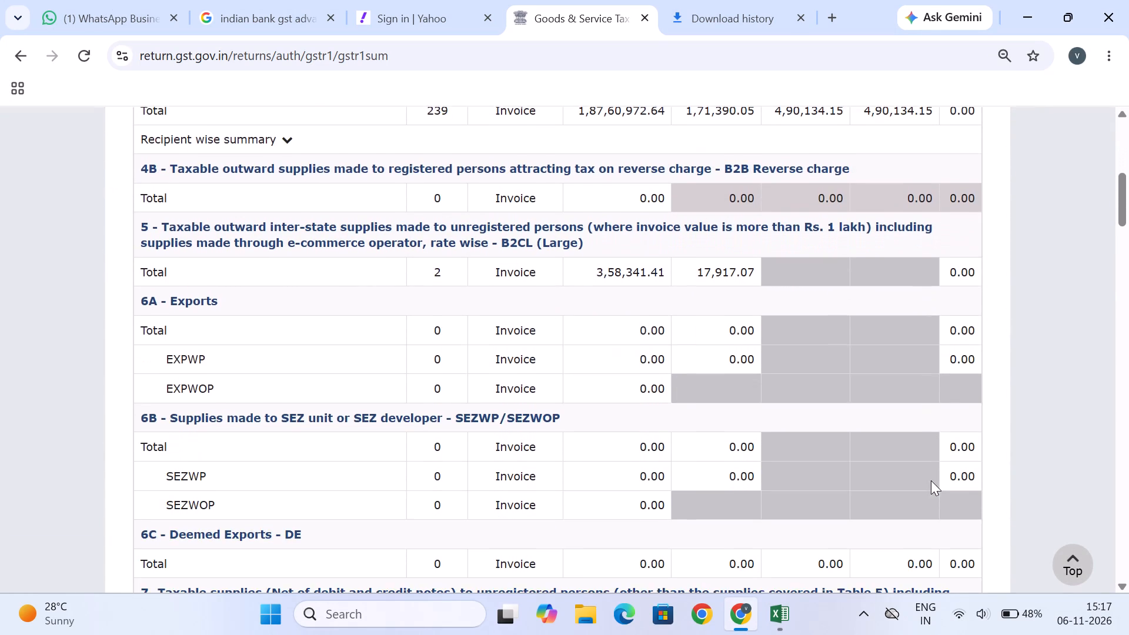
pyautogui.scroll(-7, 931, 480)
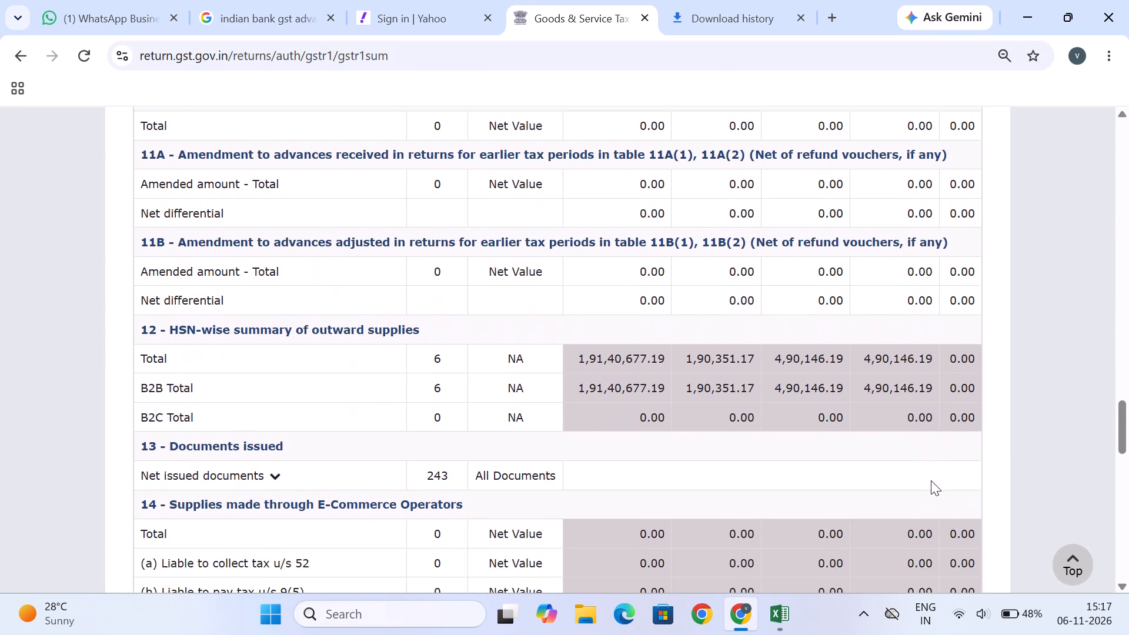
pyautogui.scroll(-2, 931, 480)
# Compare the Table 12 HSN-wise totals with the totals in row 257 of the Excel job-work register.
pyautogui.hotkey('alt', 'Tab')
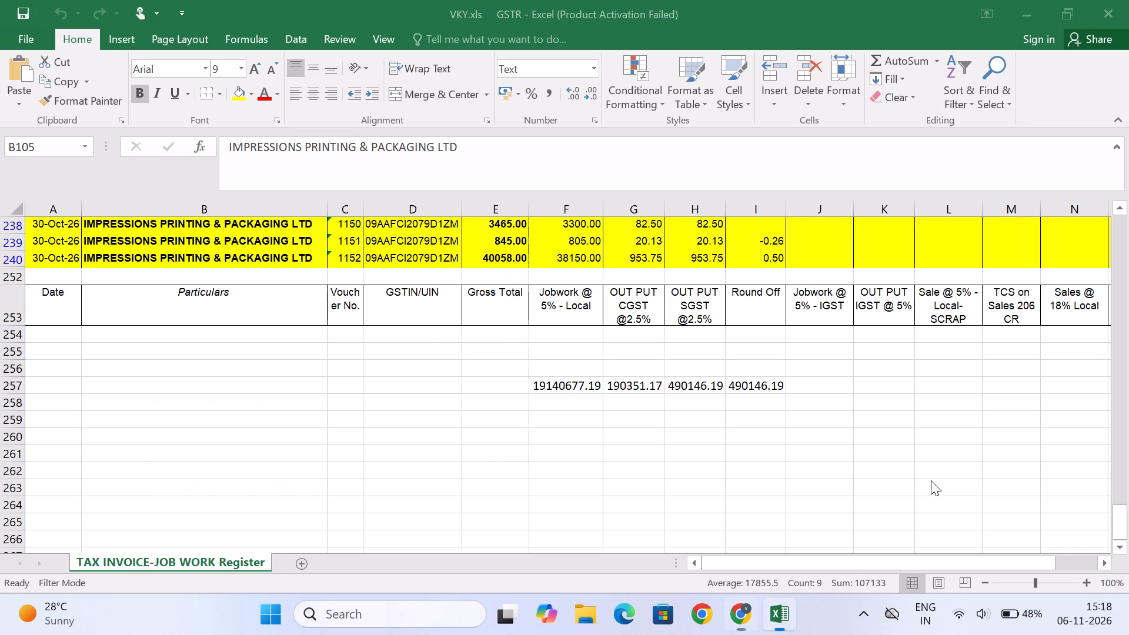
pyautogui.hotkey('alt', 'Tab')
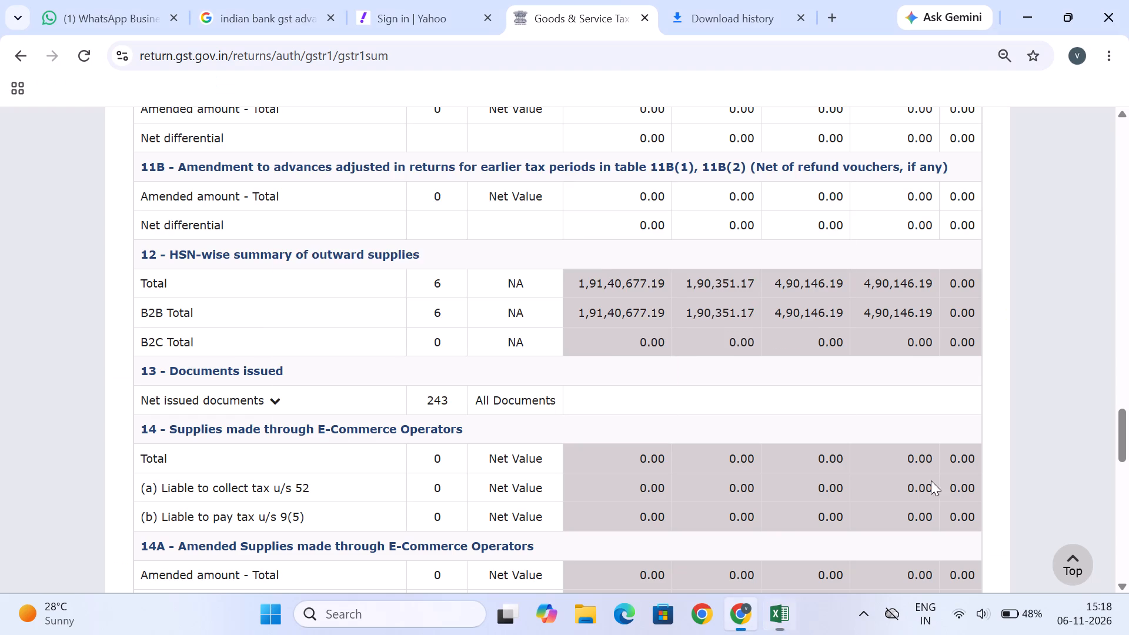
pyautogui.hotkey('alt', 'Tab')
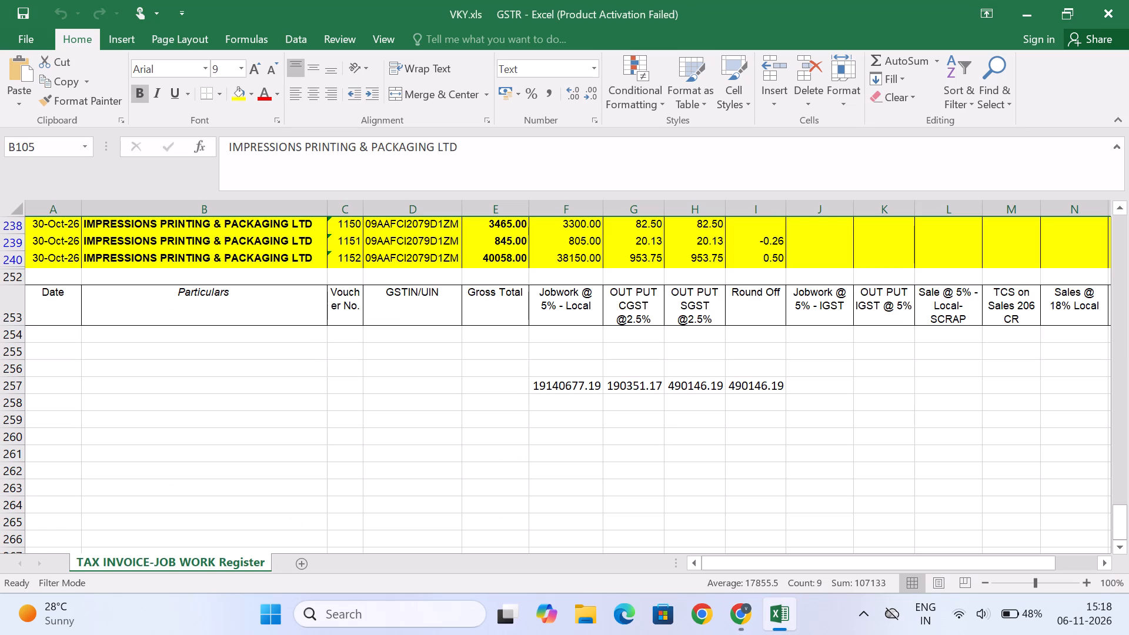
pyautogui.hotkey('alt', 'Tab')
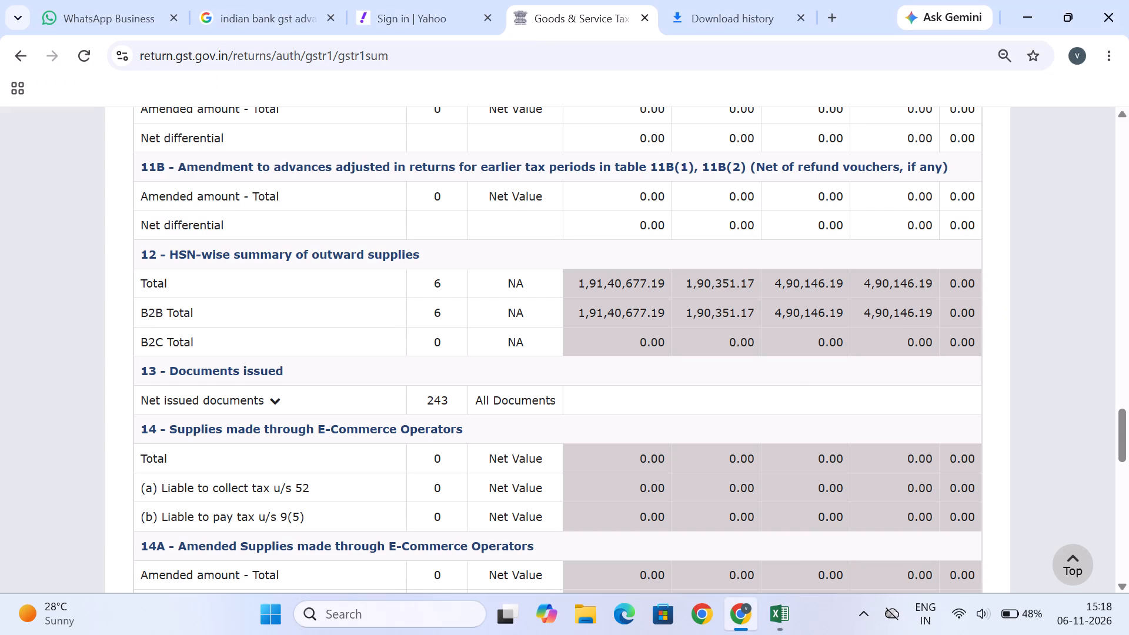
pyautogui.hotkey('alt', 'Tab')
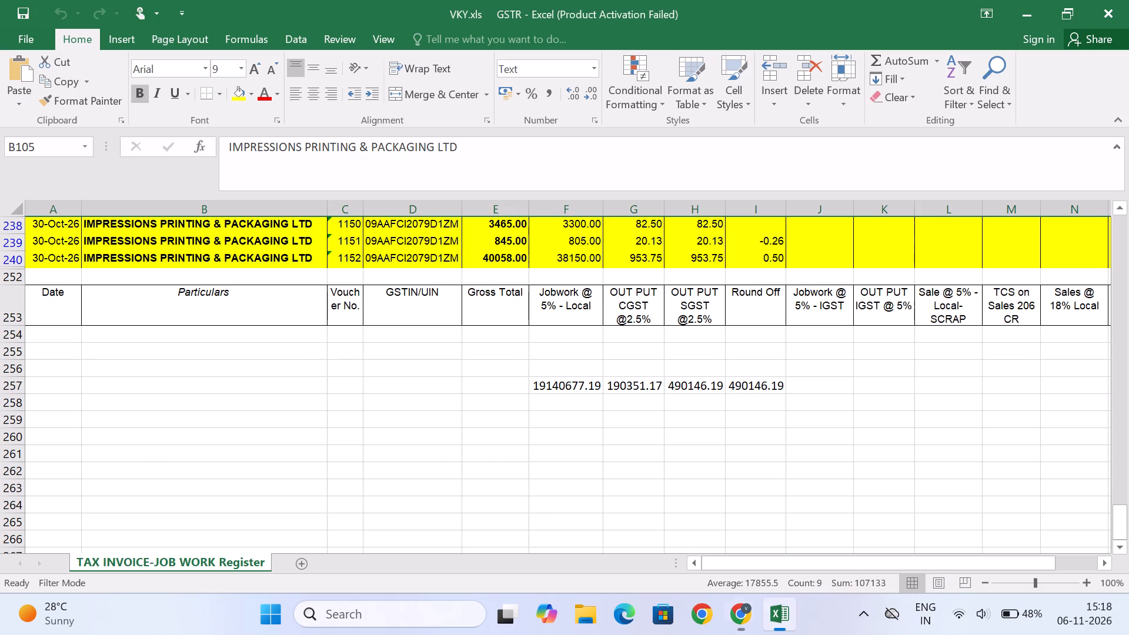
pyautogui.scroll(-4, 931, 480)
pyautogui.scroll(2, 931, 480)
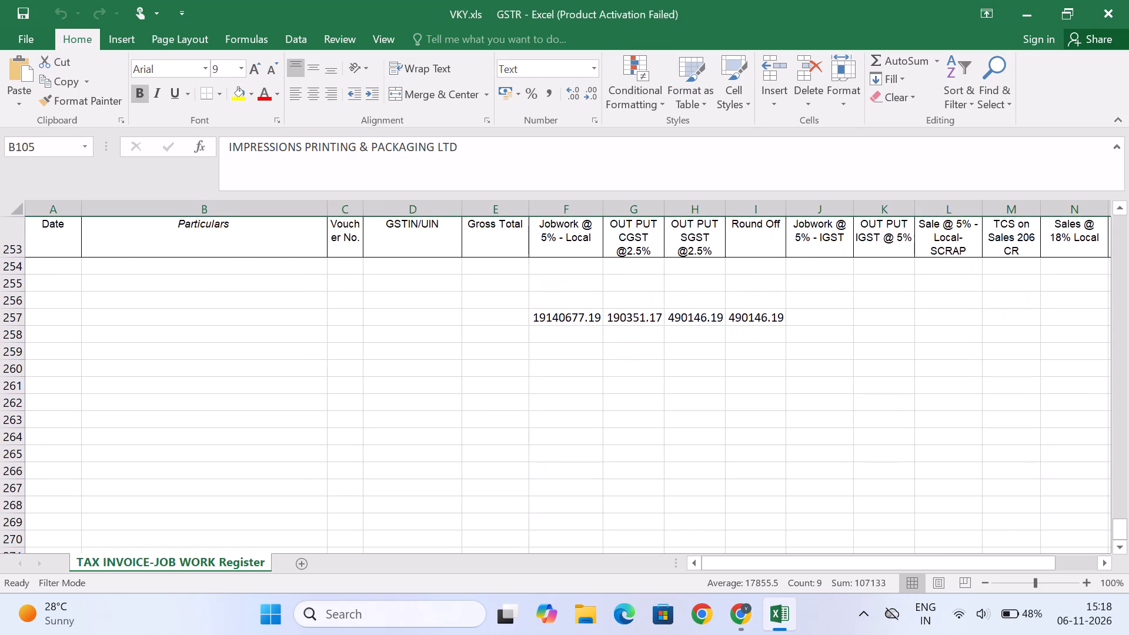
pyautogui.hotkey('alt', 'Tab')
# Compare the Total Liability row at the end of the GSTR-1 summary with the register's row 257 totals in Excel.
pyautogui.scroll(-10, 931, 480)
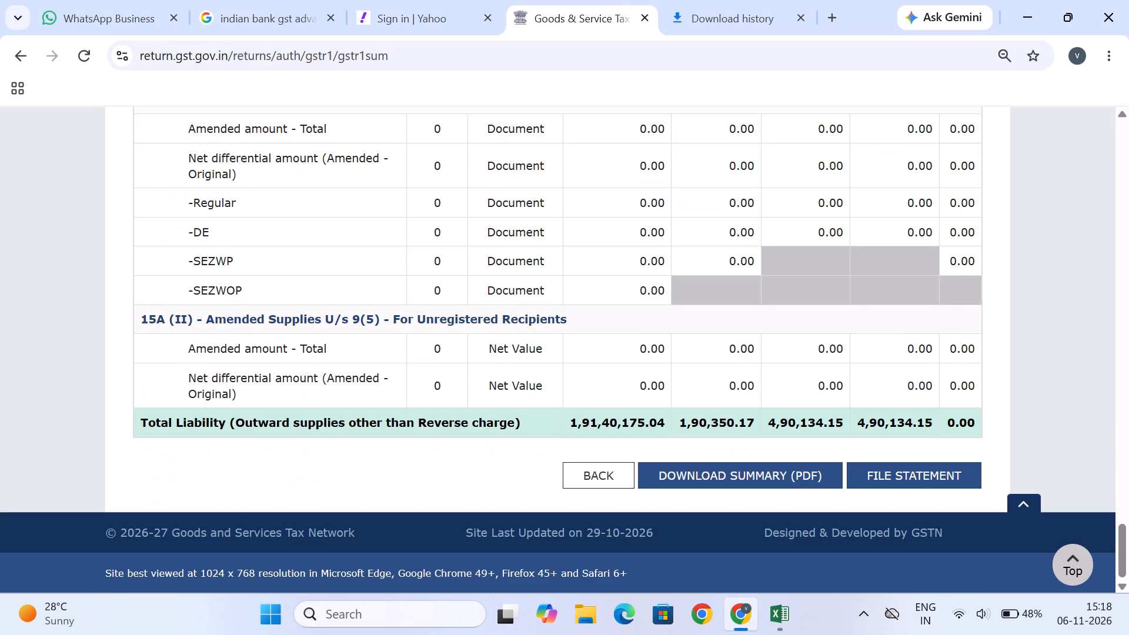
pyautogui.hotkey('alt', 'Tab')
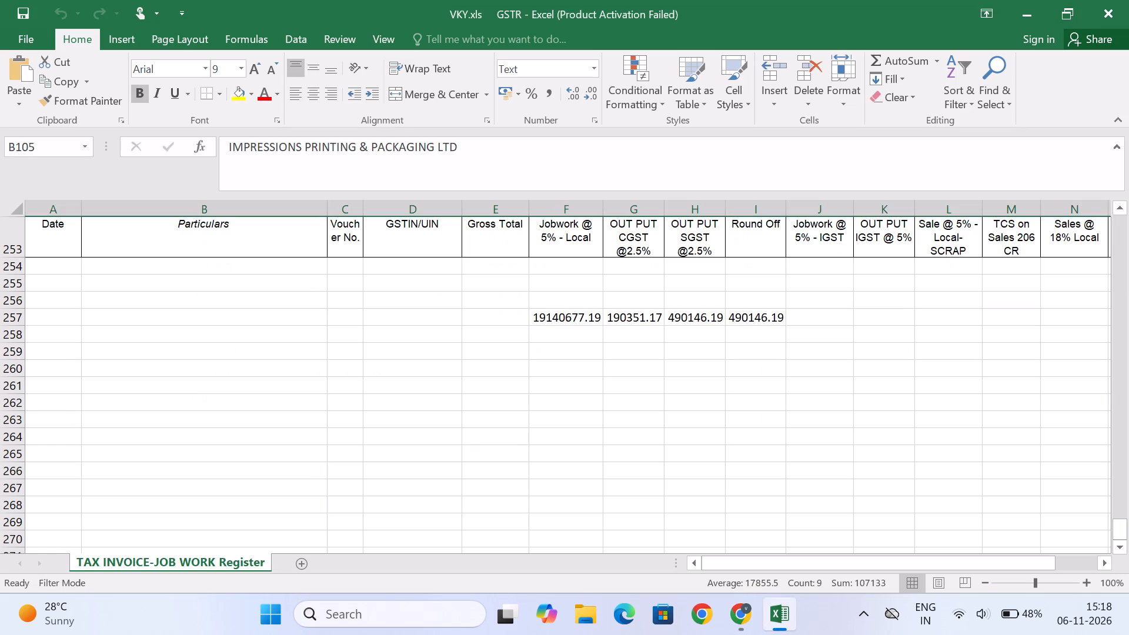
pyautogui.hotkey('alt', 'Tab')
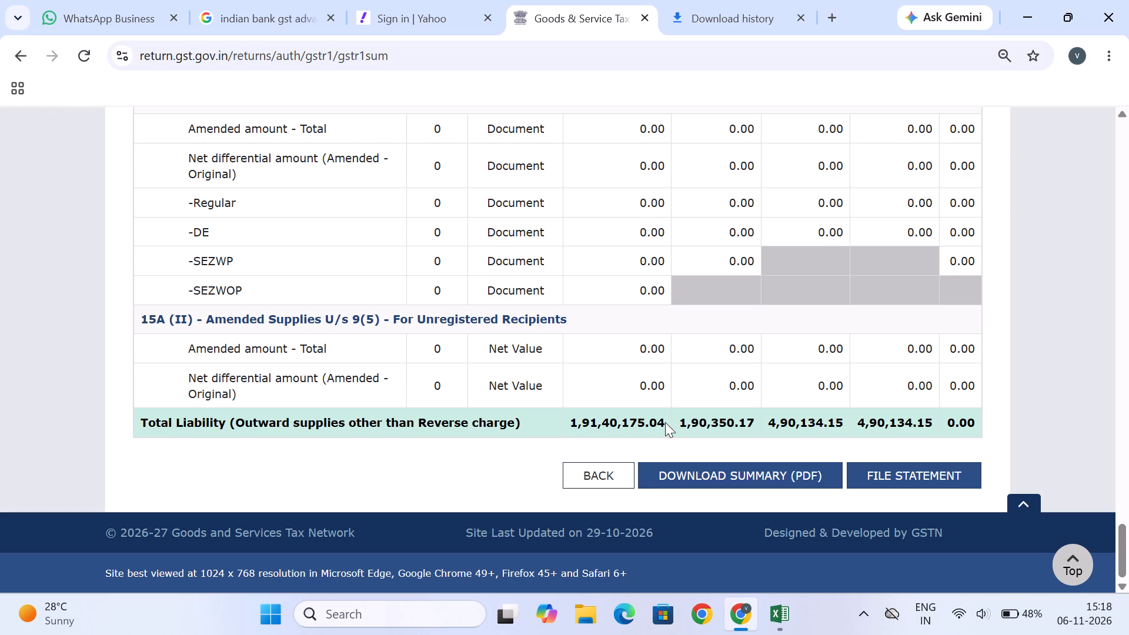
pyautogui.hotkey('alt', 'Tab')
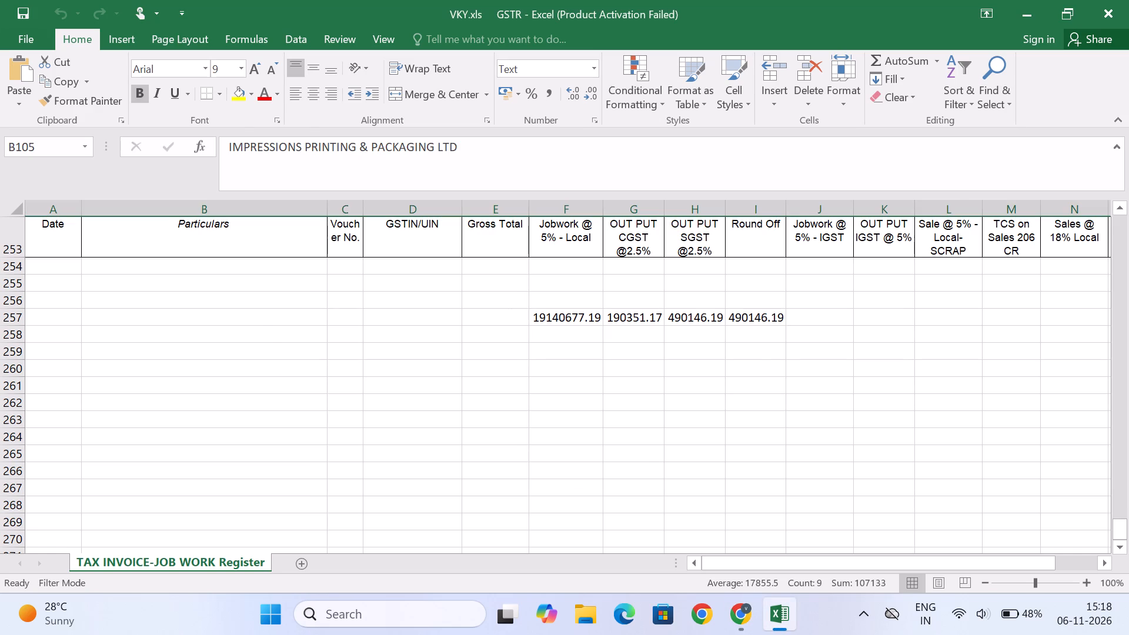
pyautogui.hotkey('alt', 'Tab')
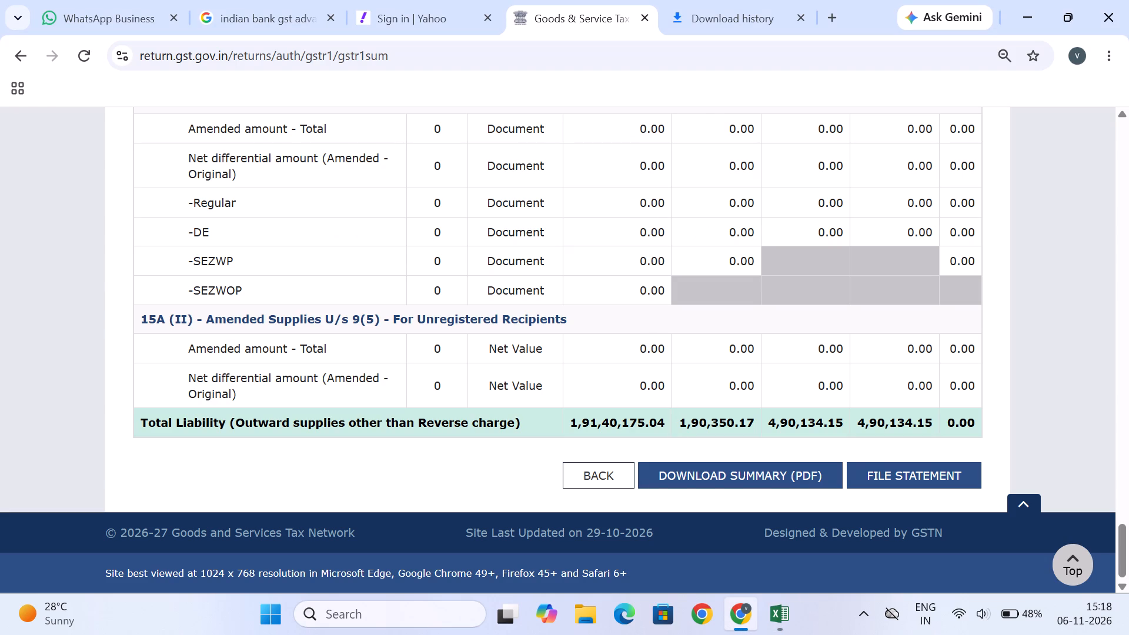
pyautogui.hotkey('alt', 'Tab')
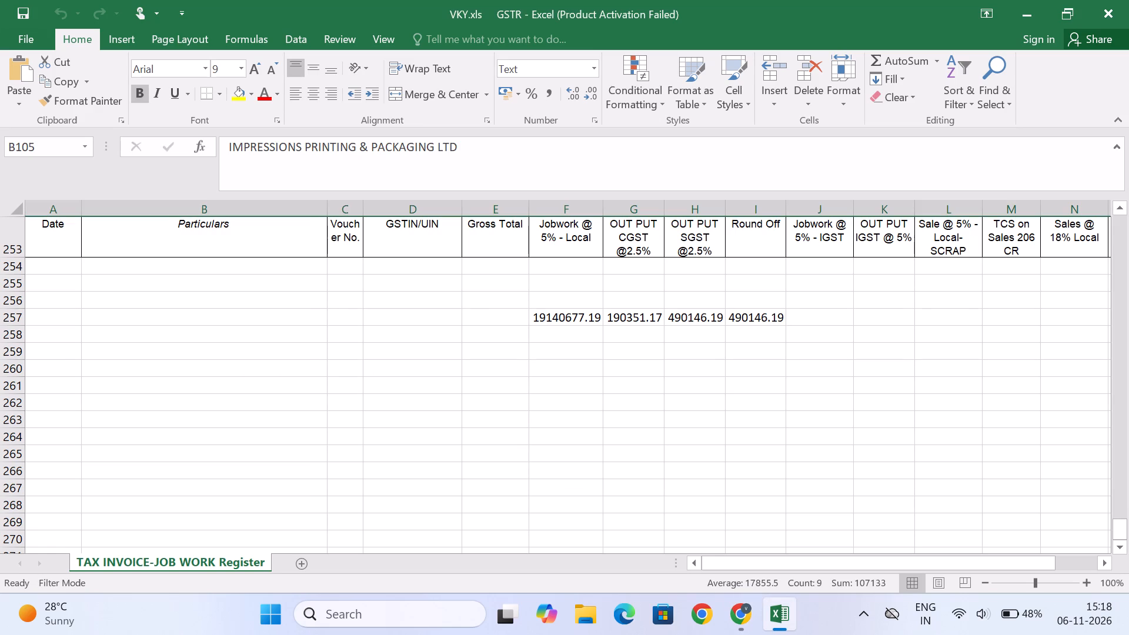
pyautogui.hotkey('alt', 'Tab')
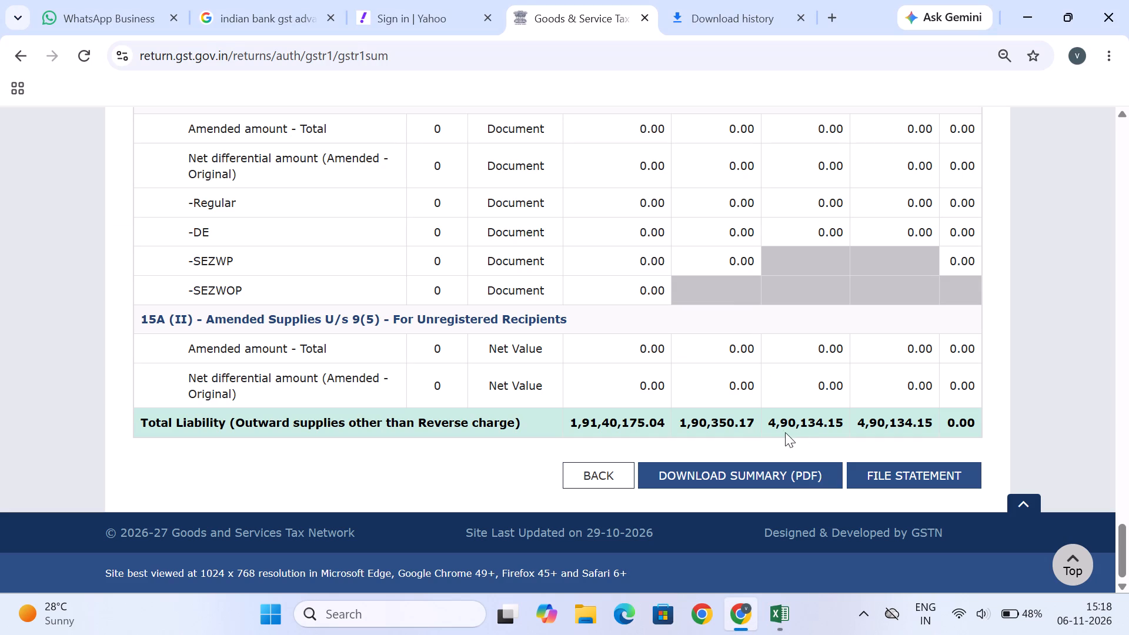
pyautogui.hotkey('alt', 'Tab')
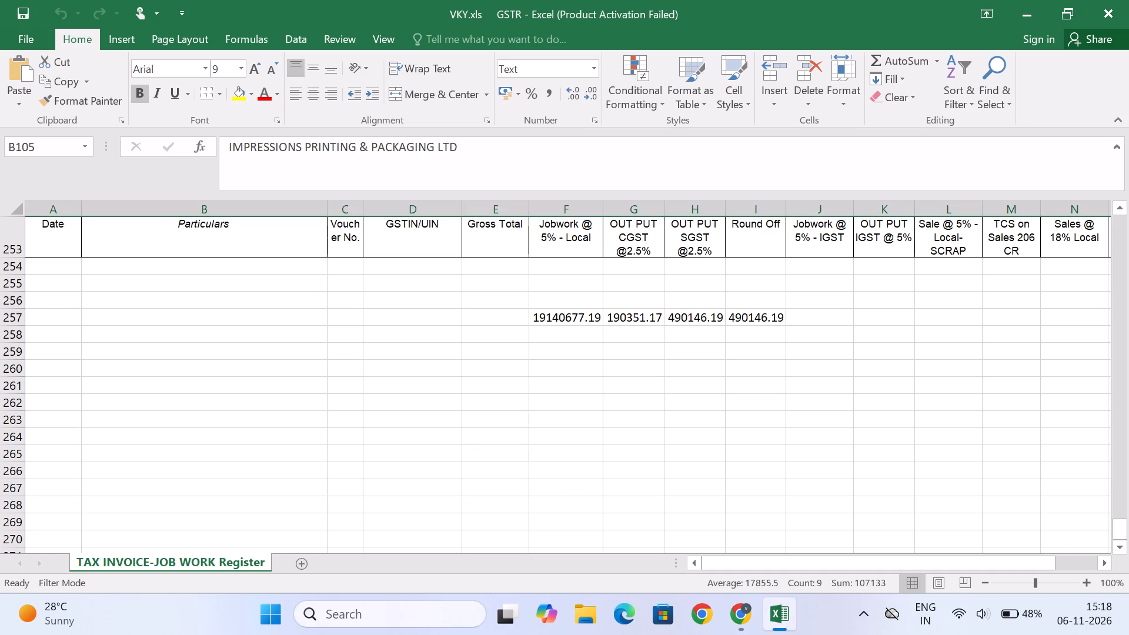
# Enter the portal's Total Liability value, =19140175.04, in cell F258 of the Excel register, beneath the existing value total.
pyautogui.click(562, 334)
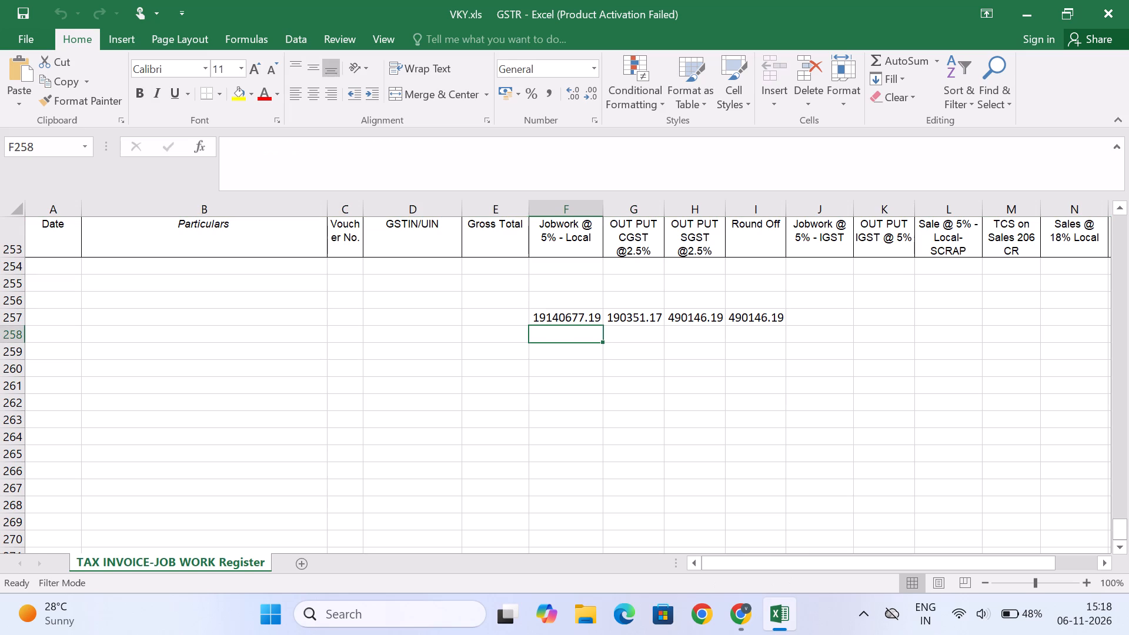
pyautogui.press('=')
pyautogui.hotkey('alt', 'Tab')
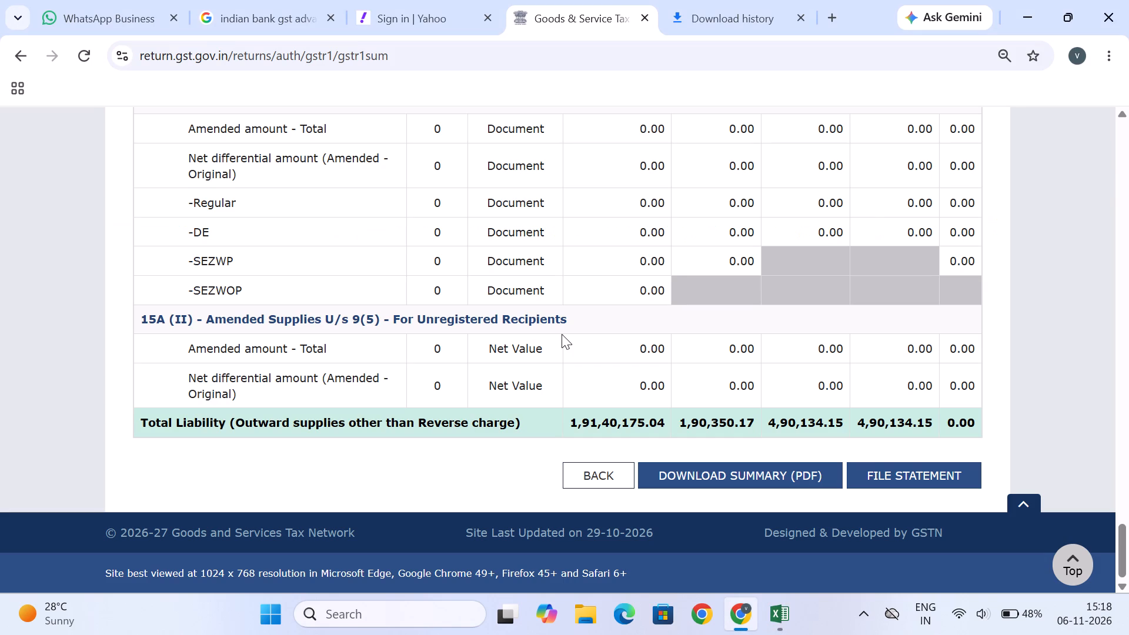
pyautogui.hotkey('alt', 'Tab')
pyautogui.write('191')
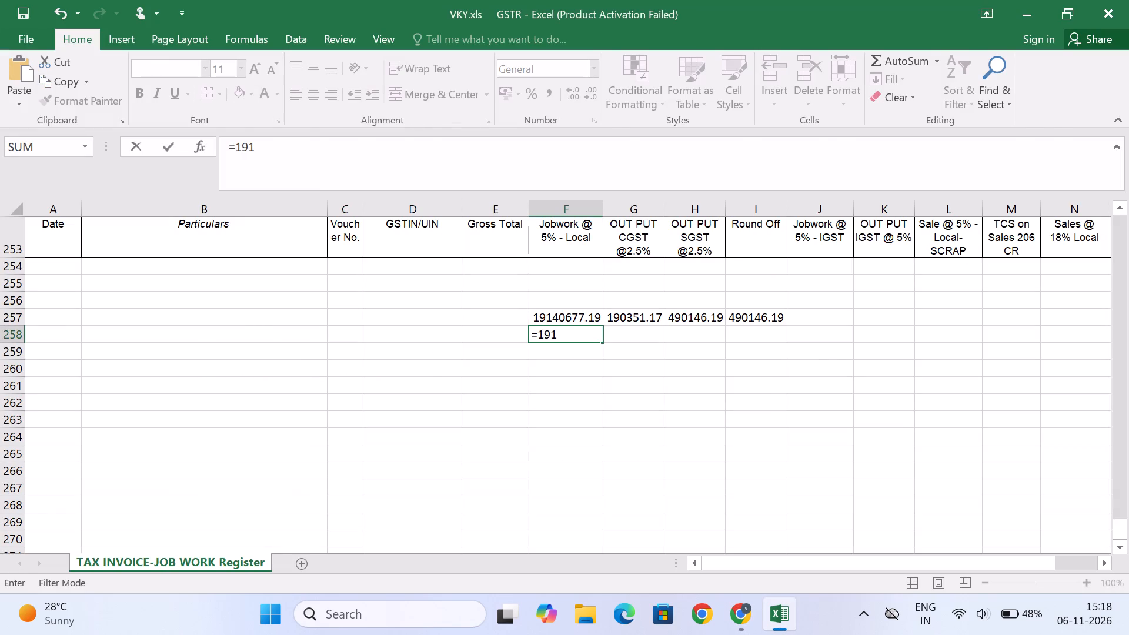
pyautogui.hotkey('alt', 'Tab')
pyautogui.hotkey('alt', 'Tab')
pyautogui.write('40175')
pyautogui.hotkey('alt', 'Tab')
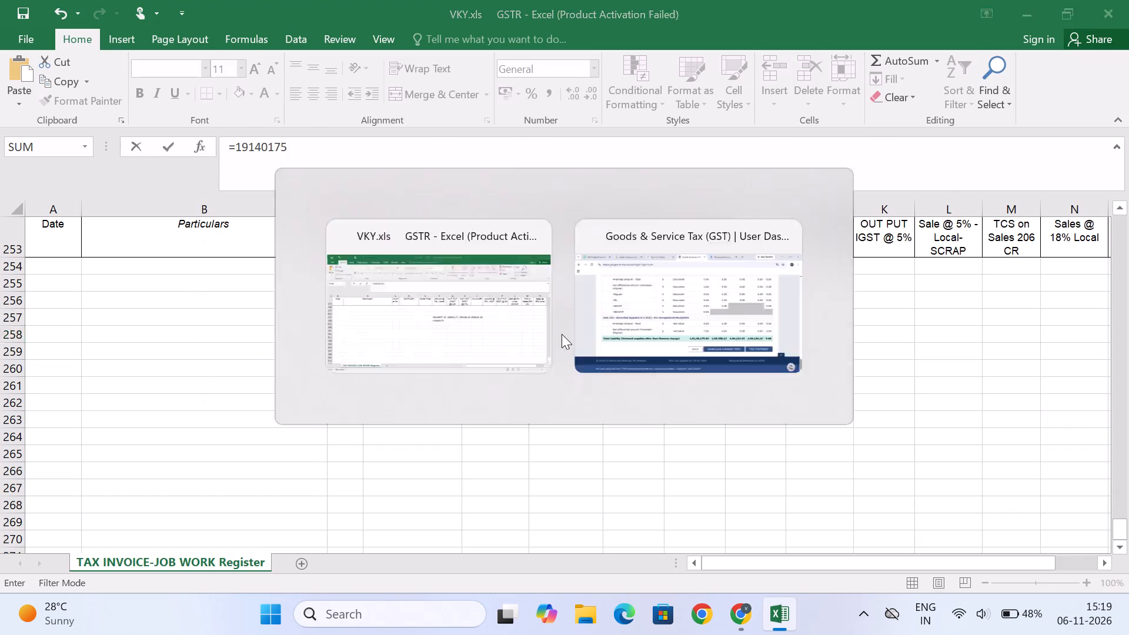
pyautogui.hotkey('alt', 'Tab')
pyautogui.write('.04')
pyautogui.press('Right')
# Enter the portal's total integrated tax liability, =190350.17, in cell G258 of the register.
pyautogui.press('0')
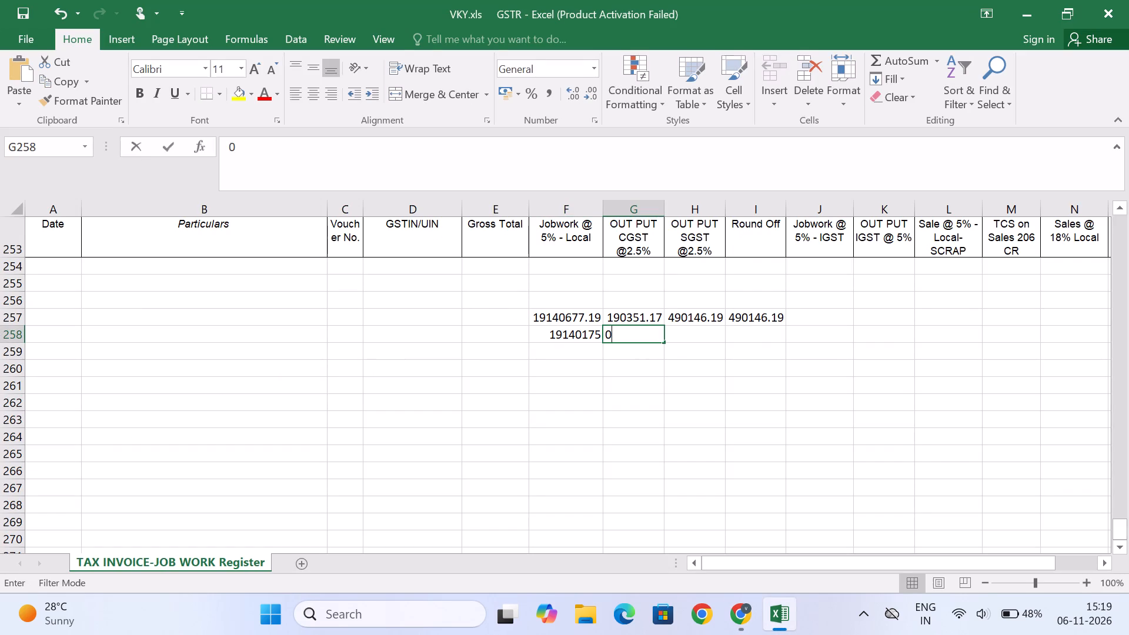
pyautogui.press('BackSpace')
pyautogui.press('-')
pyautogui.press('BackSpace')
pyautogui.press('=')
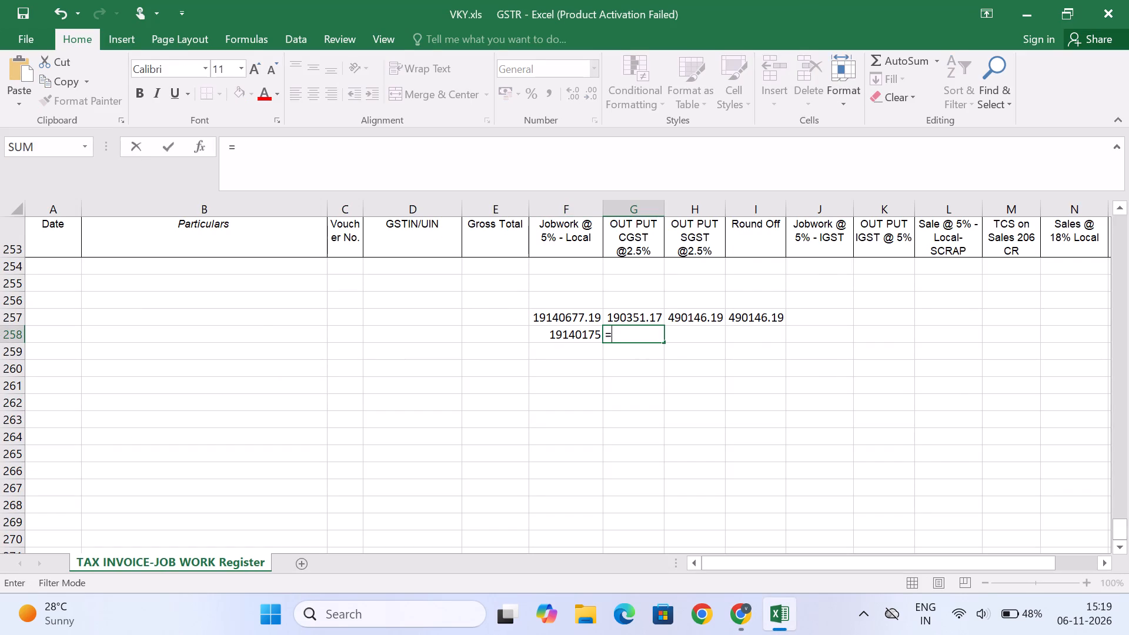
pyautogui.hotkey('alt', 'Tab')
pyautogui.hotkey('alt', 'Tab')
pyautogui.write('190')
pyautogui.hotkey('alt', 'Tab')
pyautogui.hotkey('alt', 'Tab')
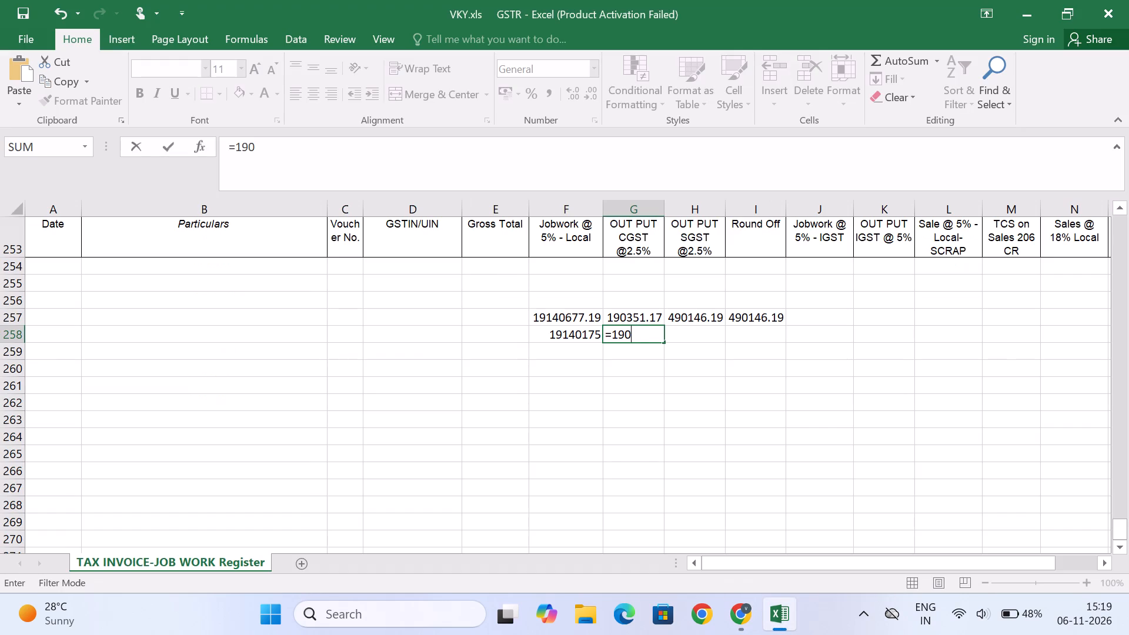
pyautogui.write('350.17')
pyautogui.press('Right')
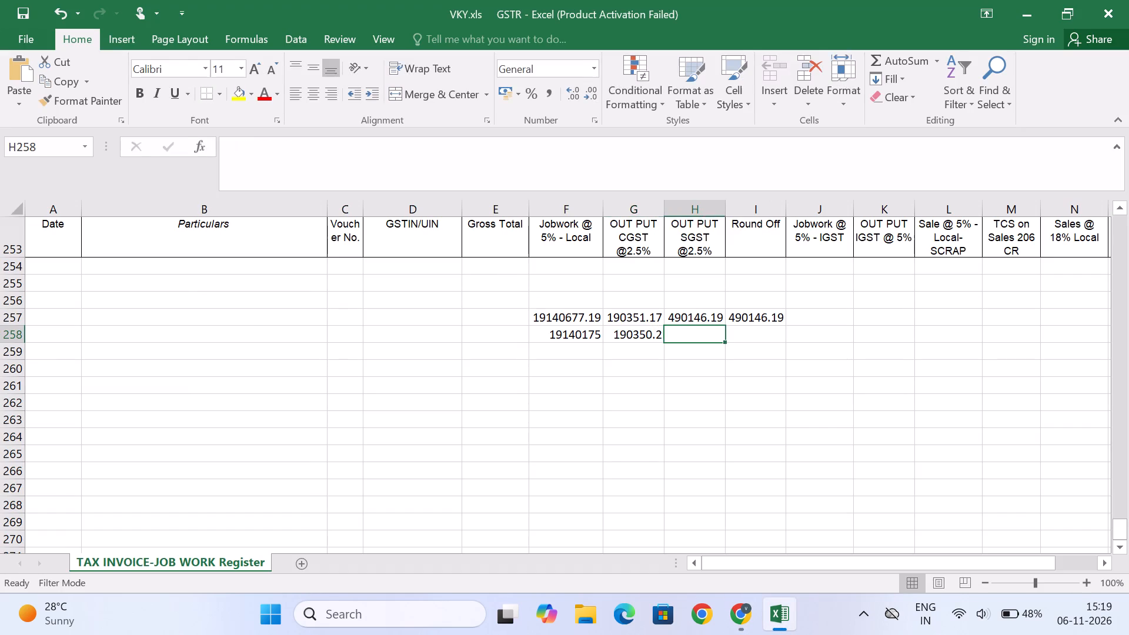
# Enter the portal's total central tax liability, 490134.15, in cell H258 of the Excel register.
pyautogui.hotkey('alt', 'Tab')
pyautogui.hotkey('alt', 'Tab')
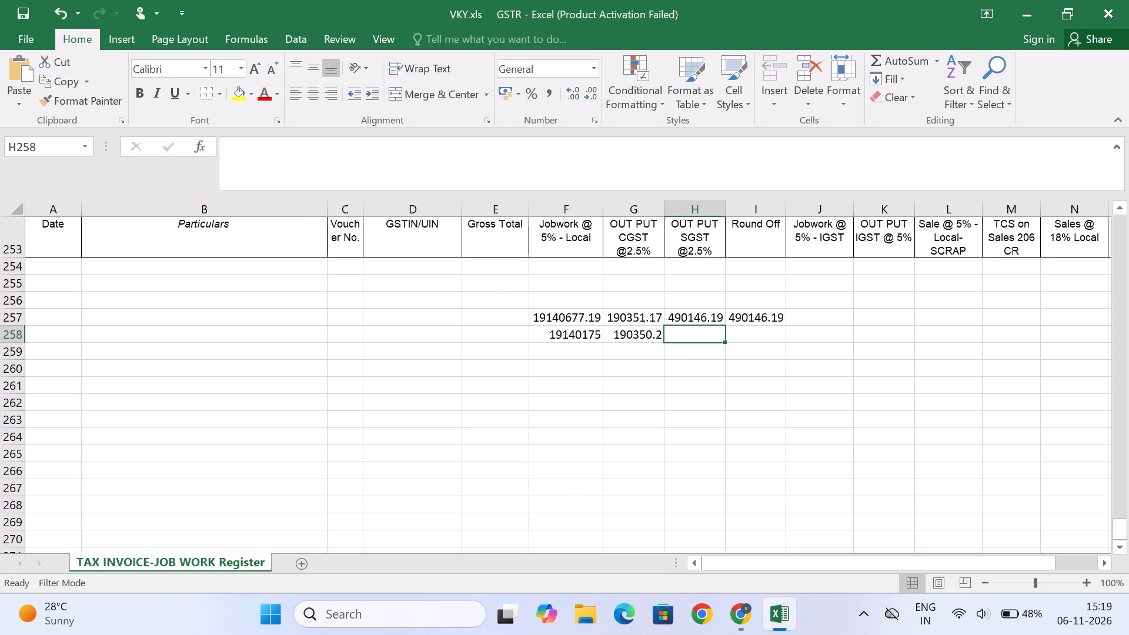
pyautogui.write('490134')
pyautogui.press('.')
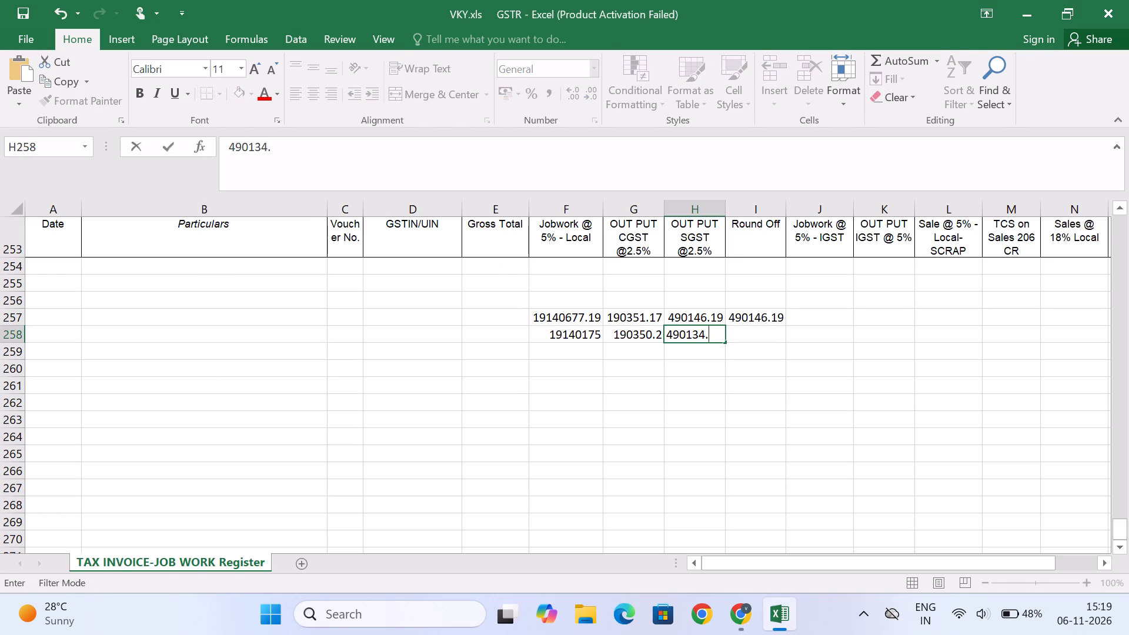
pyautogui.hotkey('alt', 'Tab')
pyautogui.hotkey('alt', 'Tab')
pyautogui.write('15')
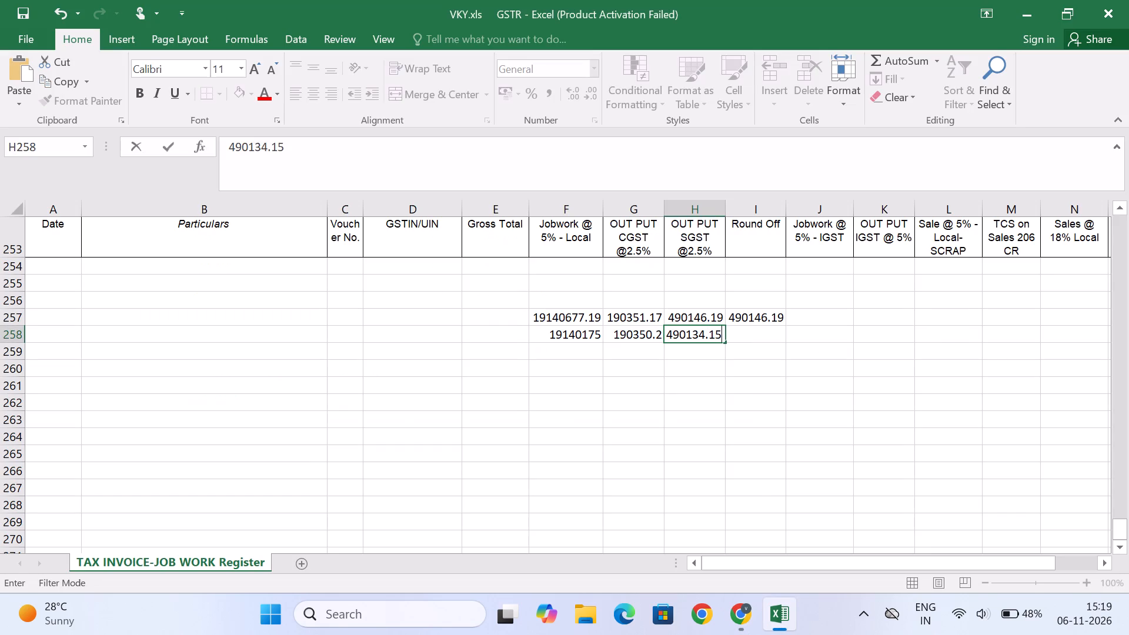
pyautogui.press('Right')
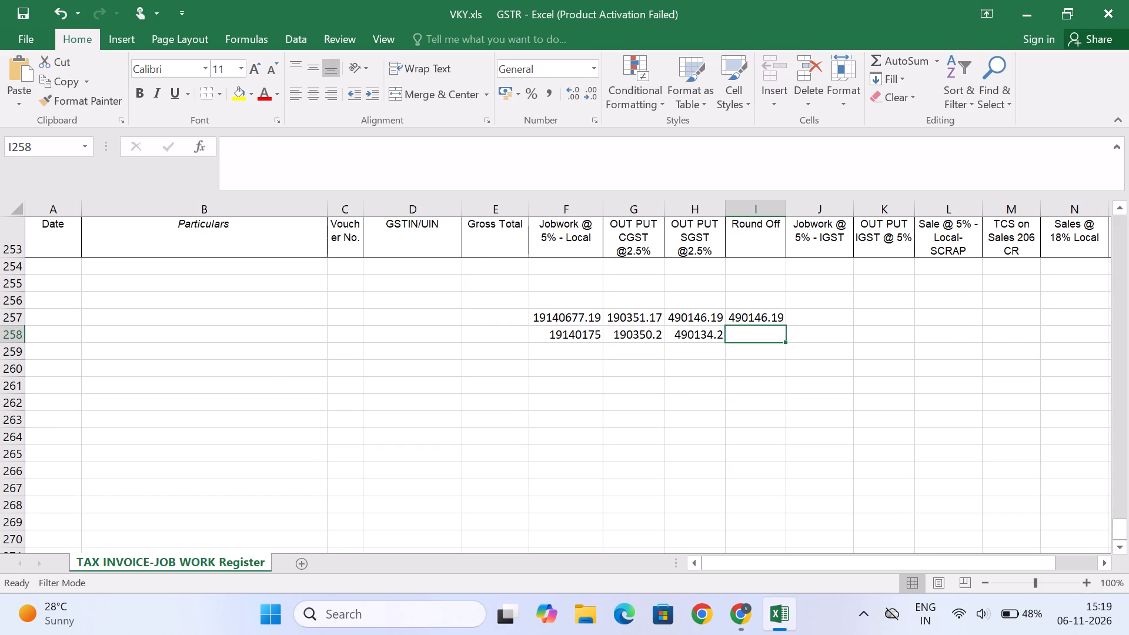
# Set cell I258 to =H258 for the equal State/UT tax liability.
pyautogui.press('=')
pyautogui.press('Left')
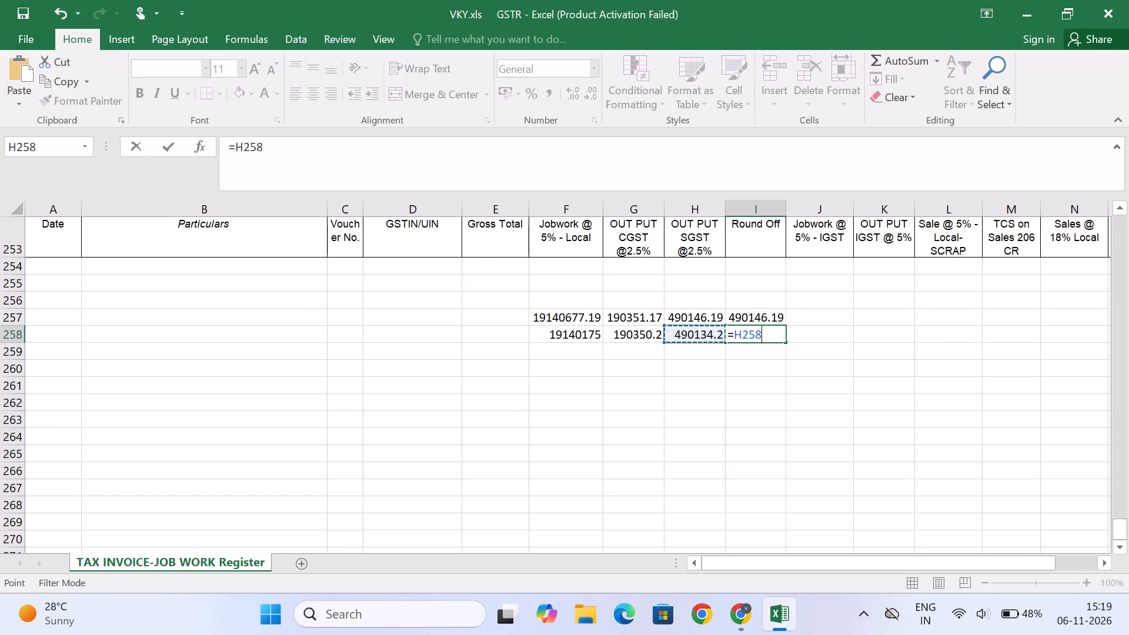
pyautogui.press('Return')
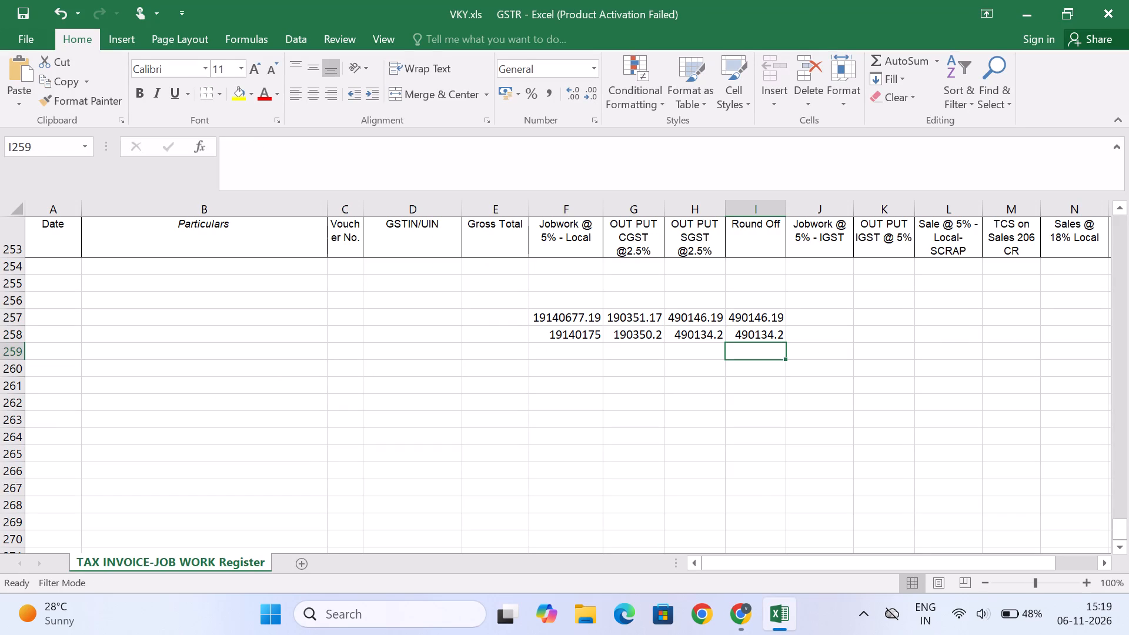
# Calculate the portal-minus-register differences in F259:I259, copying =F258-F257 across the row, and save the workbook.
pyautogui.click(566, 345)
pyautogui.press('=')
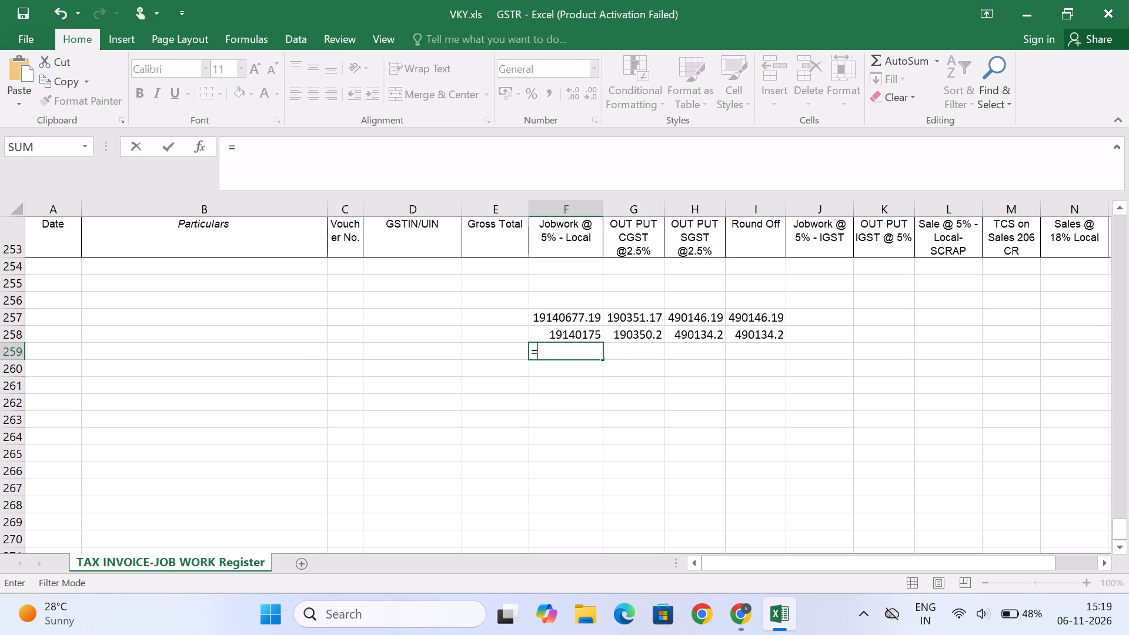
pyautogui.click(566, 334)
pyautogui.press('-')
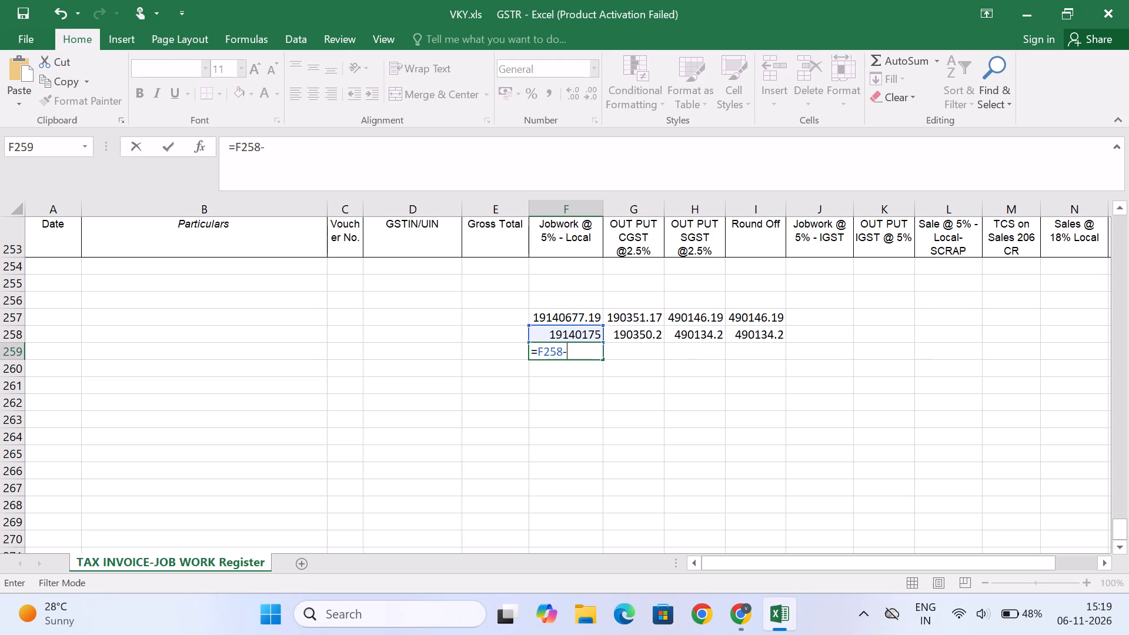
pyautogui.click(557, 319)
pyautogui.press('Return')
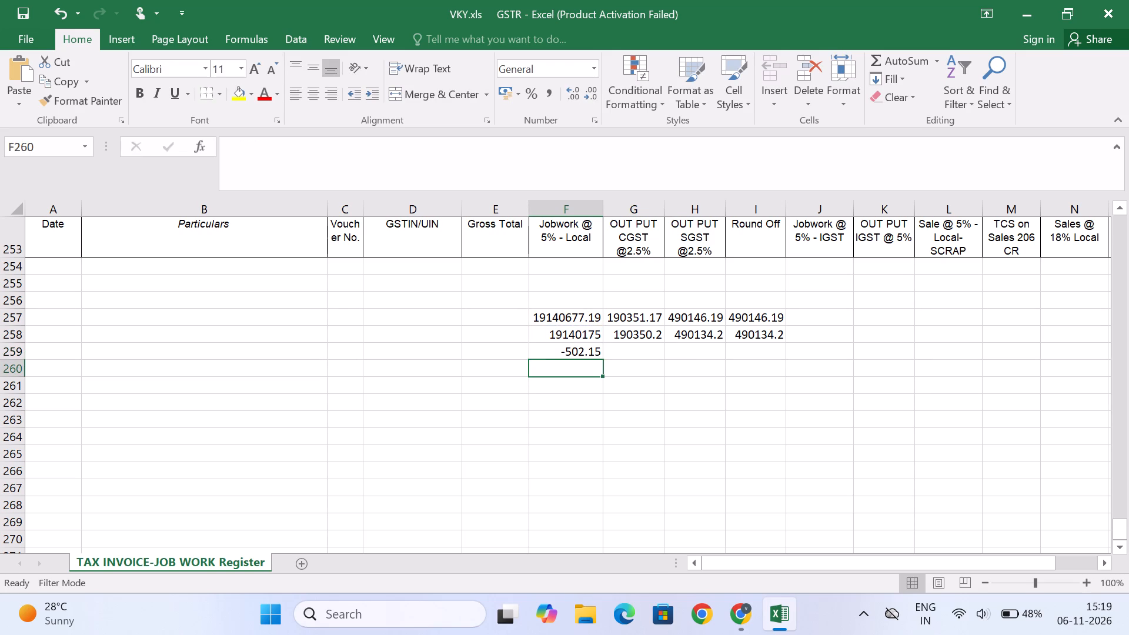
pyautogui.click(576, 350)
pyautogui.hotkey('ctrl', 'c')
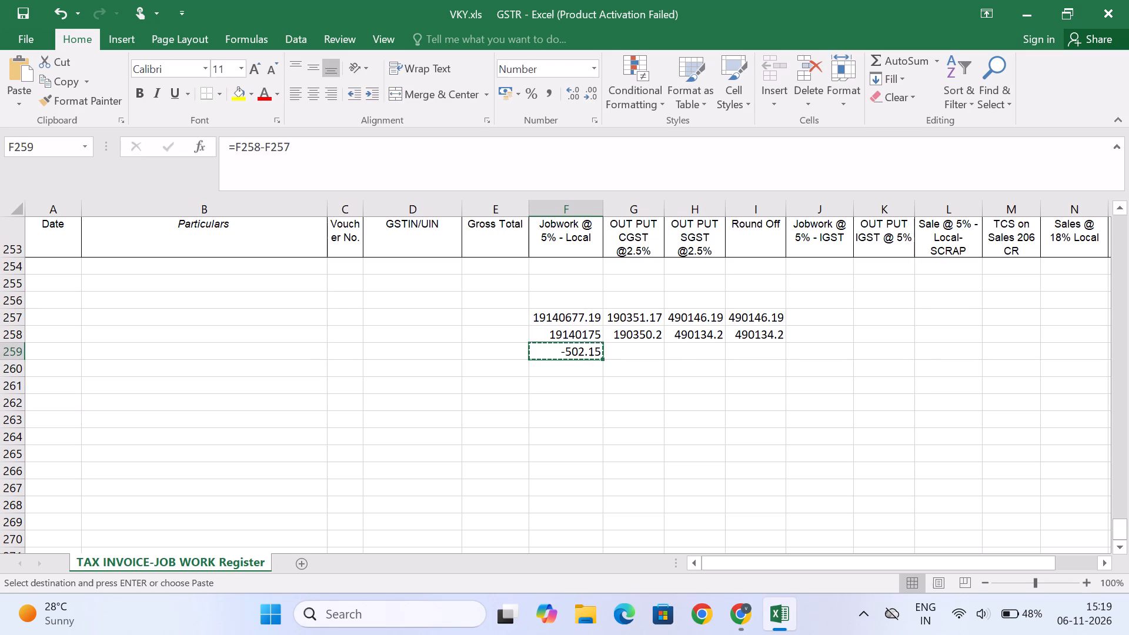
pyautogui.press('Right')
pyautogui.hotkey('ctrl', 'v')
pyautogui.press('Right')
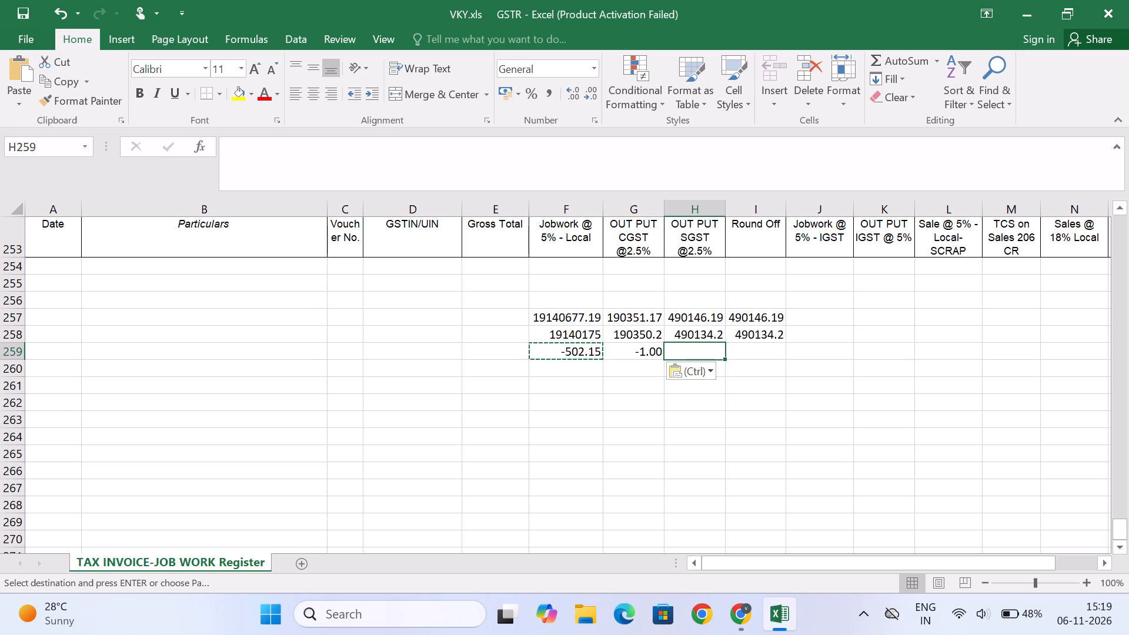
pyautogui.hotkey('ctrl', 'v')
pyautogui.press('Right')
pyautogui.hotkey('ctrl', 'v')
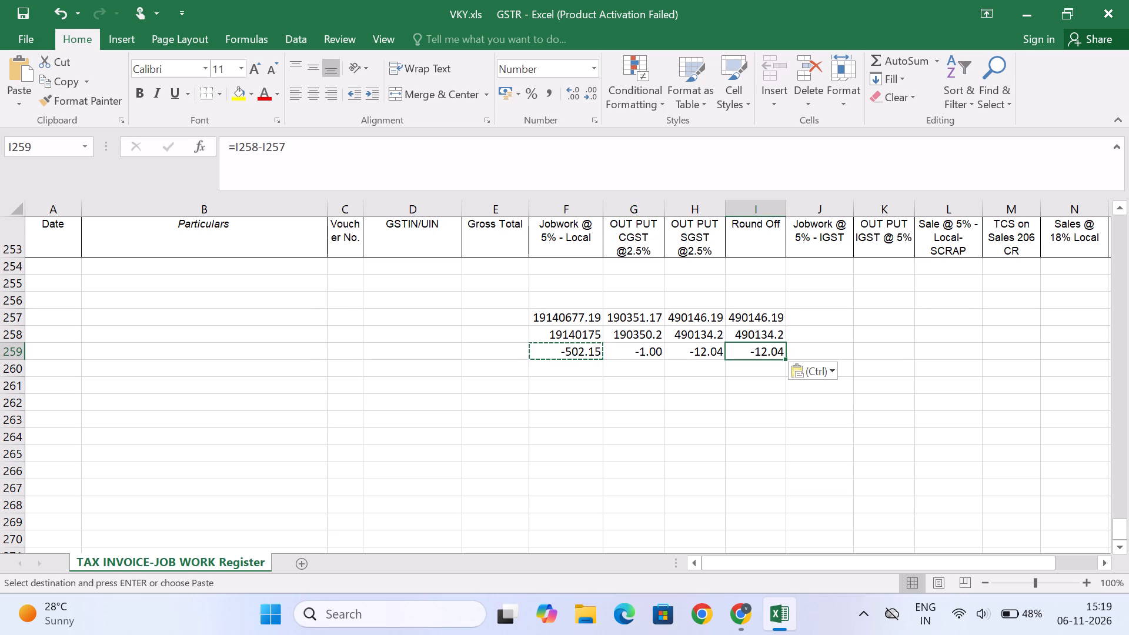
pyautogui.hotkey('ctrl', 's')
# Highlight the difference cells F259:I259 with a yellow fill.
pyautogui.moveTo(569, 350); pyautogui.dragTo(605, 356)
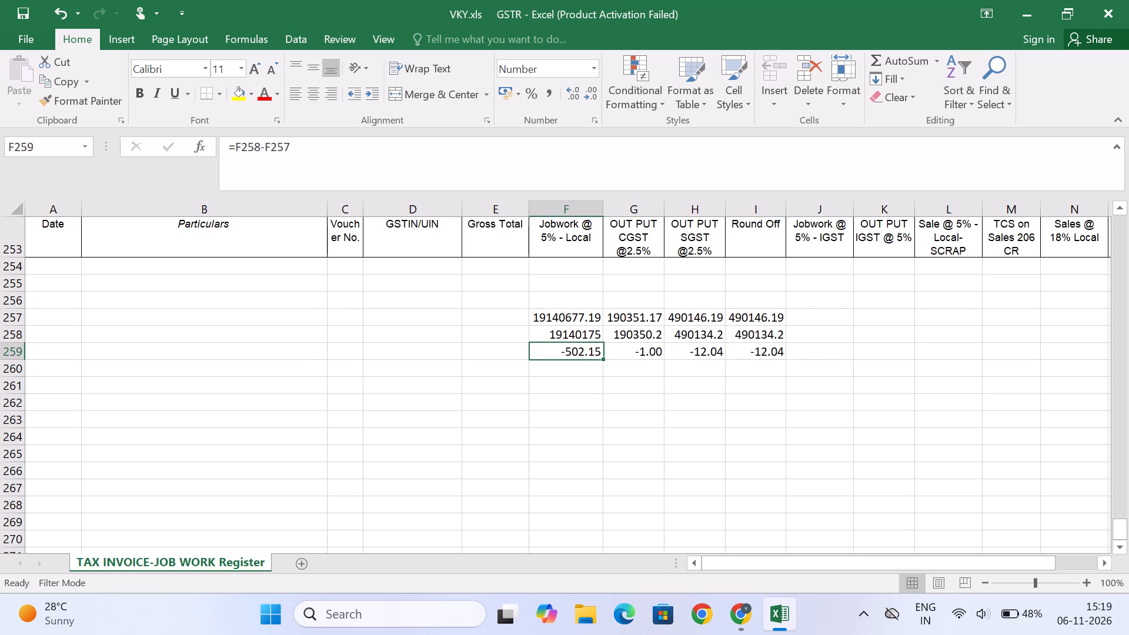
pyautogui.moveTo(605, 356); pyautogui.dragTo(781, 359)
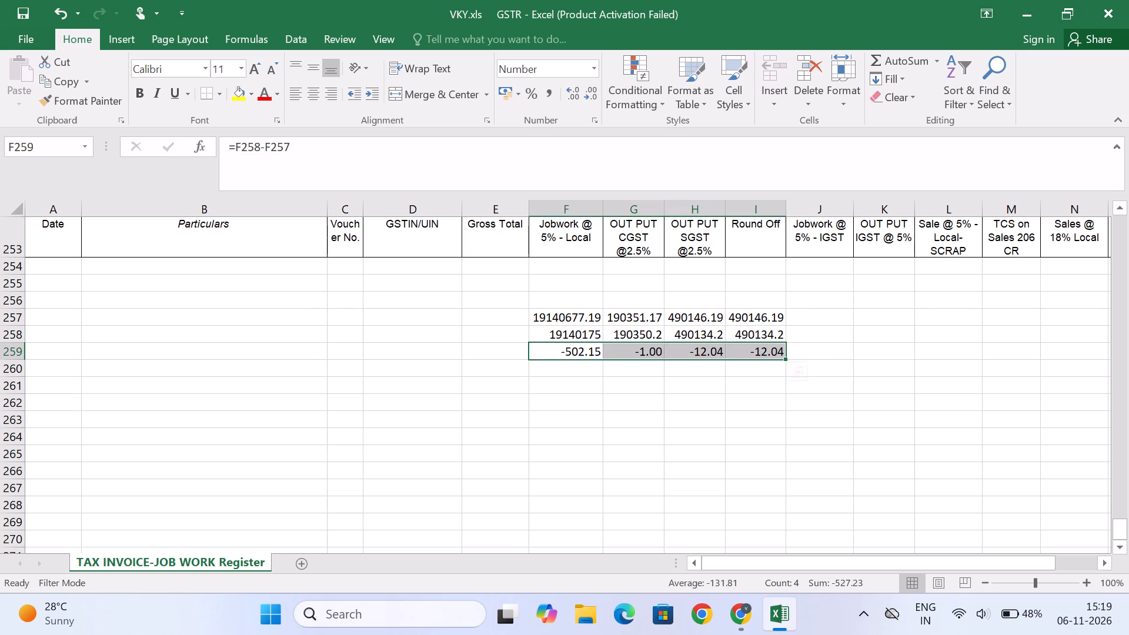
pyautogui.click(243, 87)
pyautogui.click(910, 348)
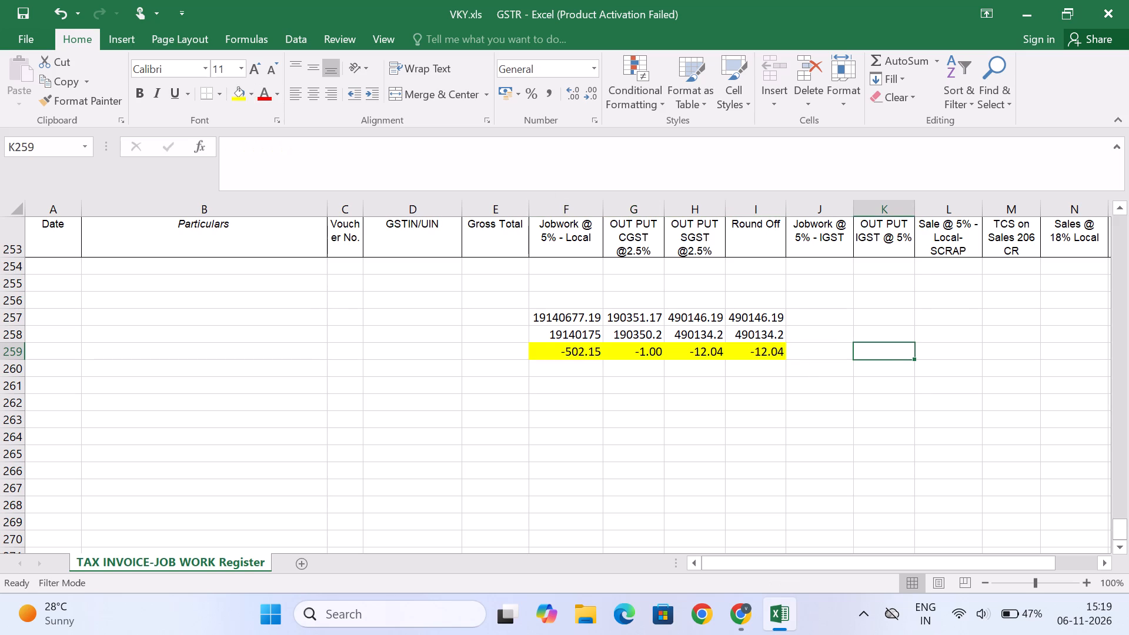
# Reset the register's Particulars filter to select all parties.
pyautogui.scroll(8, 910, 348)
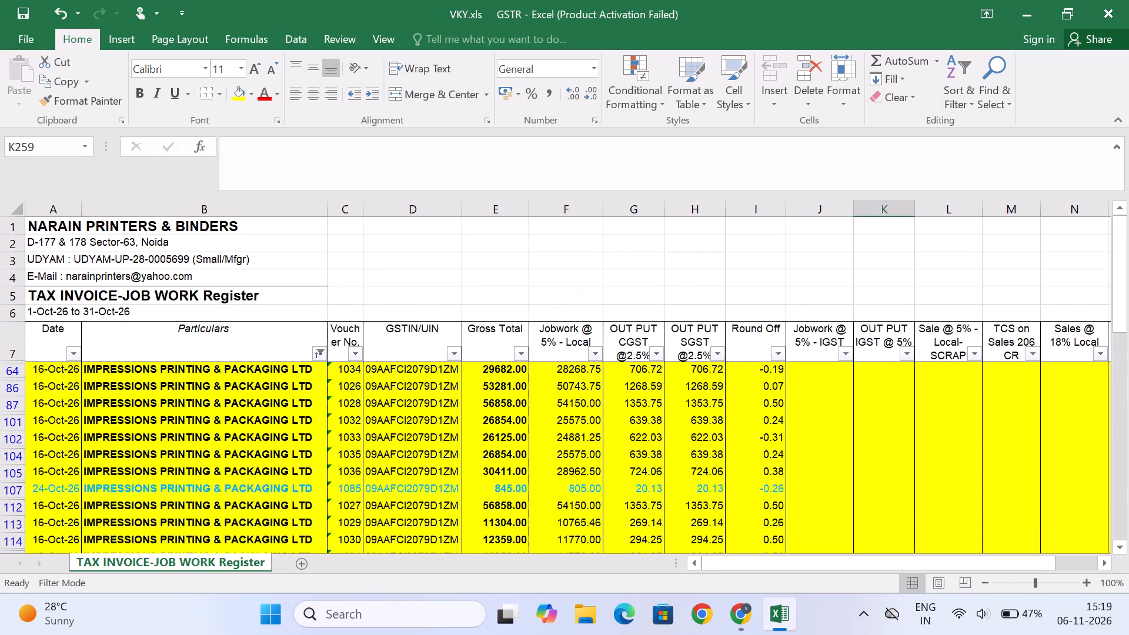
pyautogui.click(317, 353)
pyautogui.click(160, 234)
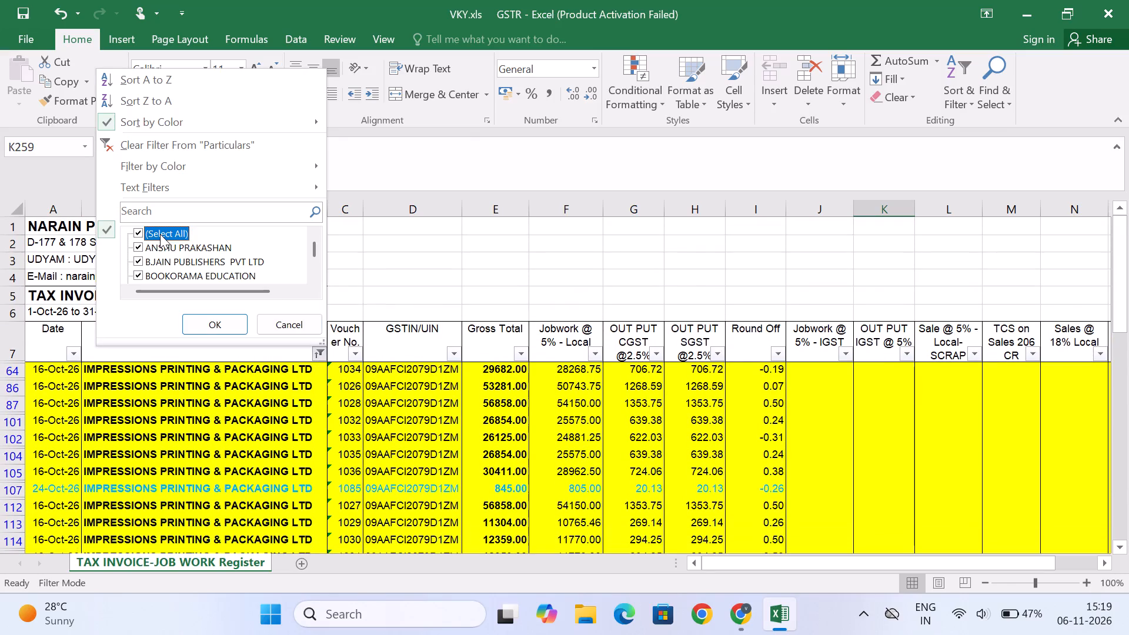
pyautogui.click(203, 327)
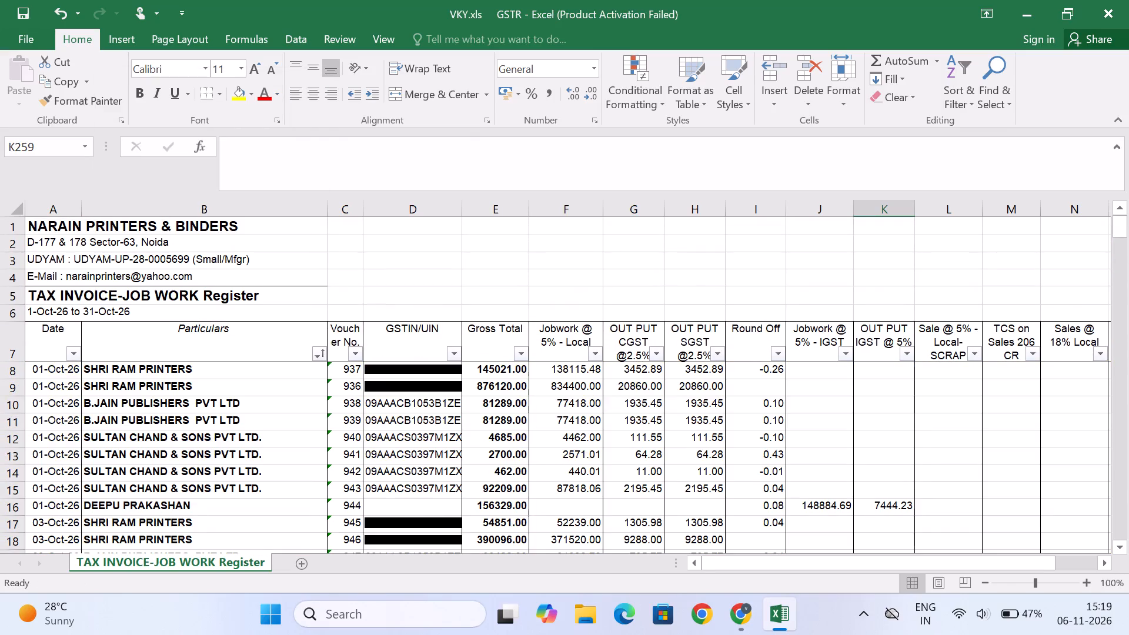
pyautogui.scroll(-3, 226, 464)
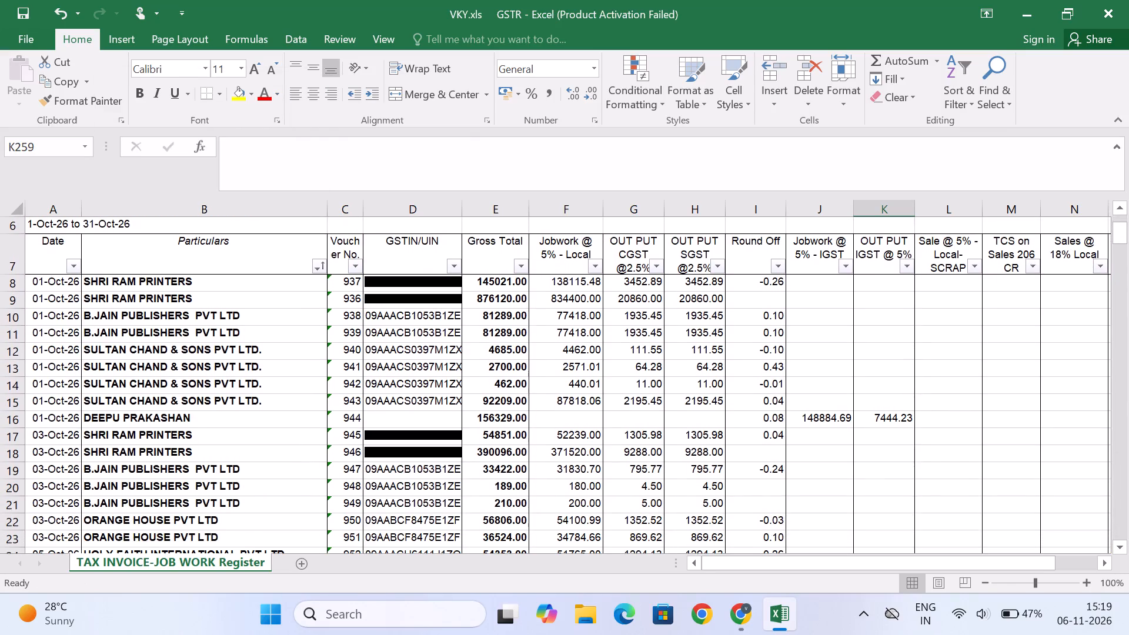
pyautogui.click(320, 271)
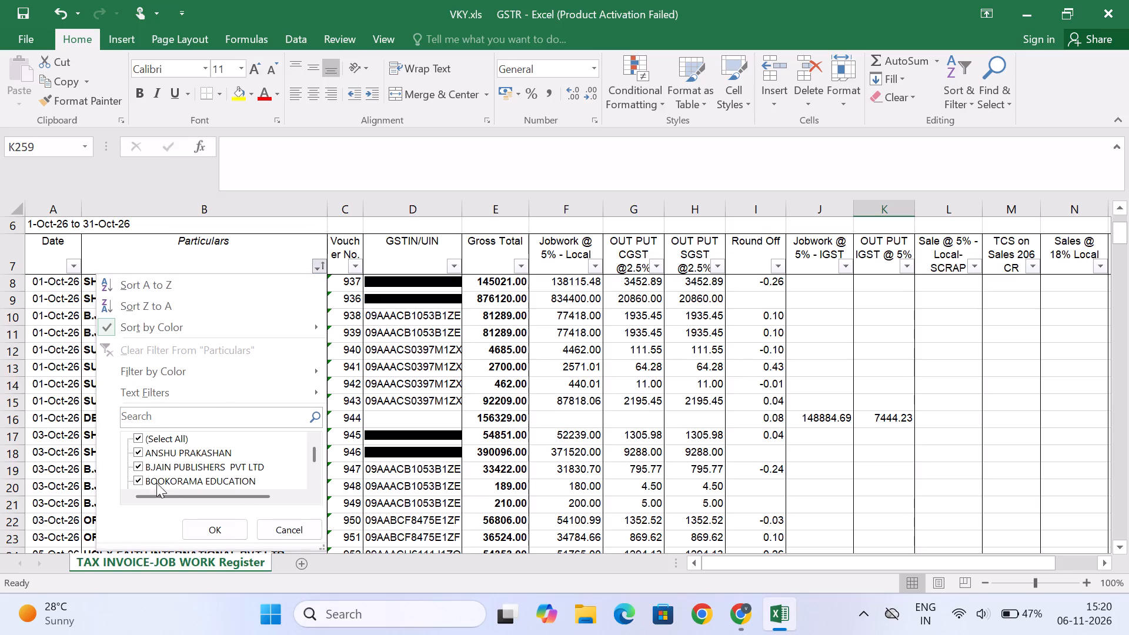
# Switch to the GST portal in Chrome and expand the recipient-wise summary under 4A - B2B Regular.
pyautogui.click(737, 620)
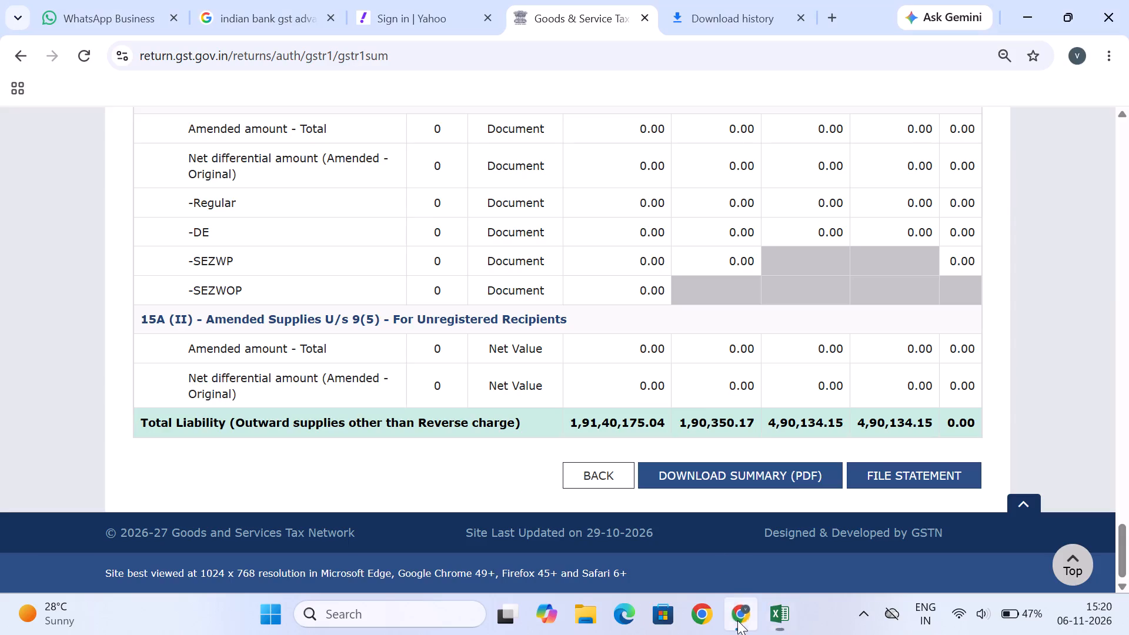
pyautogui.scroll(13, 703, 410)
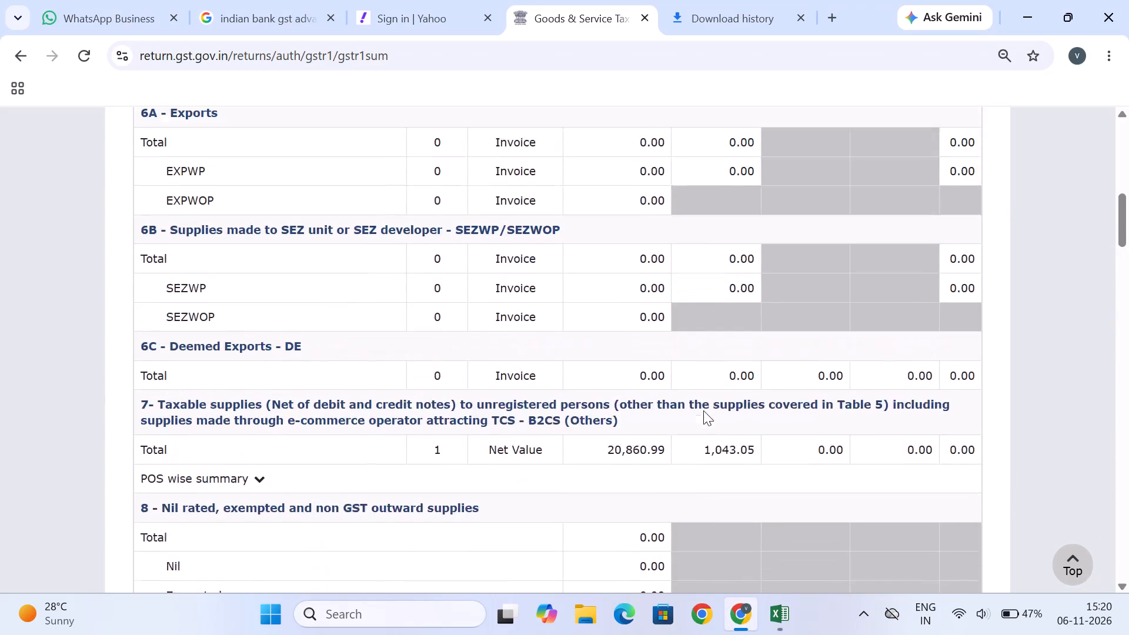
pyautogui.scroll(8, 703, 410)
pyautogui.scroll(-5, 703, 410)
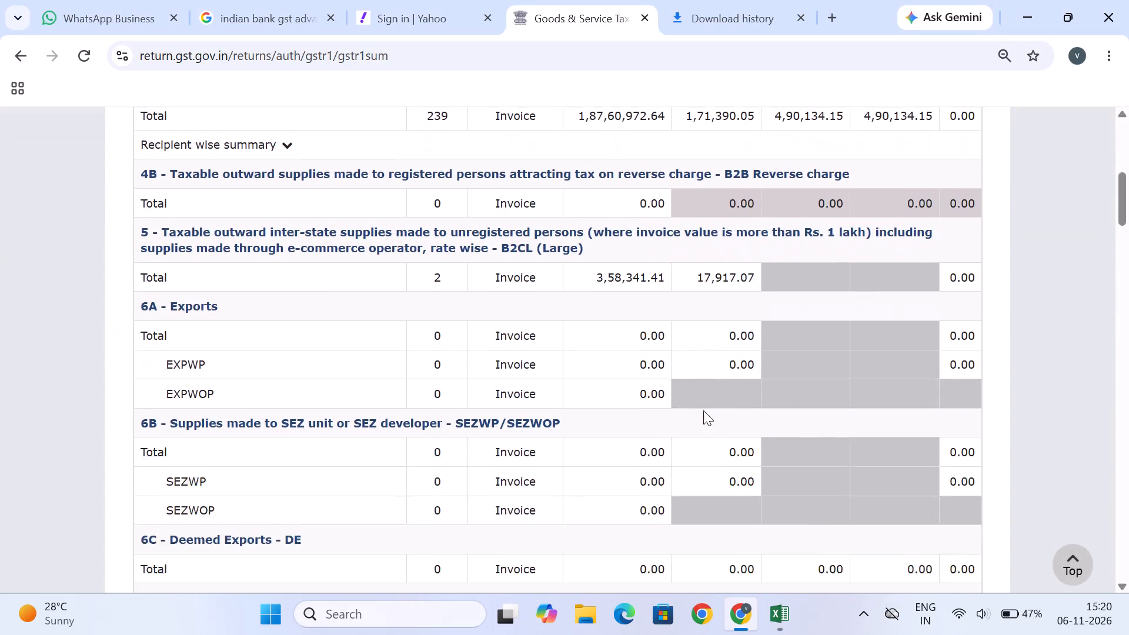
pyautogui.scroll(-1, 703, 410)
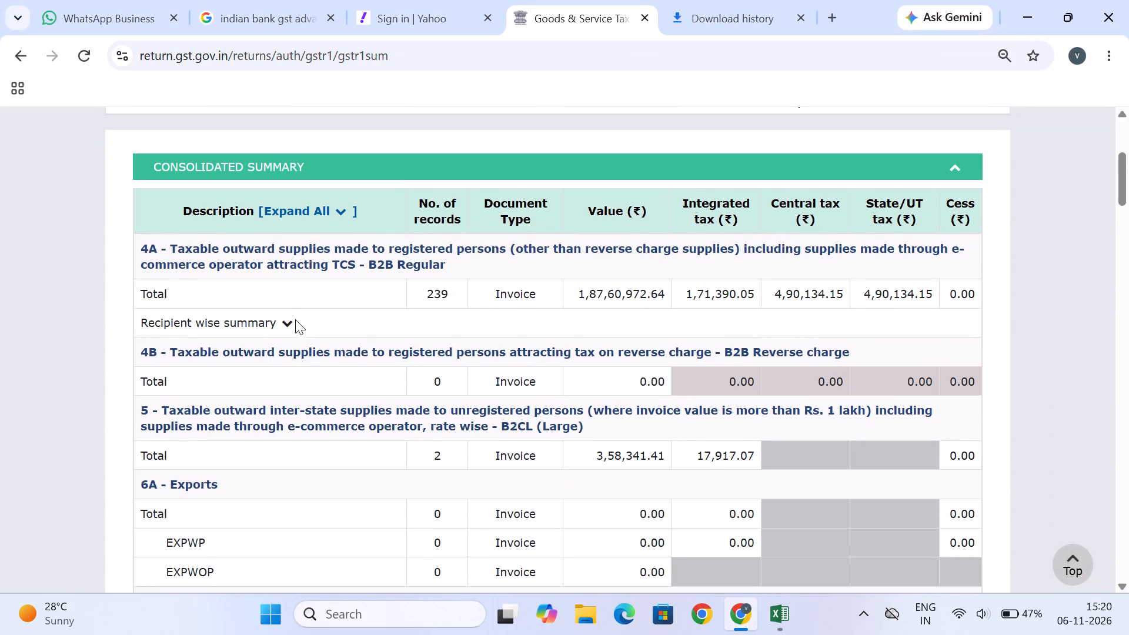
pyautogui.click(288, 326)
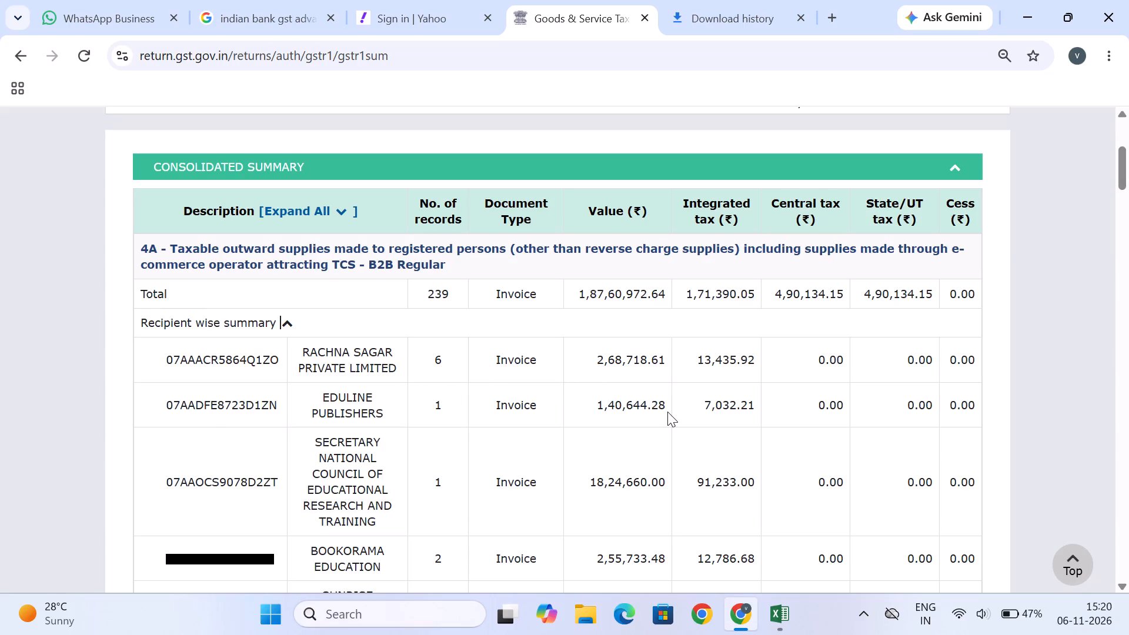
# Back in the Excel register, filter Particulars by searching "rachna" to show only RACHNA SAGAR PRIVATE LIMITED.
pyautogui.hotkey('alt', 'Tab')
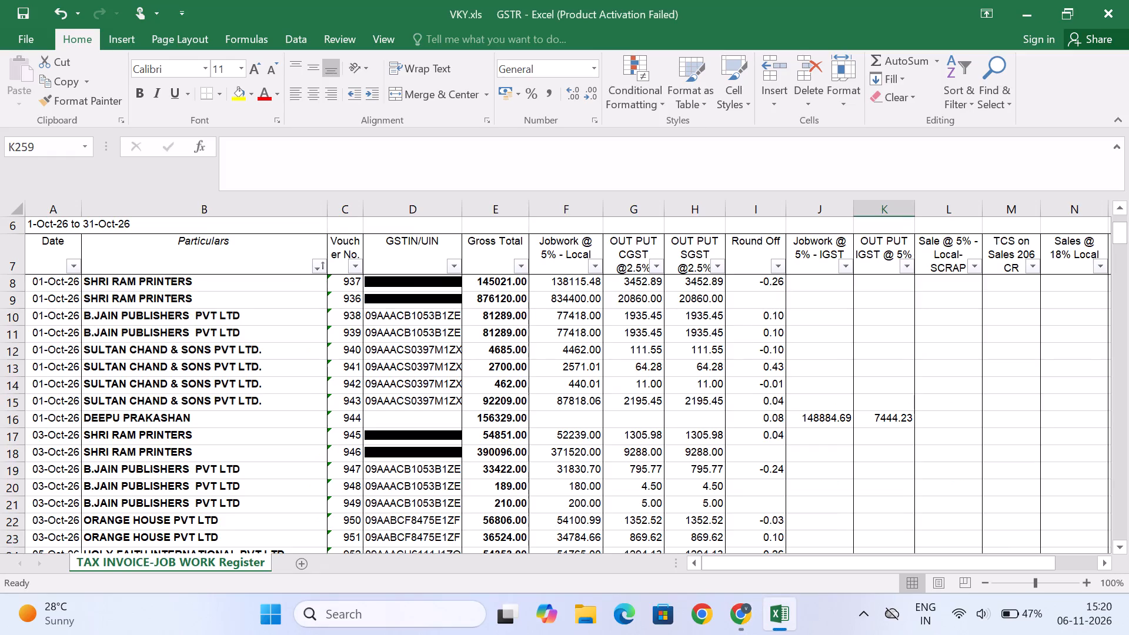
pyautogui.click(319, 266)
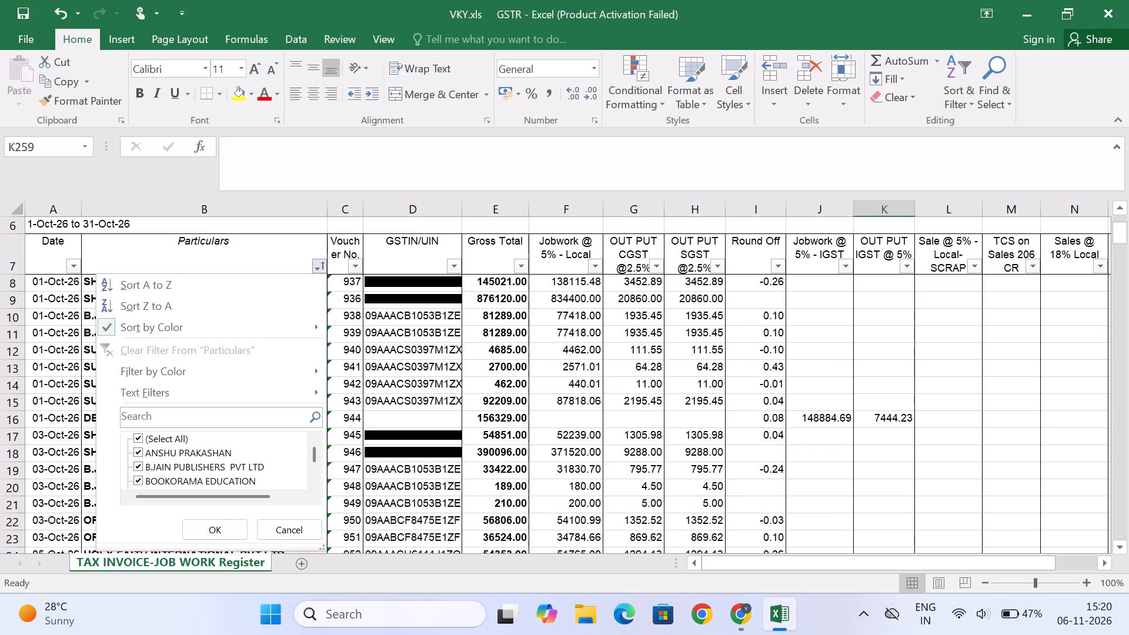
pyautogui.click(148, 423)
pyautogui.write('rachna')
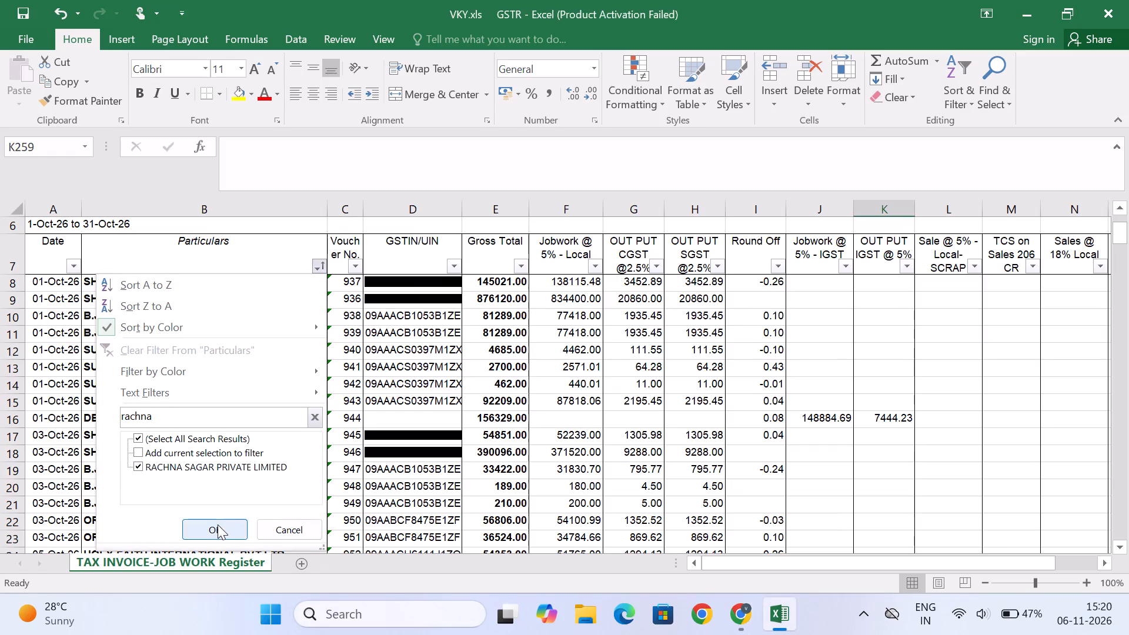
pyautogui.click(219, 525)
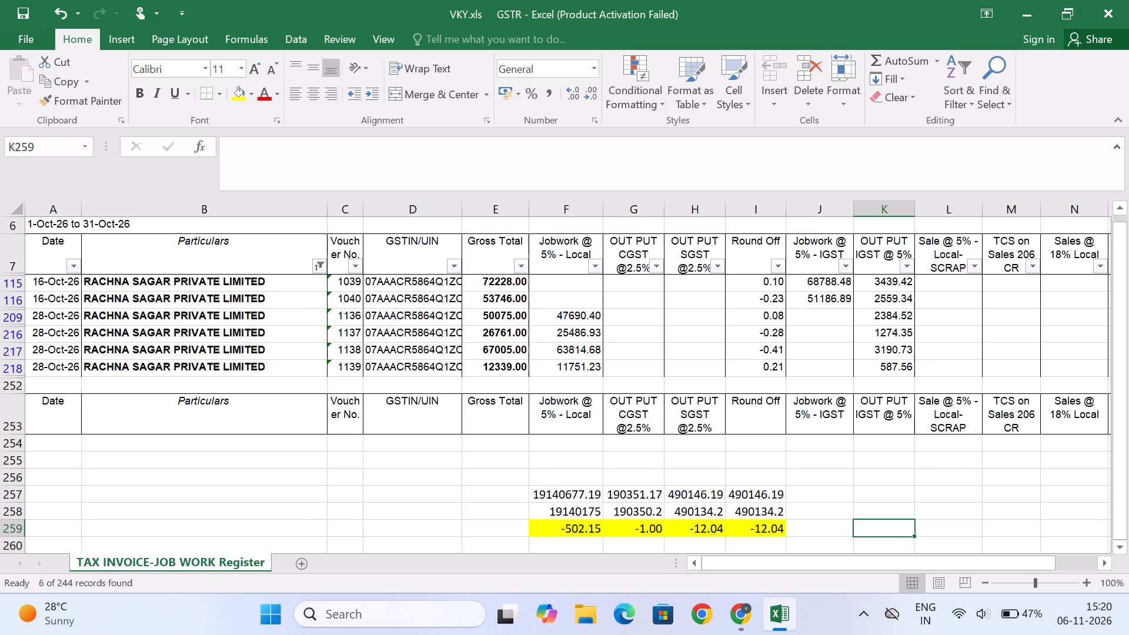
# Sum RACHNA SAGAR's local job-work values in F209:F218 and compare them with its taxable value on the GST portal in Chrome.
pyautogui.moveTo(564, 289); pyautogui.dragTo(574, 318)
pyautogui.click(574, 318)
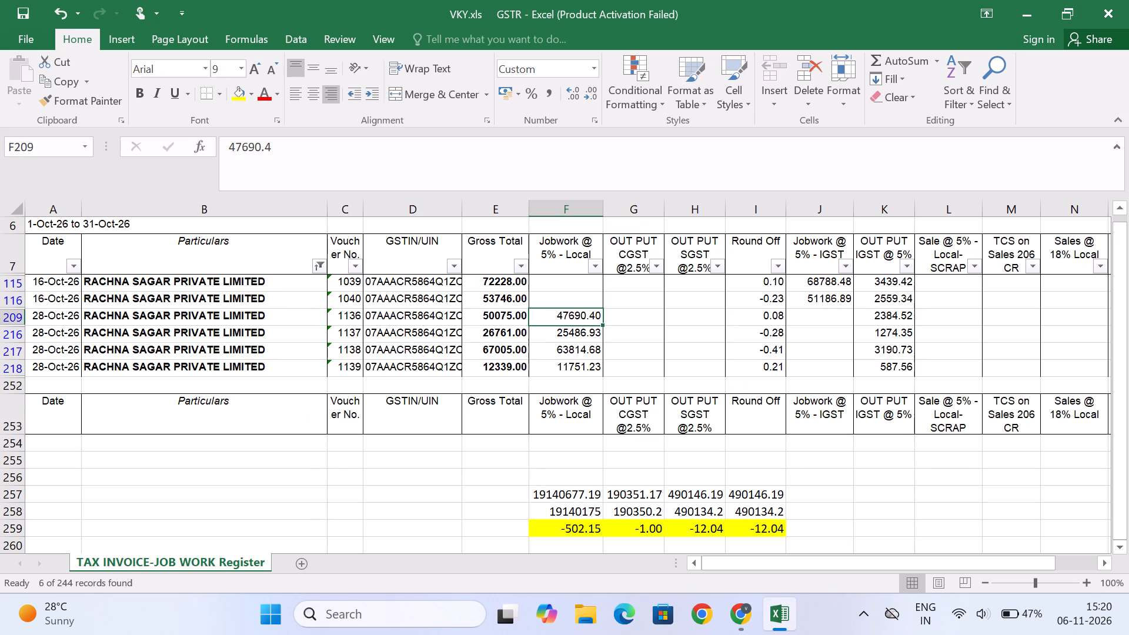
pyautogui.moveTo(566, 314); pyautogui.dragTo(580, 362)
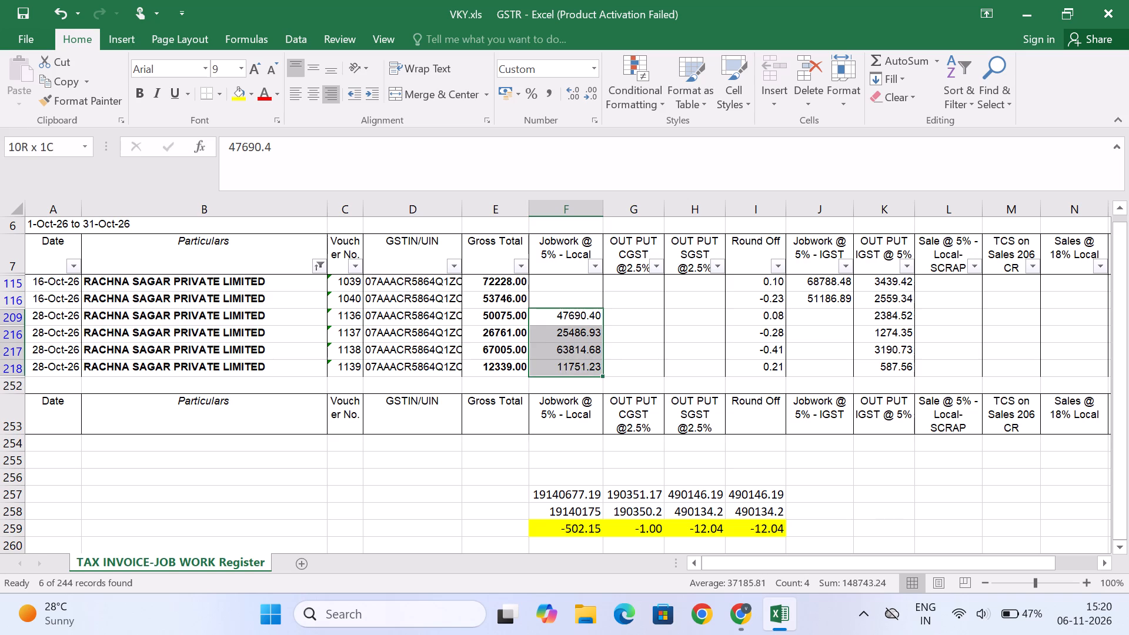
pyautogui.moveTo(580, 362); pyautogui.dragTo(581, 362)
pyautogui.hscroll(-5, 840, 371)
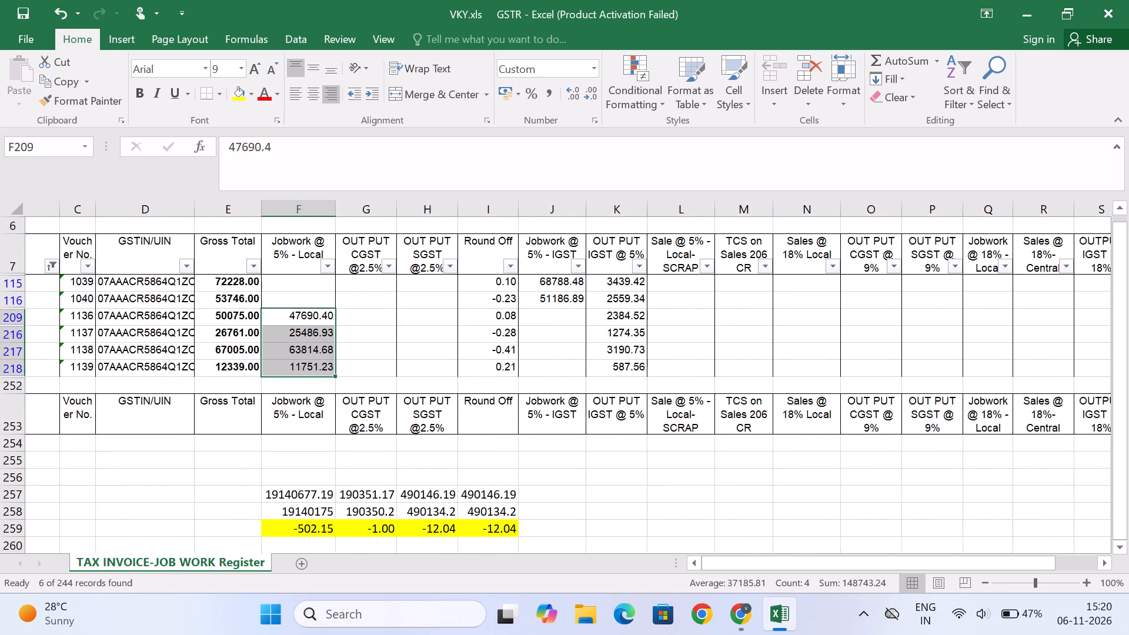
pyautogui.hotkey('alt', 'Tab')
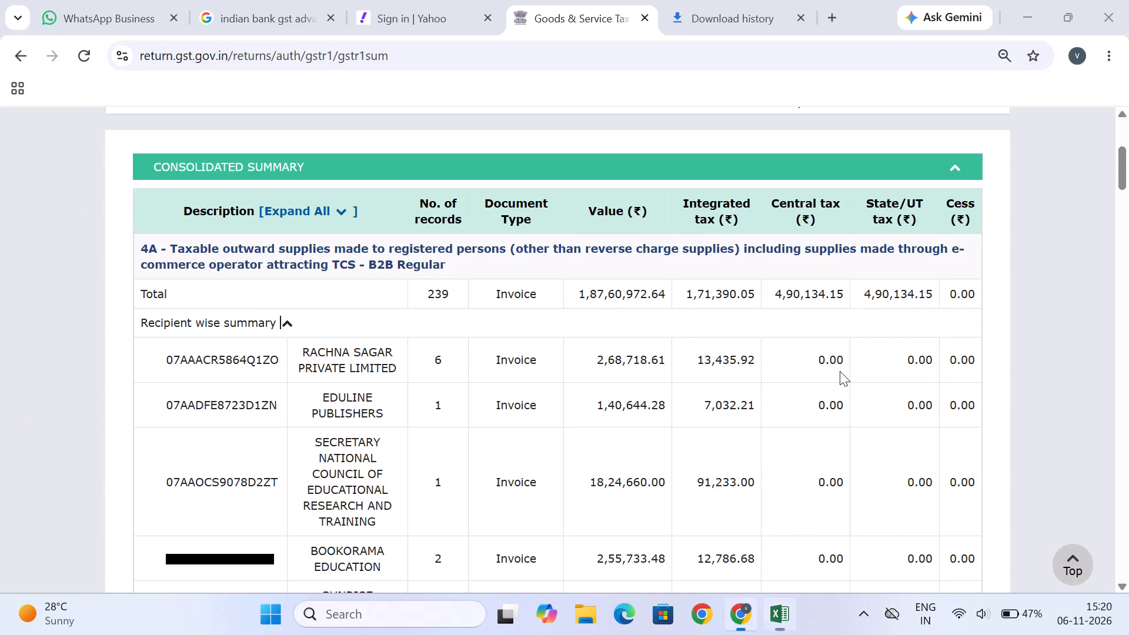
pyautogui.hotkey('alt', 'Tab')
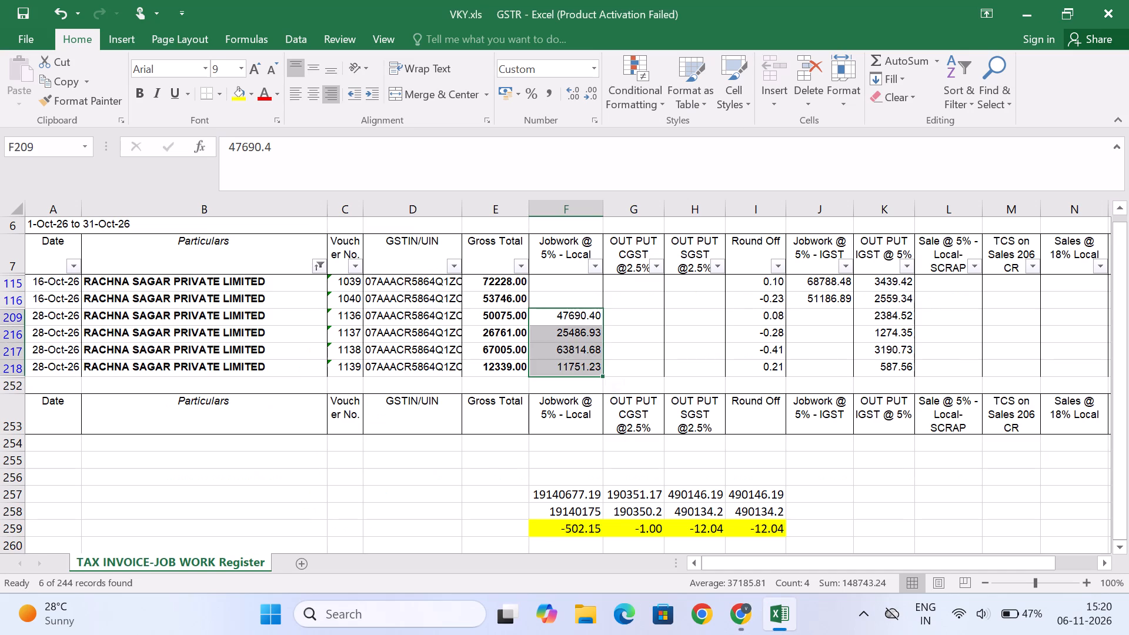
# Move RACHNA SAGAR's two amounts from the Jobwork @ 5% - IGST cells J115:J116 to F115:F116 and save the workbook.
pyautogui.click(568, 291)
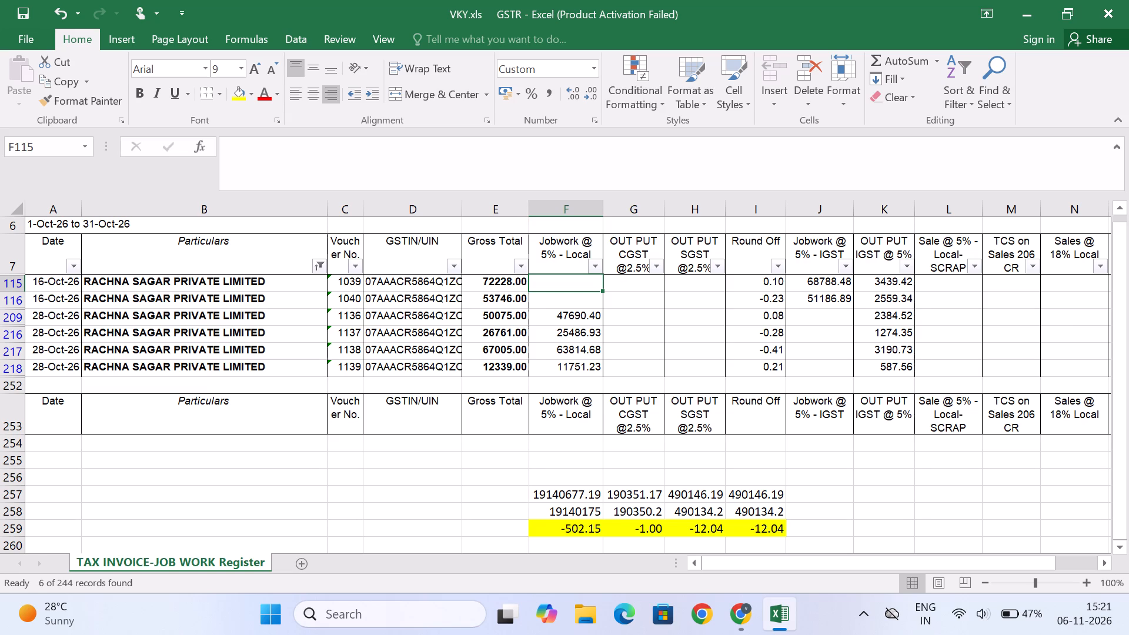
pyautogui.moveTo(825, 277); pyautogui.dragTo(827, 298)
pyautogui.hotkey('ctrl', 'c')
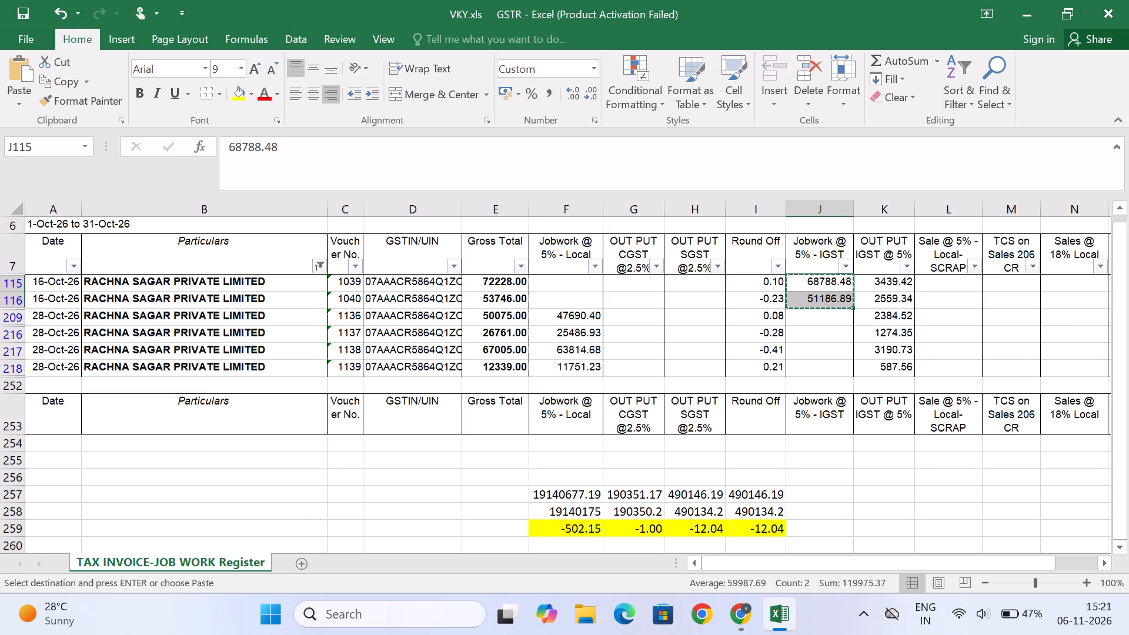
pyautogui.click(550, 282)
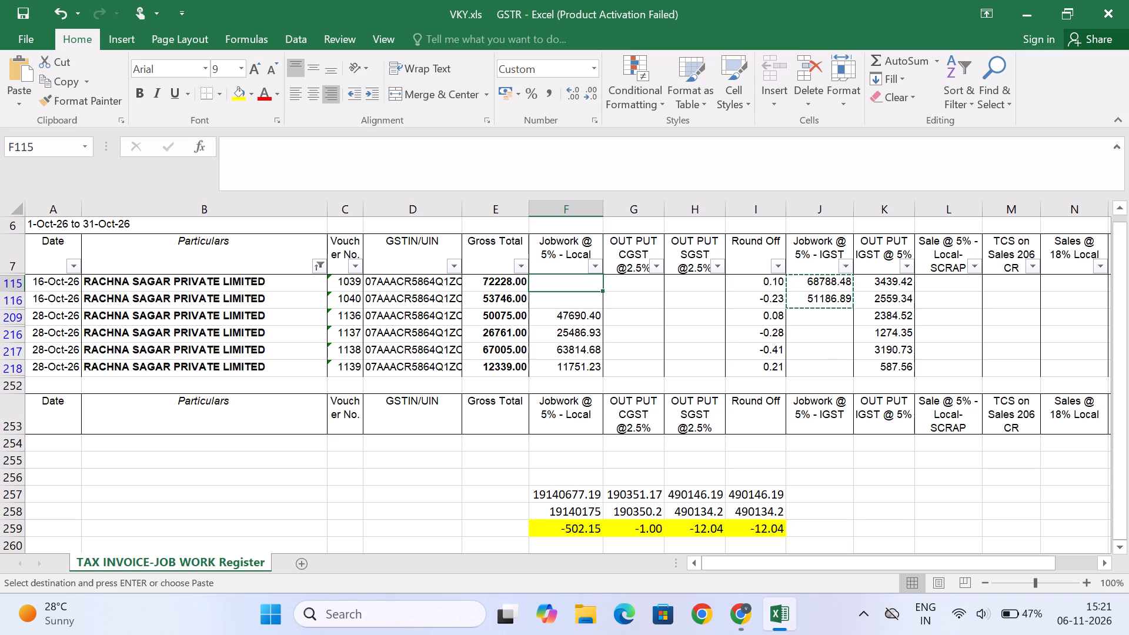
pyautogui.moveTo(821, 279); pyautogui.dragTo(836, 298)
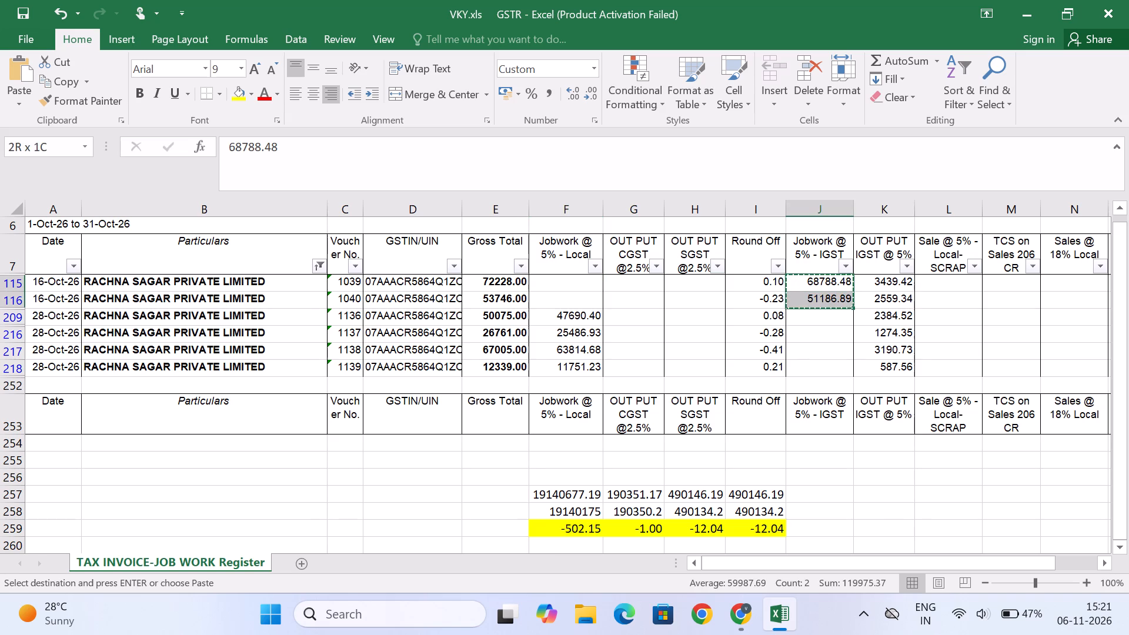
pyautogui.moveTo(836, 298); pyautogui.dragTo(837, 301)
pyautogui.hotkey('ctrl', 'x')
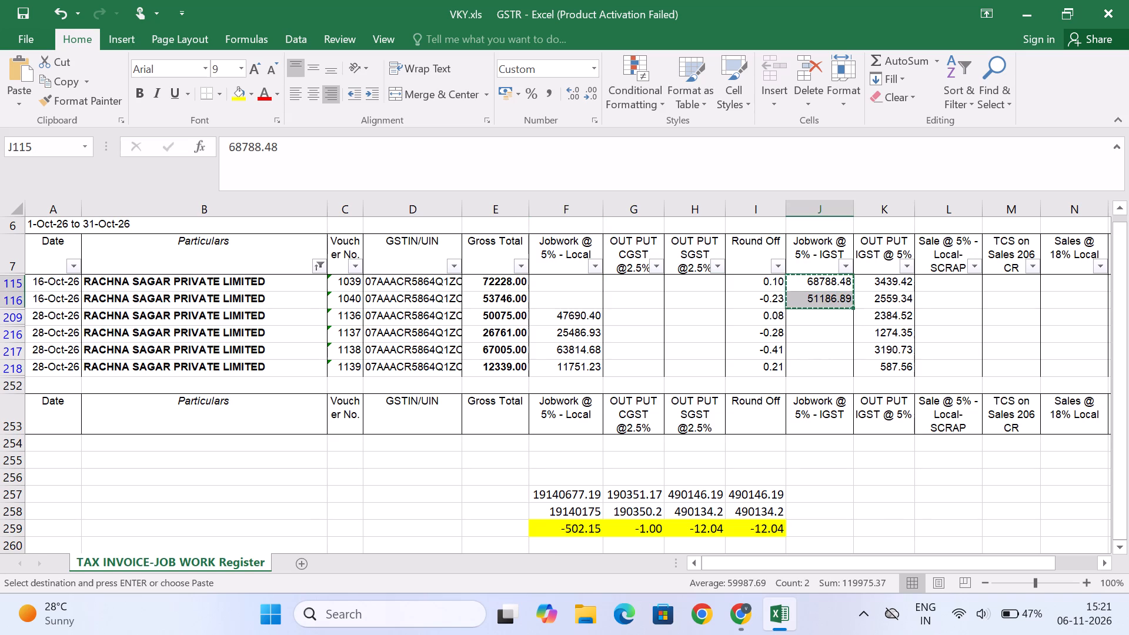
pyautogui.click(572, 287)
pyautogui.hotkey('ctrl', 'v')
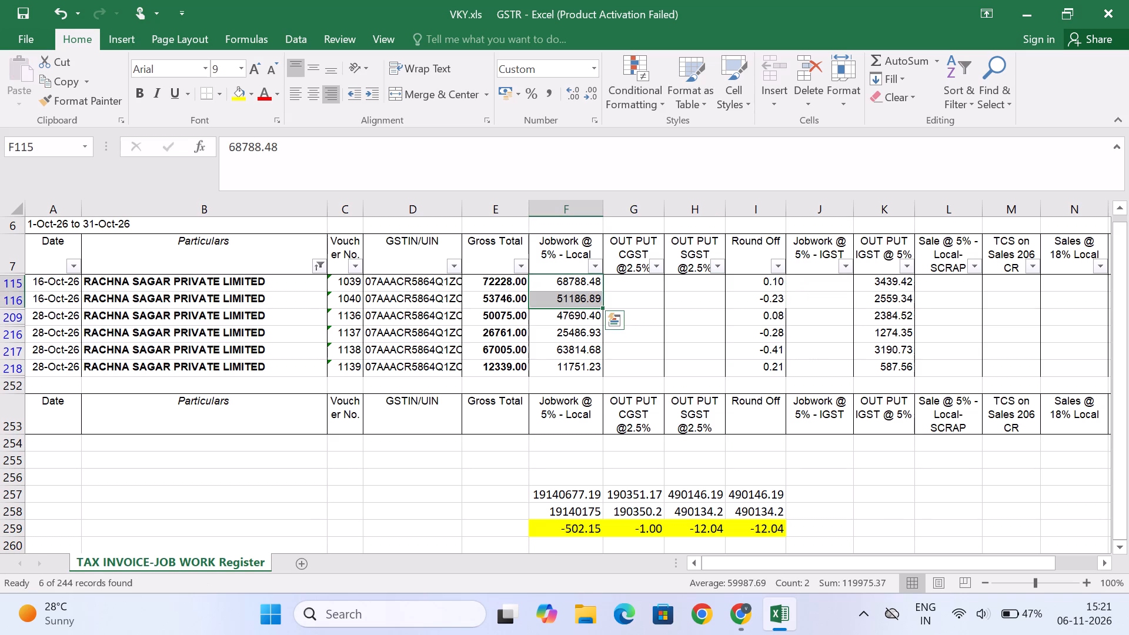
pyautogui.hotkey('ctrl', 's')
# Compare RACHNA SAGAR's summed values in column F and IGST in column K with its row in the portal's recipient-wise summary.
pyautogui.moveTo(567, 280); pyautogui.dragTo(586, 367)
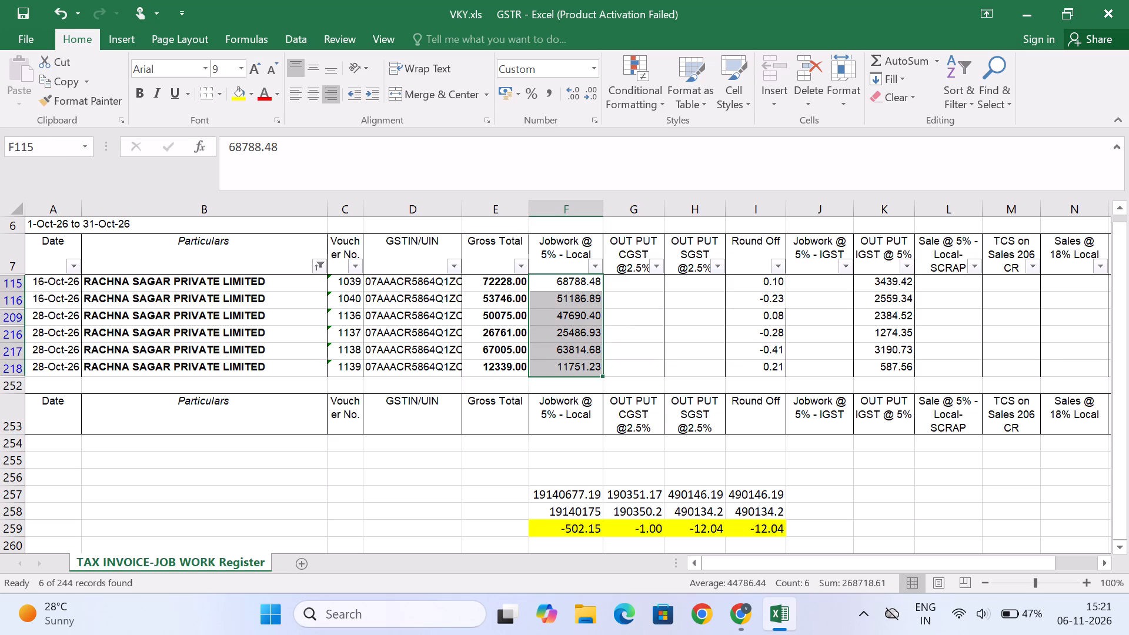
pyautogui.hotkey('alt', 'Tab')
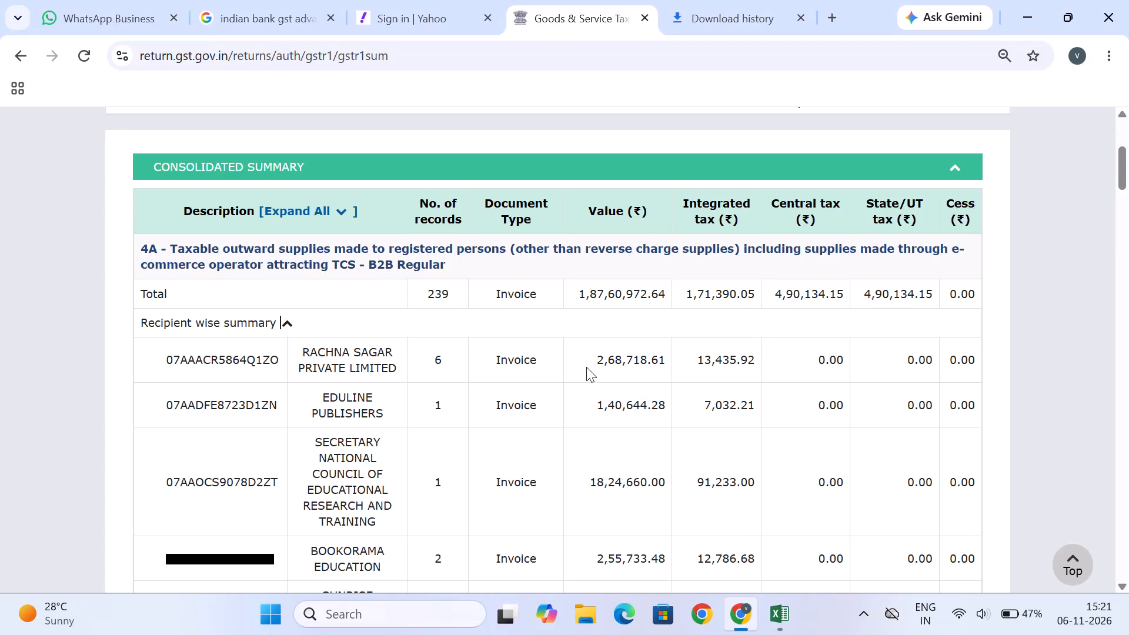
pyautogui.hotkey('alt', 'Tab')
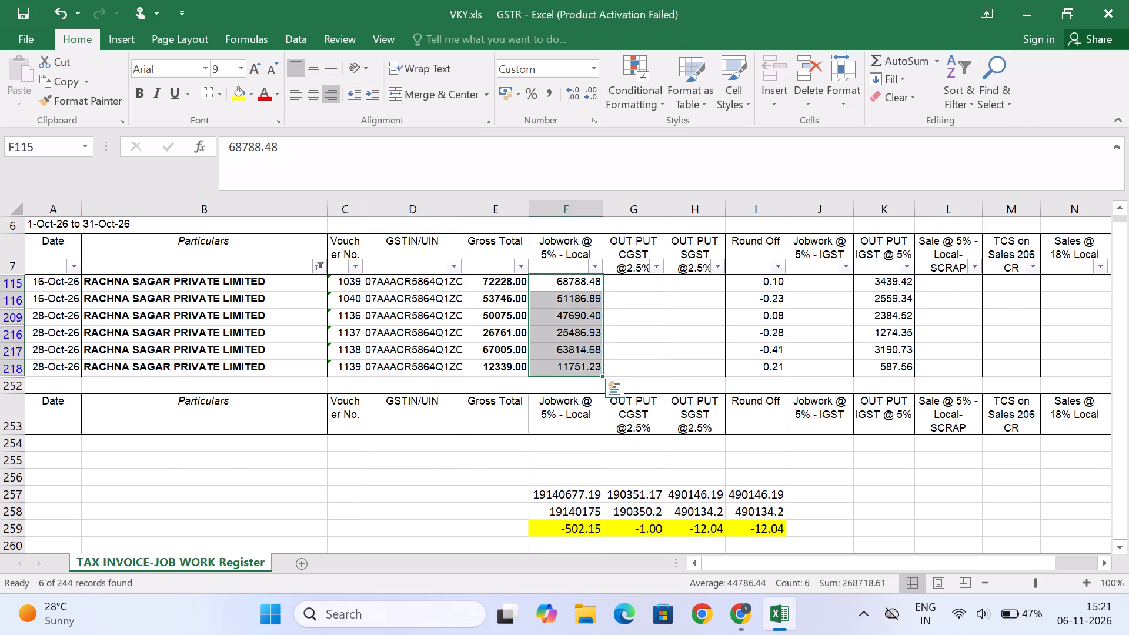
pyautogui.hotkey('alt', 'Tab')
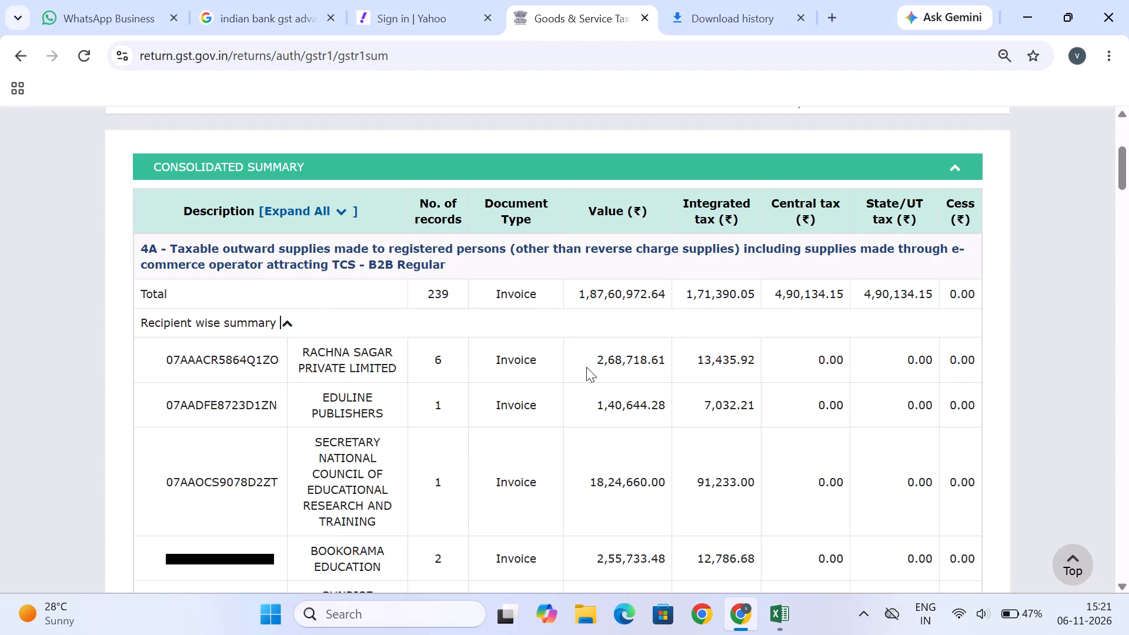
pyautogui.hotkey('alt', 'Tab')
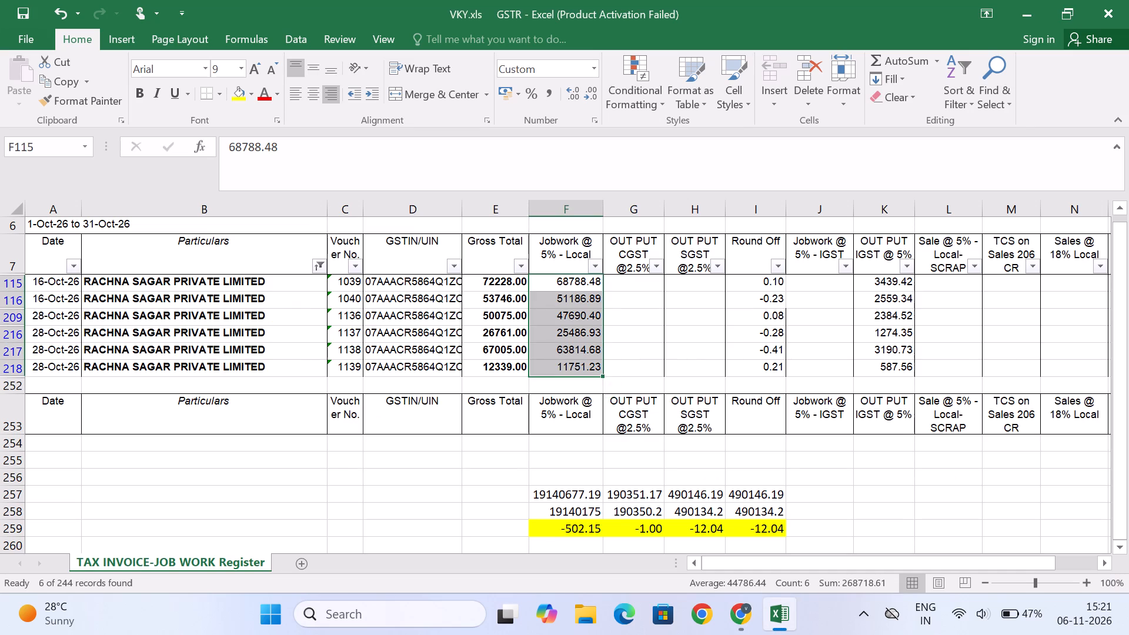
pyautogui.scroll(1, 923, 316)
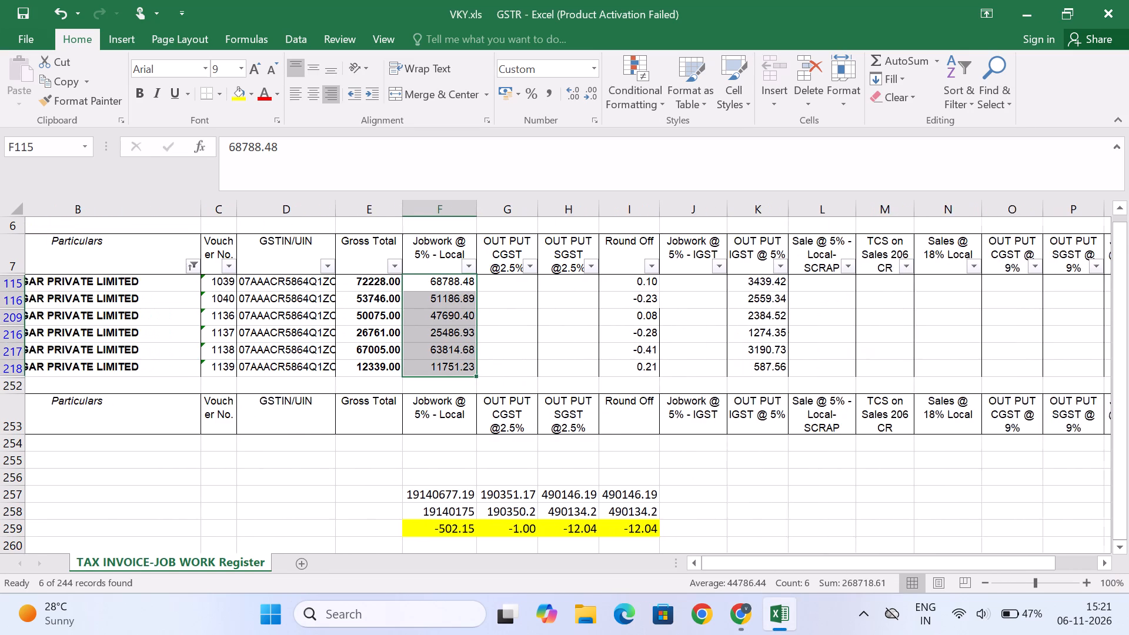
pyautogui.scroll(1, 923, 316)
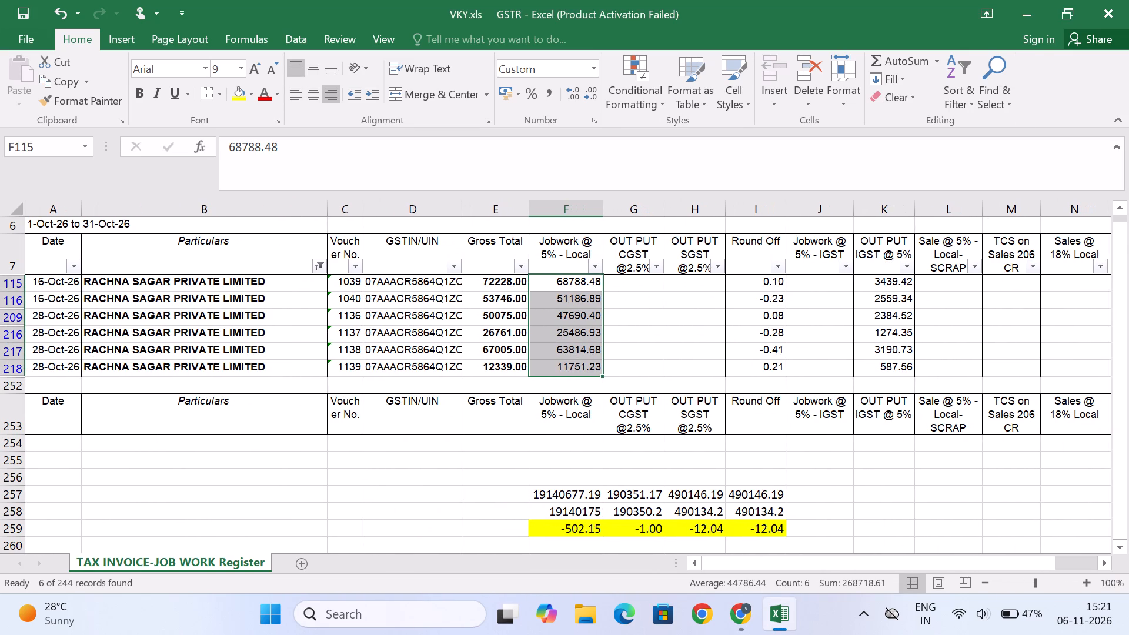
pyautogui.moveTo(892, 285); pyautogui.dragTo(900, 319)
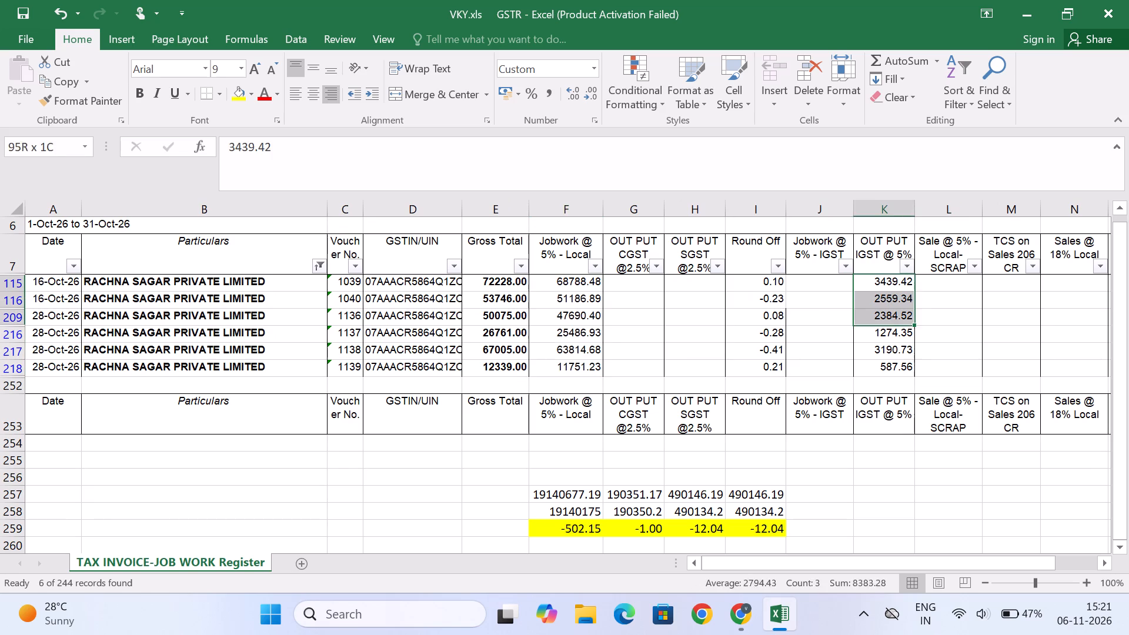
pyautogui.moveTo(900, 319); pyautogui.dragTo(912, 363)
pyautogui.hotkey('alt', 'Tab')
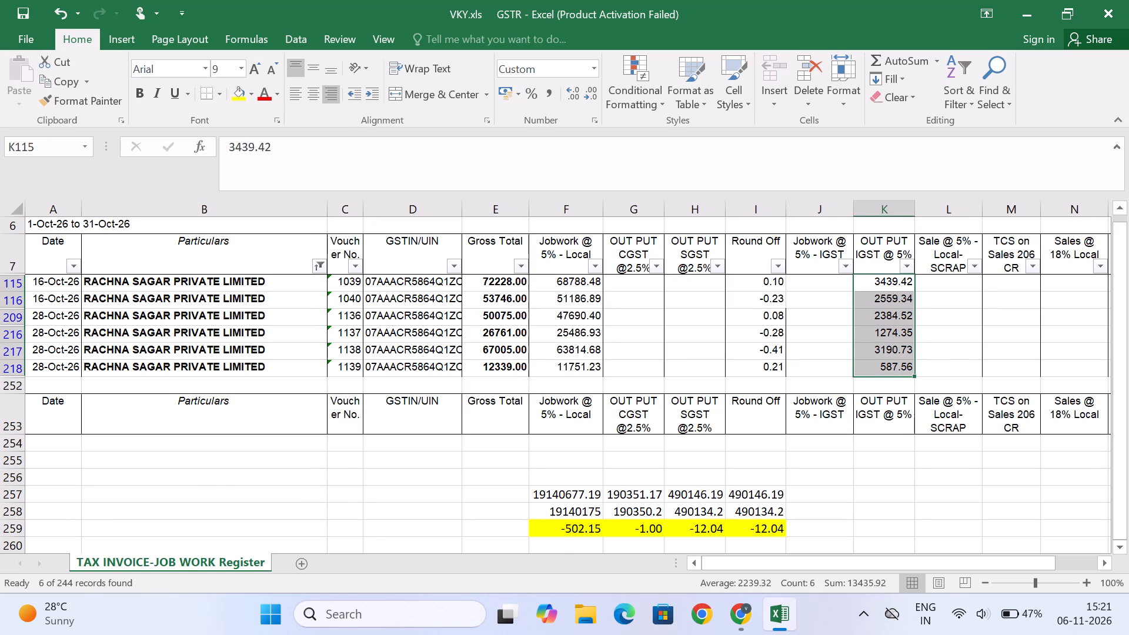
pyautogui.scroll(-1, 758, 446)
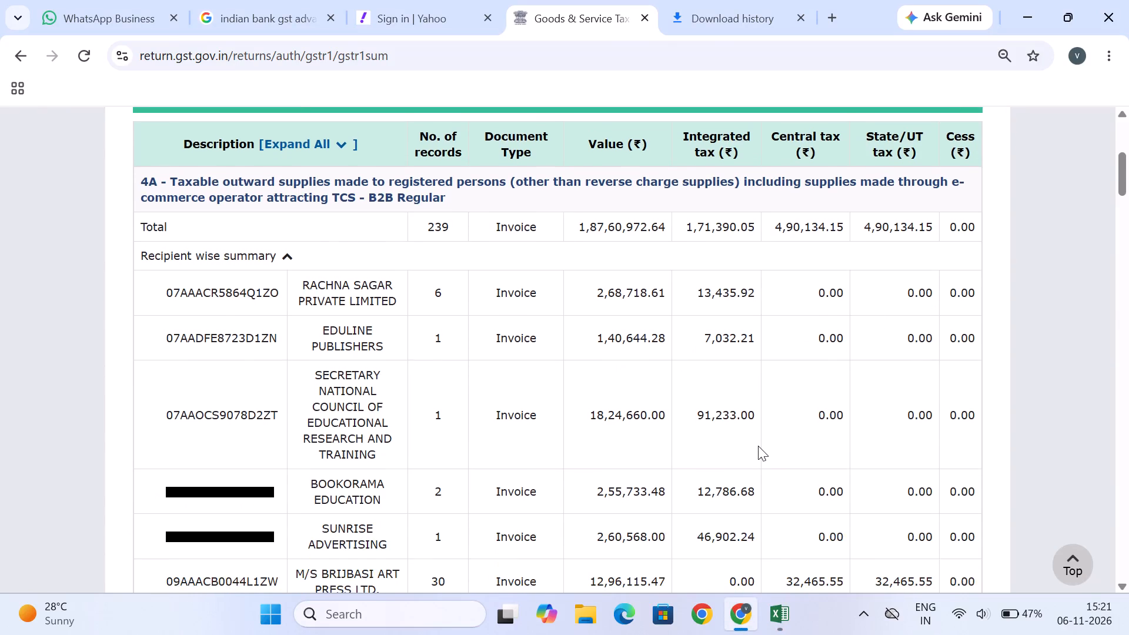
pyautogui.hotkey('alt', 'Tab')
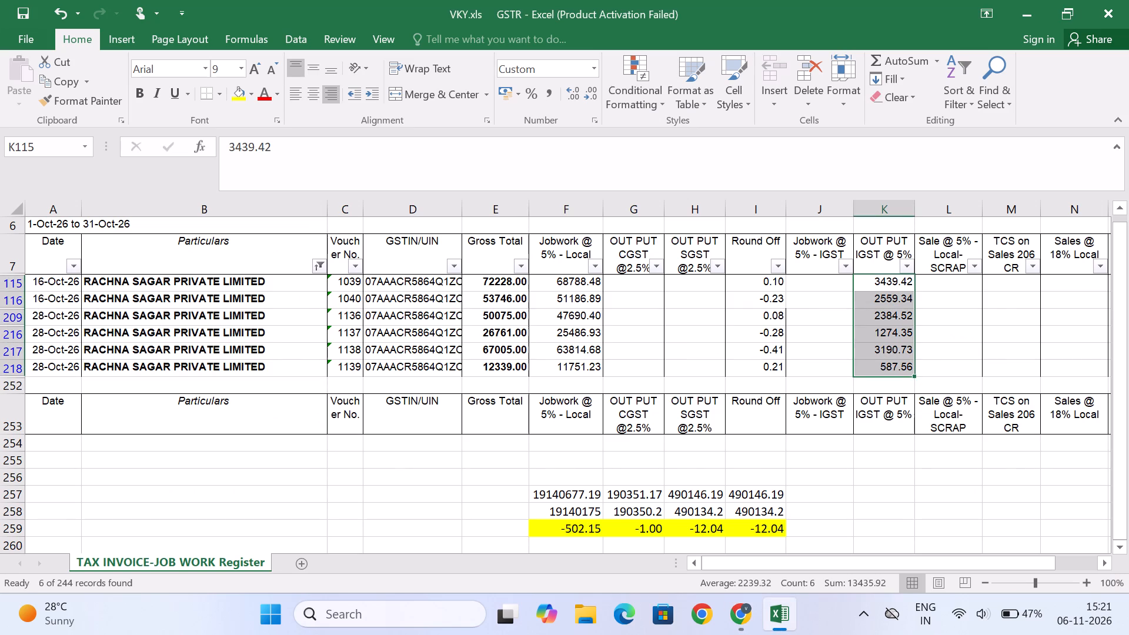
# Highlight all the filtered RACHNA SAGAR PRIVATE LIMITED rows, 115 to 218, with a yellow fill.
pyautogui.click(12, 285)
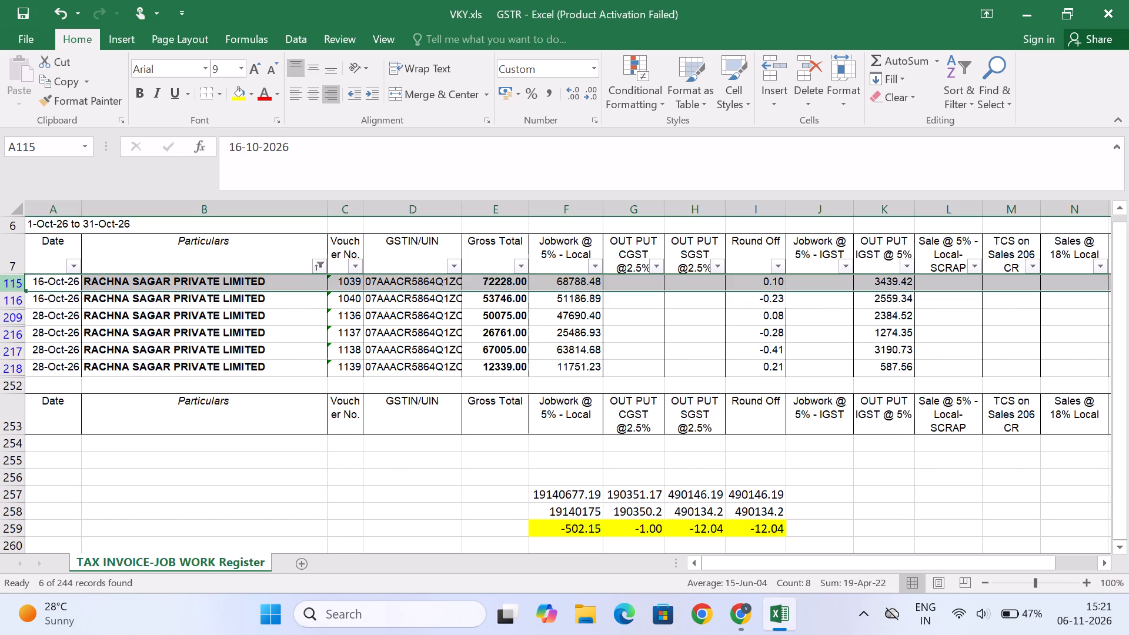
pyautogui.hotkey('shift', 'Down')
pyautogui.hotkey('shift', 'Down')
pyautogui.hotkey('shift', 'Down')
pyautogui.hotkey('shift', 'Down')
pyautogui.hotkey('shift', 'Down')
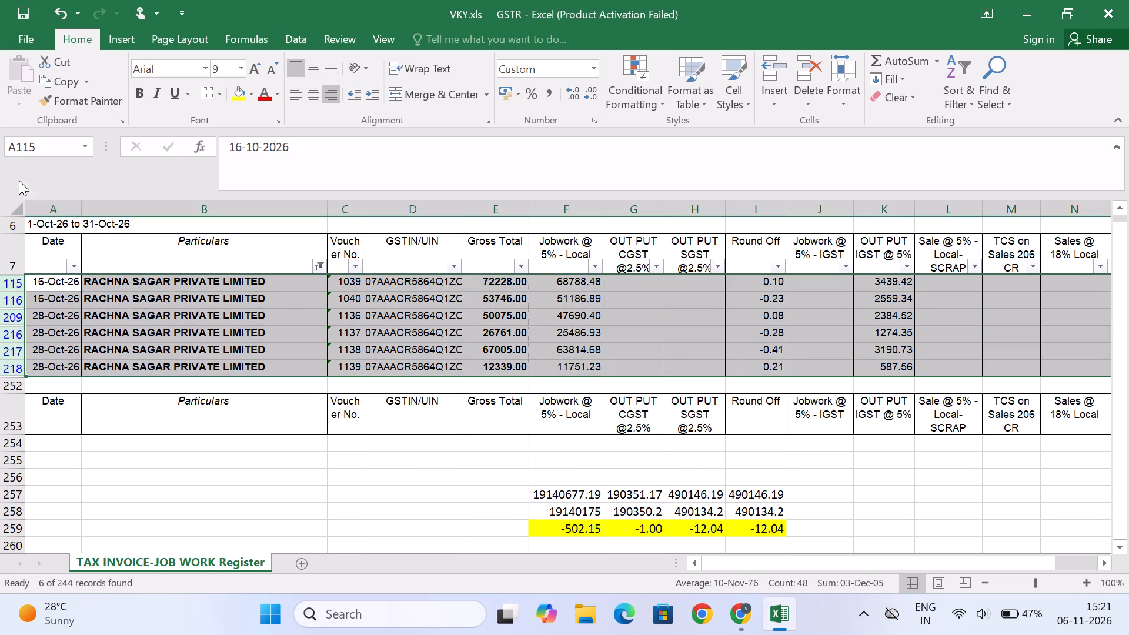
pyautogui.click(242, 92)
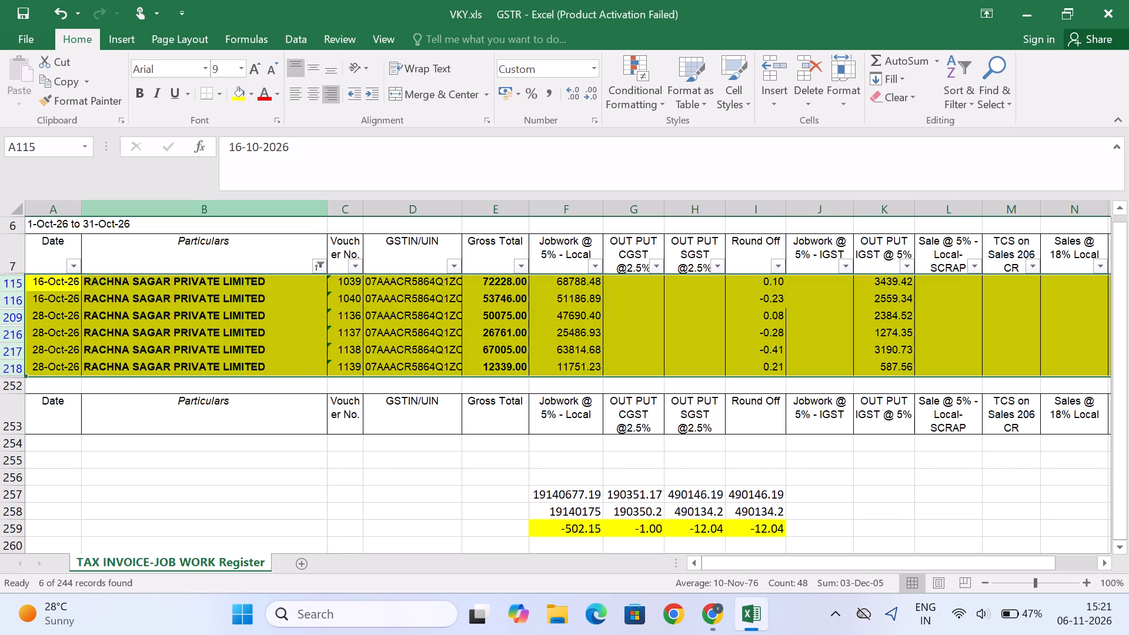
# Filter Particulars by searching "ed" and keeping only EDULINE PUBLISHERS selected.
pyautogui.click(321, 265)
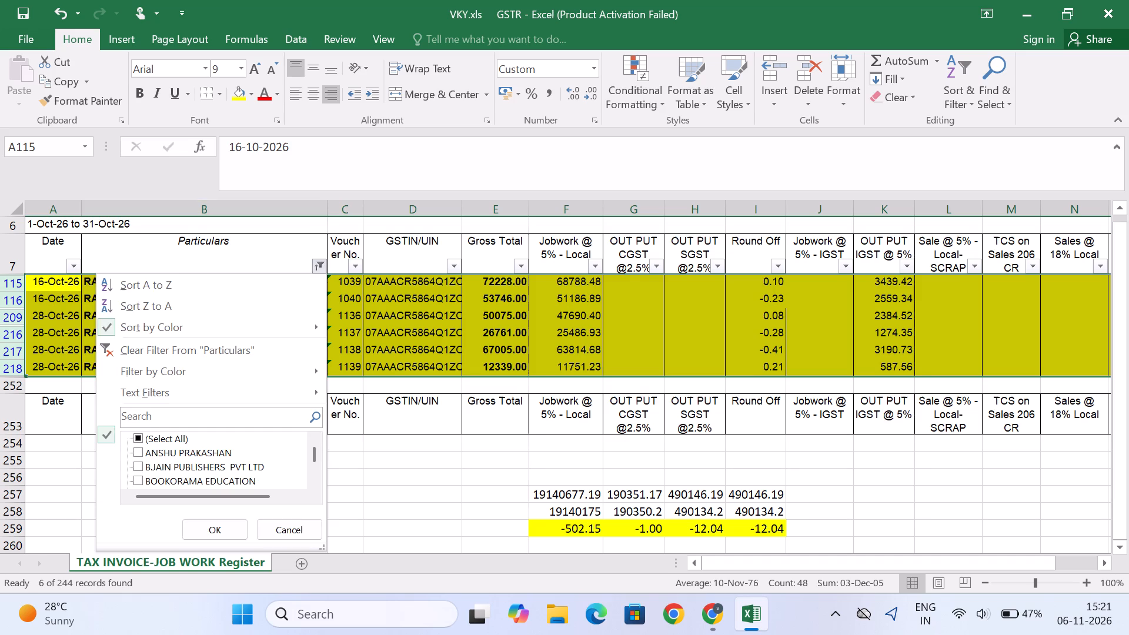
pyautogui.click(143, 419)
pyautogui.write('ed')
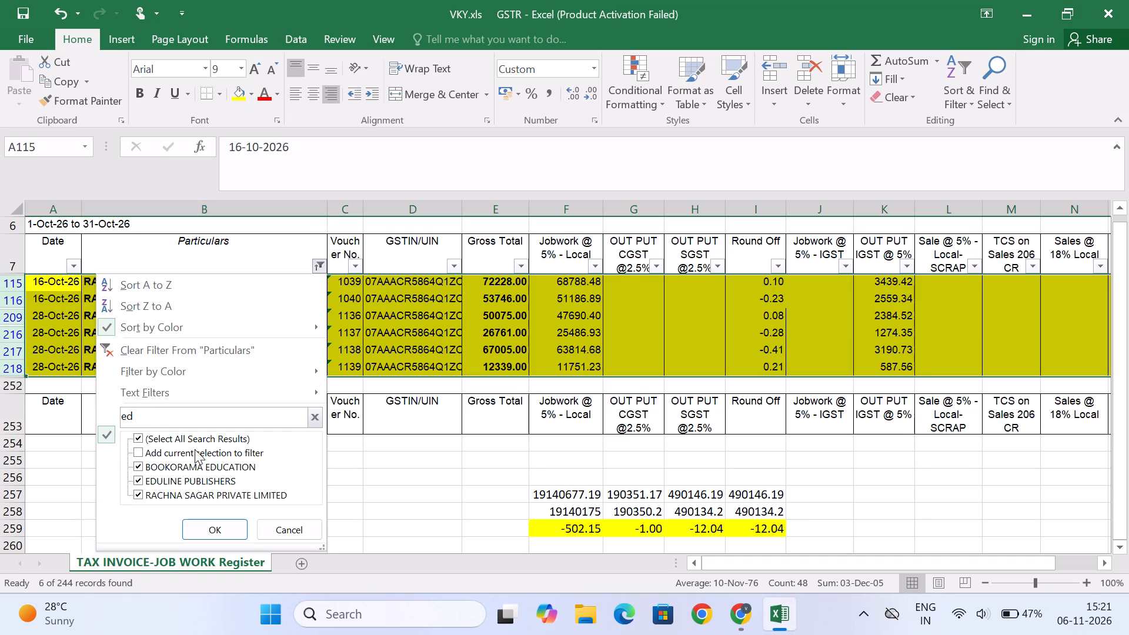
pyautogui.click(141, 437)
pyautogui.click(140, 483)
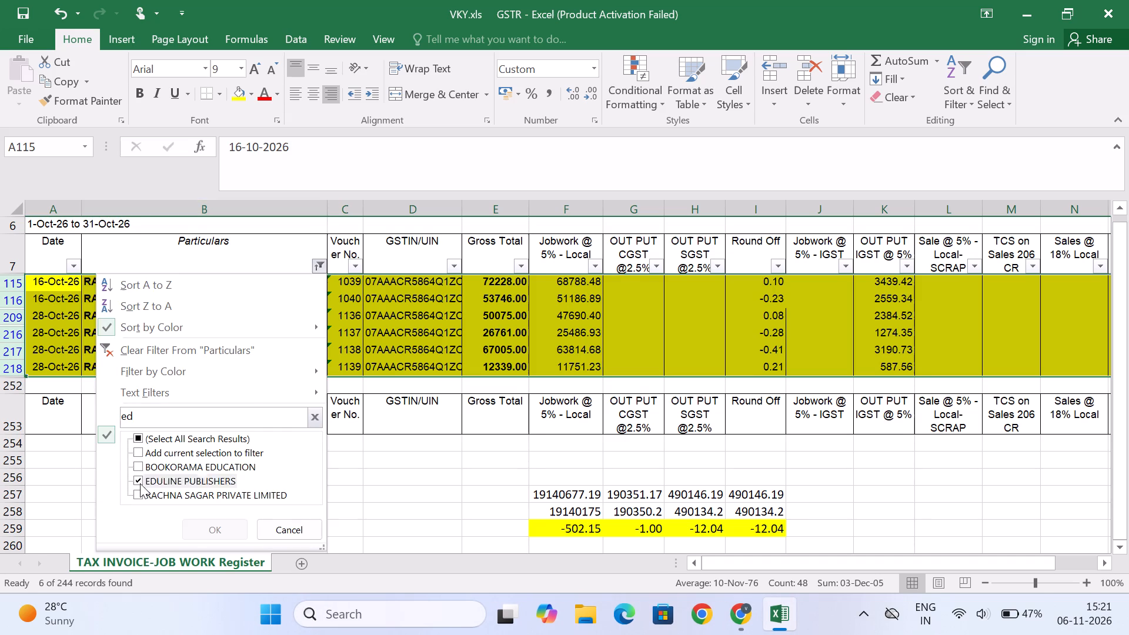
pyautogui.click(212, 528)
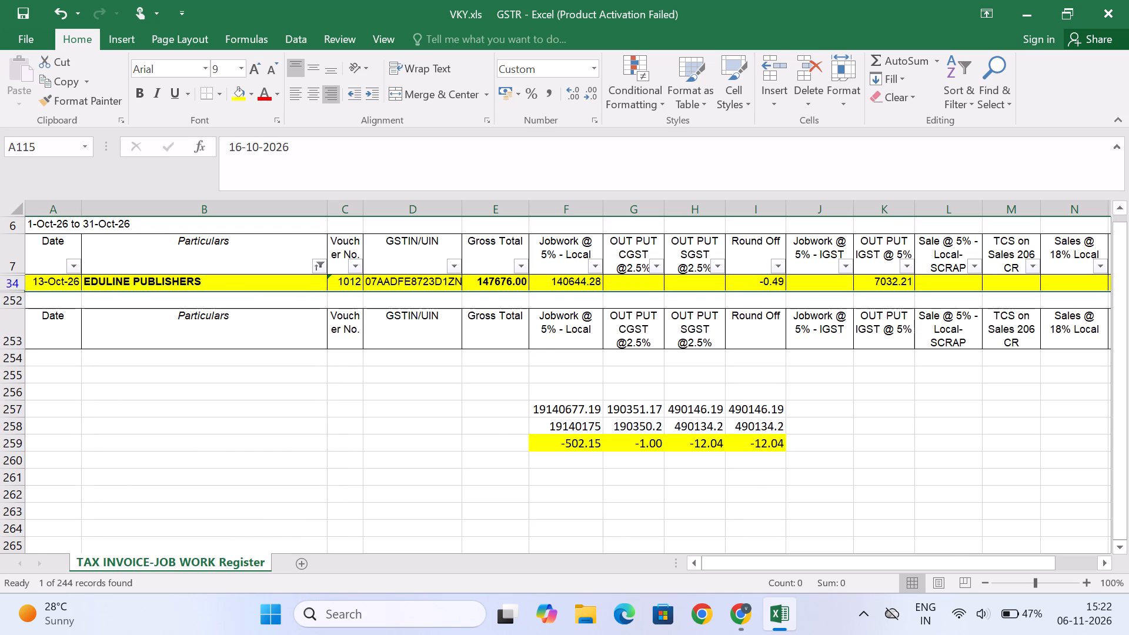
# Compare EDULINE PUBLISHERS' job-work value and IGST in the register with its recipient-wise row on the GST portal in Chrome.
pyautogui.hotkey('alt', 'Tab')
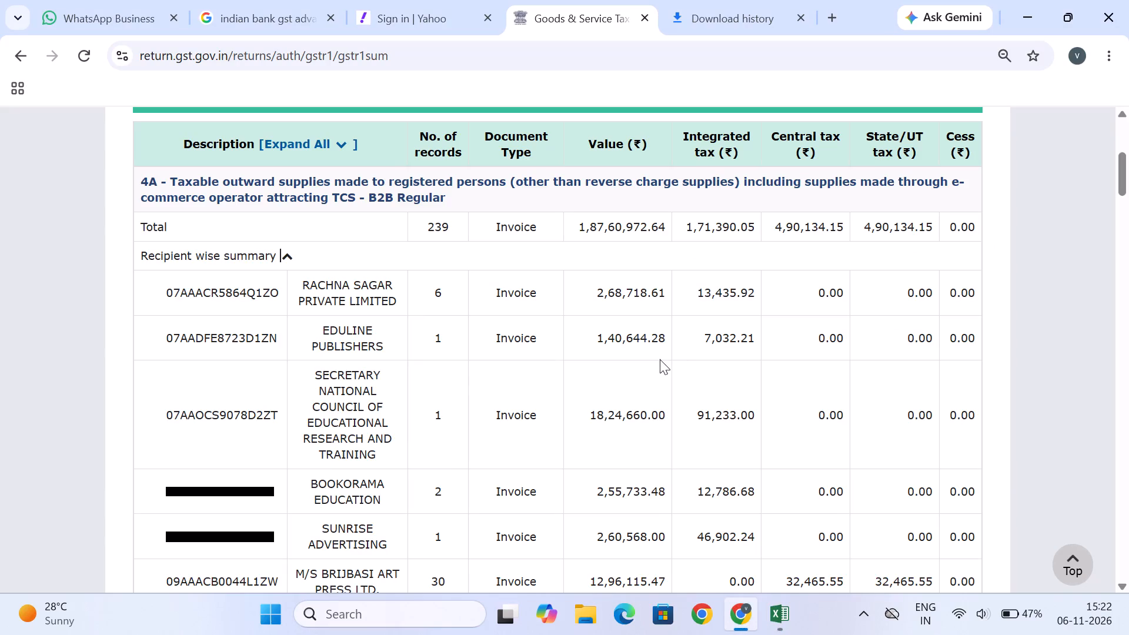
pyautogui.hotkey('alt', 'Tab')
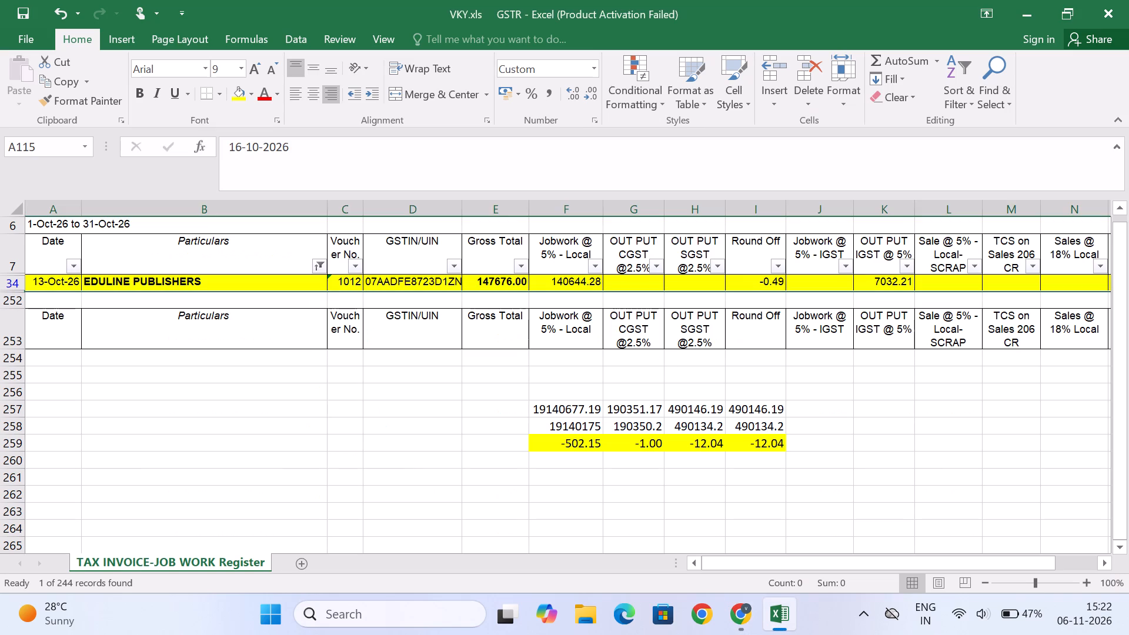
pyautogui.hotkey('alt', 'Tab')
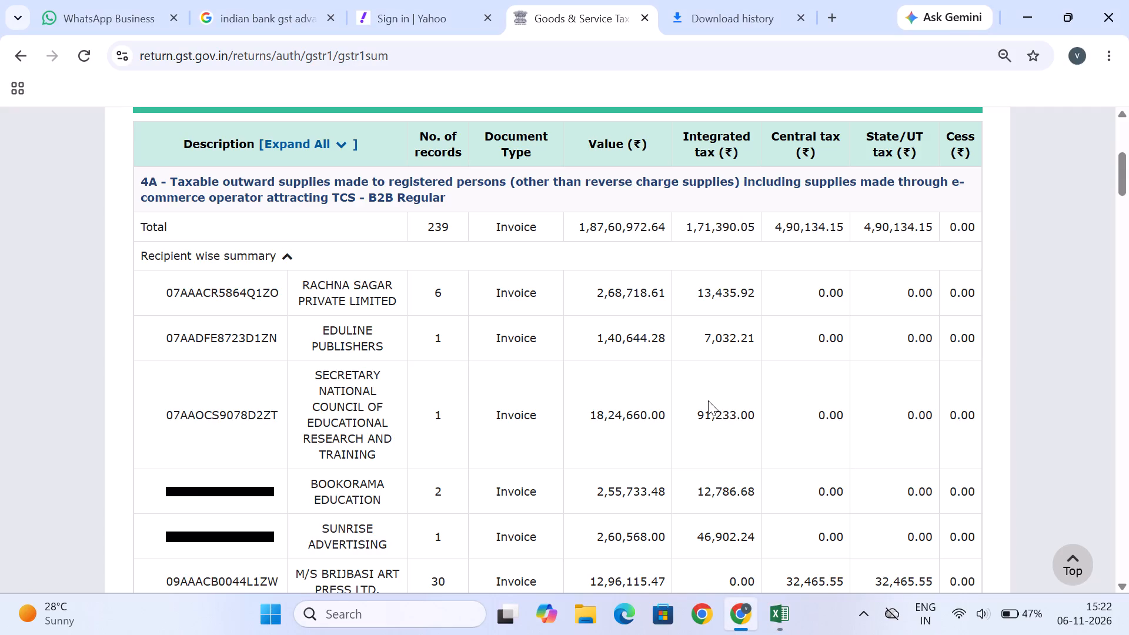
pyautogui.scroll(-1, 708, 400)
pyautogui.hotkey('alt', 'Tab')
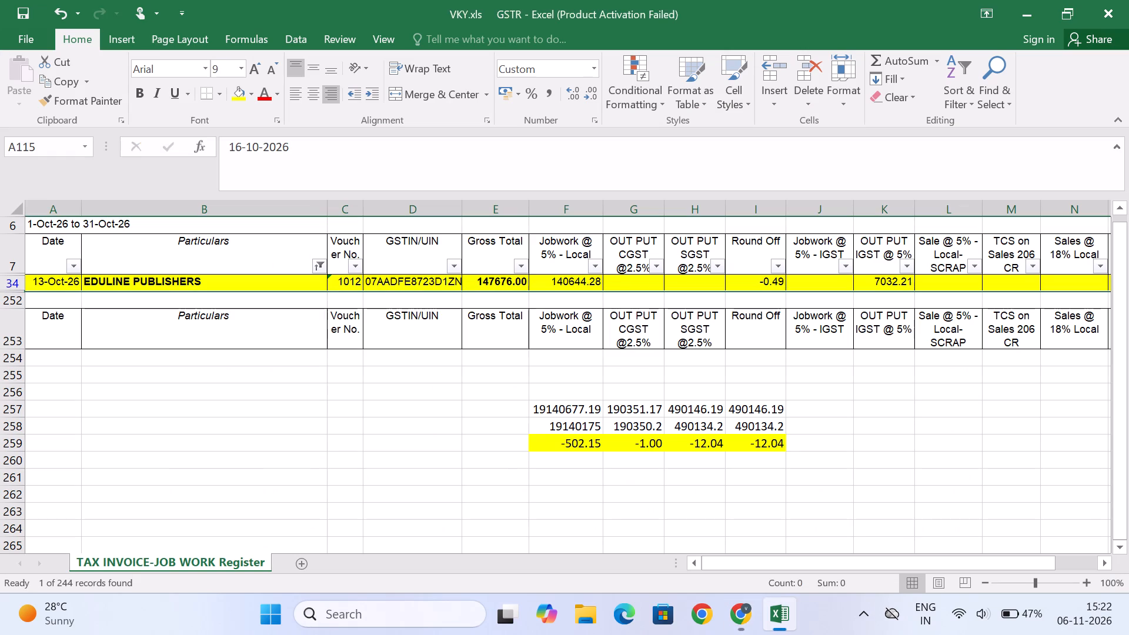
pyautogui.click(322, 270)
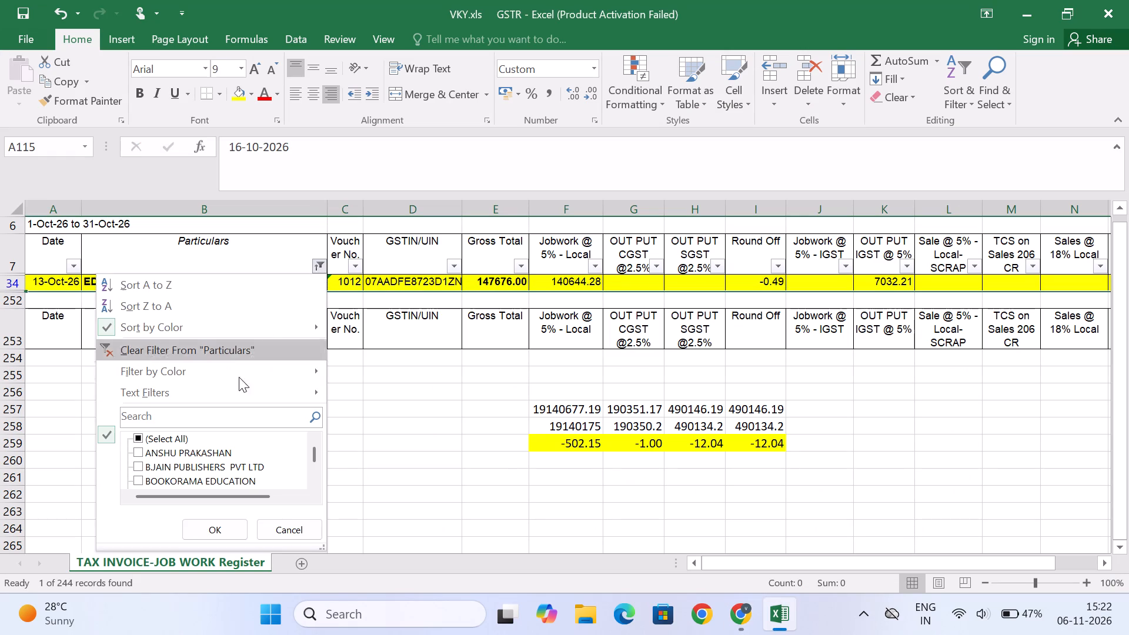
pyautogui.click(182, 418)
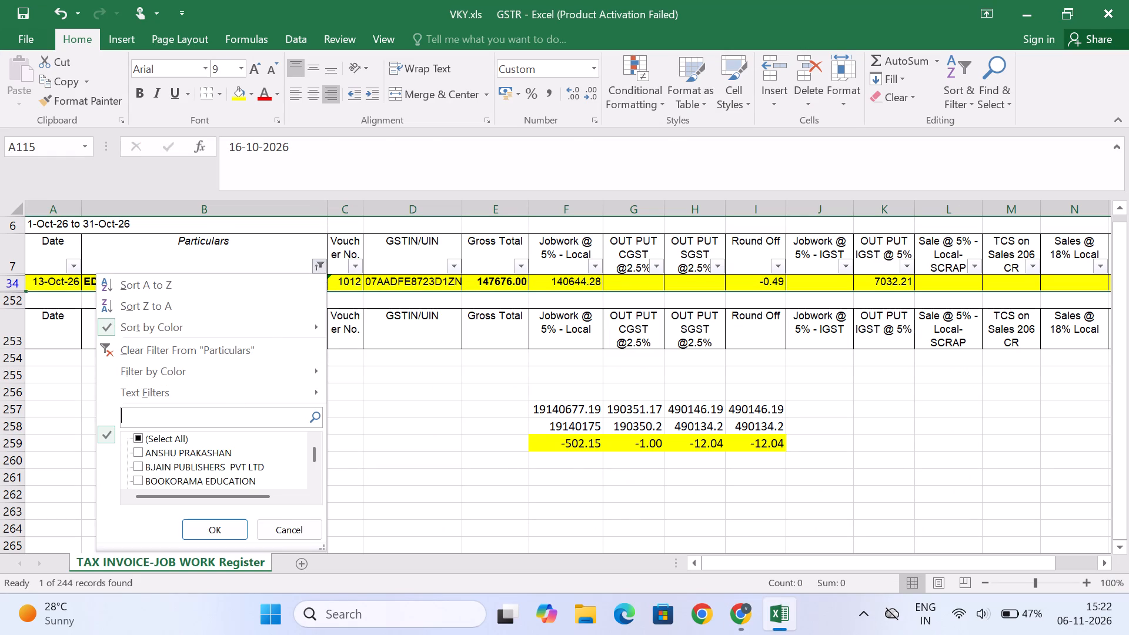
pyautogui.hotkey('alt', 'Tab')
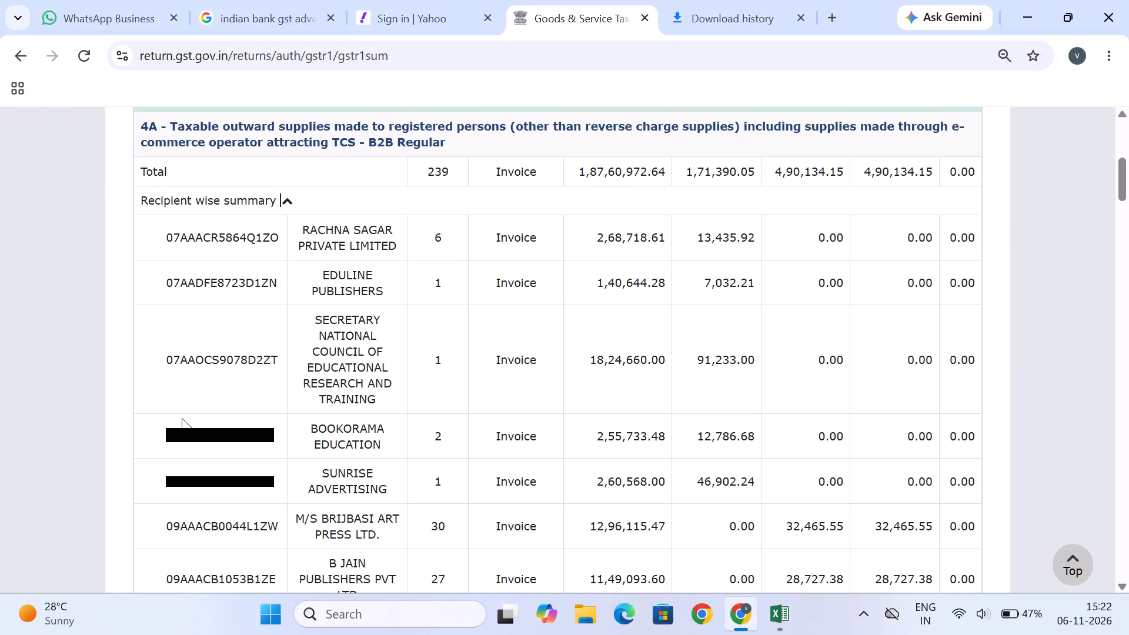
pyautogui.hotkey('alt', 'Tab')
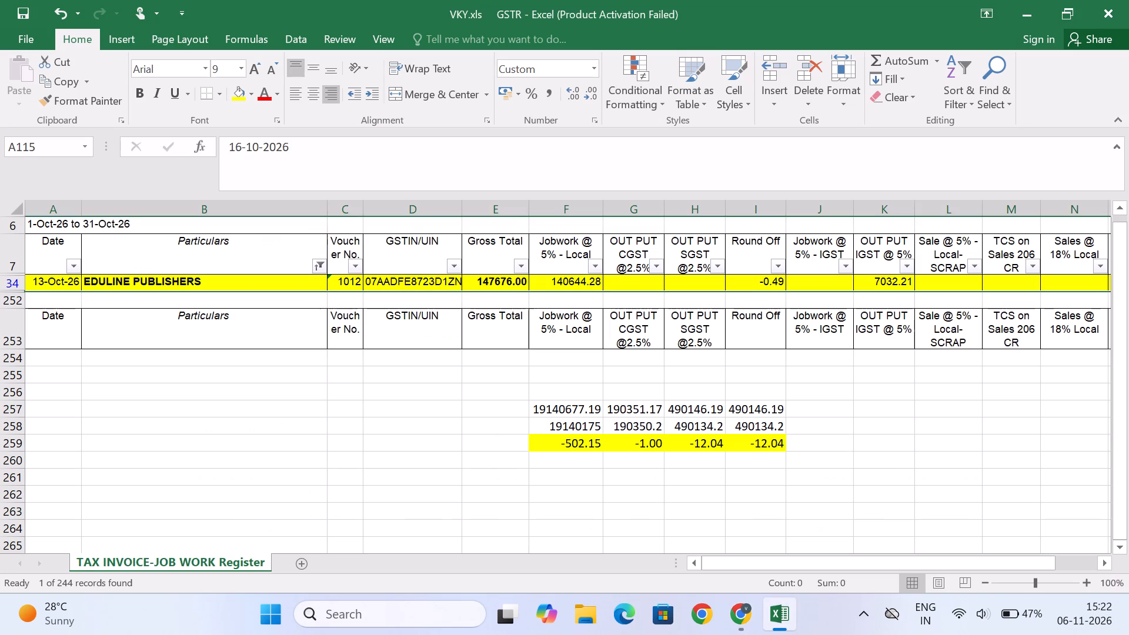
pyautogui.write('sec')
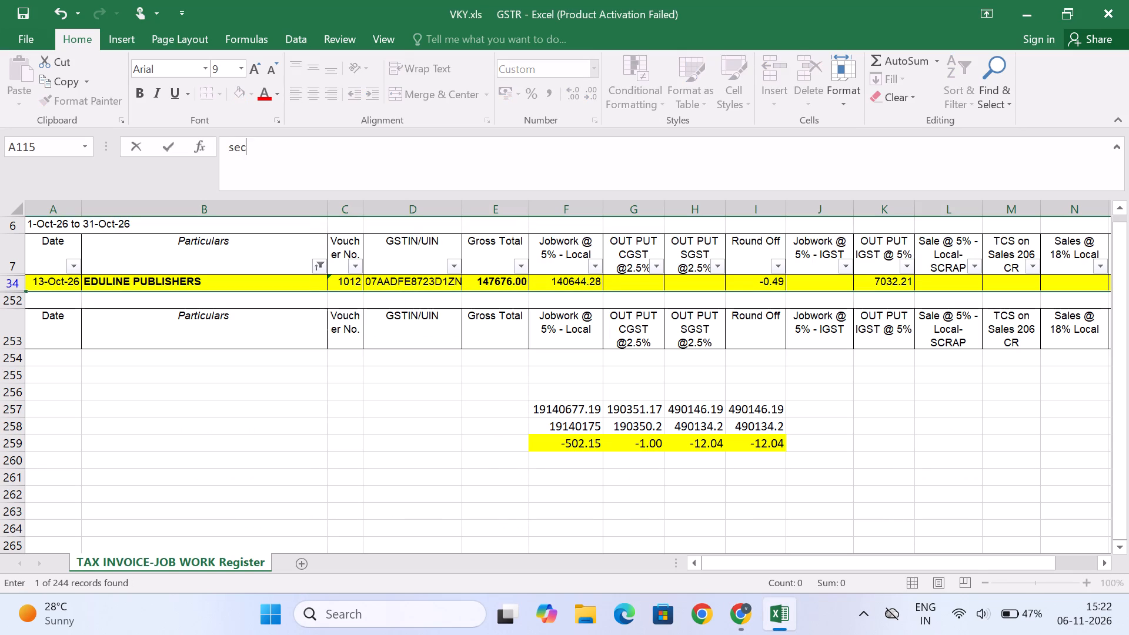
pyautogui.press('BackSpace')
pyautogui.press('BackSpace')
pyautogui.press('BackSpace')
# Filter the Particulars column by searching "ec" and keeping only Secretary Ncert.
pyautogui.click(320, 265)
pyautogui.click(177, 416)
pyautogui.press('s')
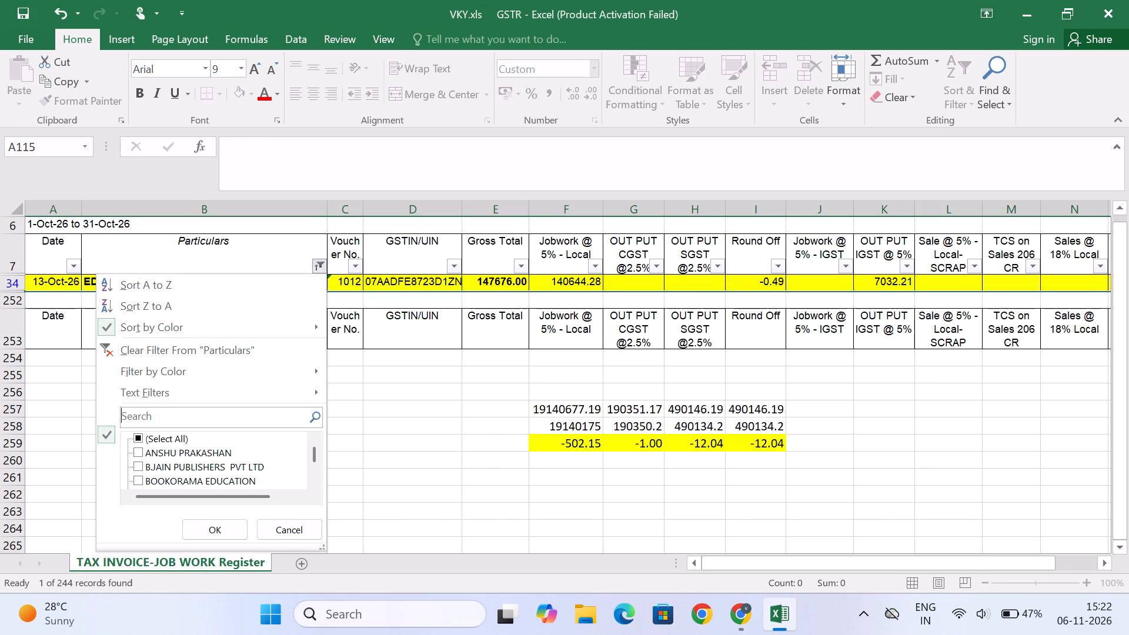
pyautogui.write('ec')
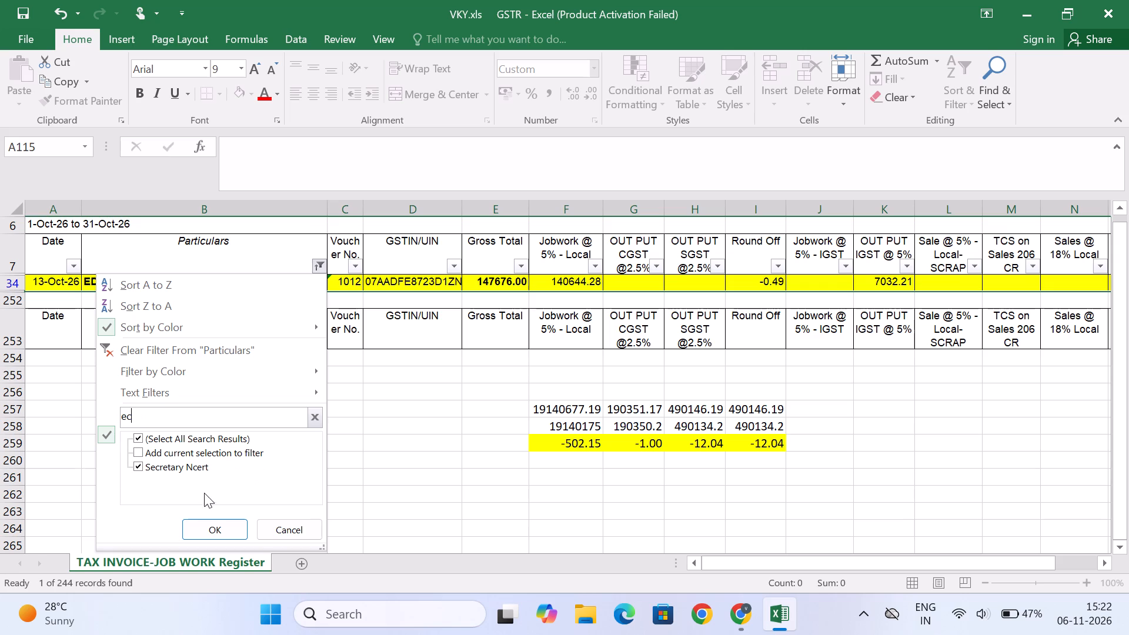
pyautogui.click(220, 529)
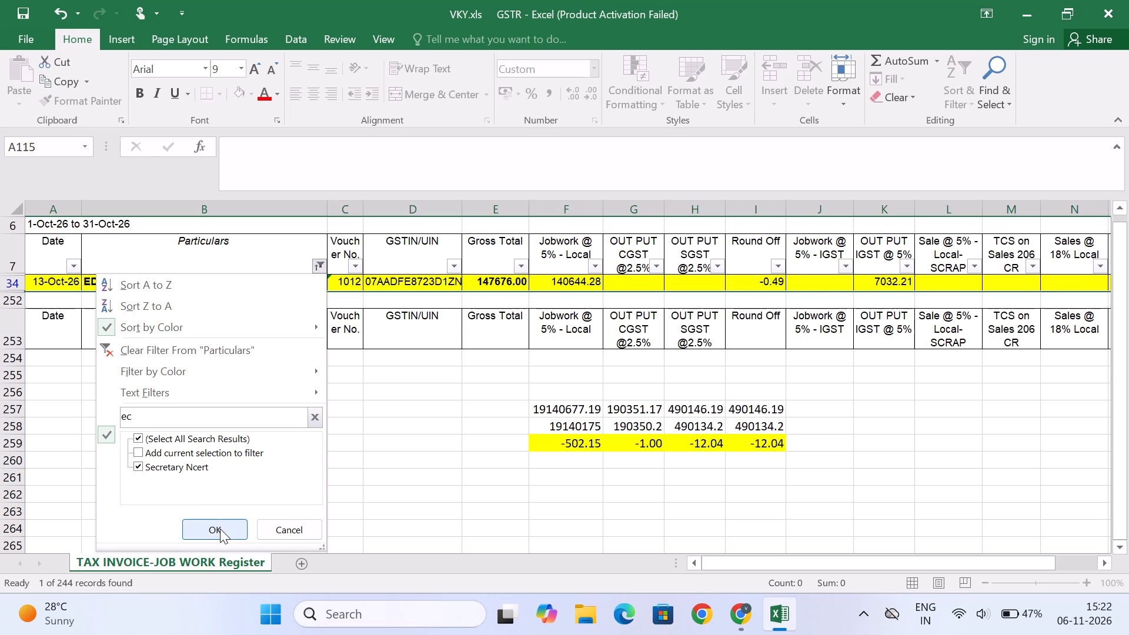
# Compare Secretary Ncert's Jobwork @ 5% - IGST value and output IGST with its recipient-wise row on the GST portal in Chrome.
pyautogui.click(503, 280)
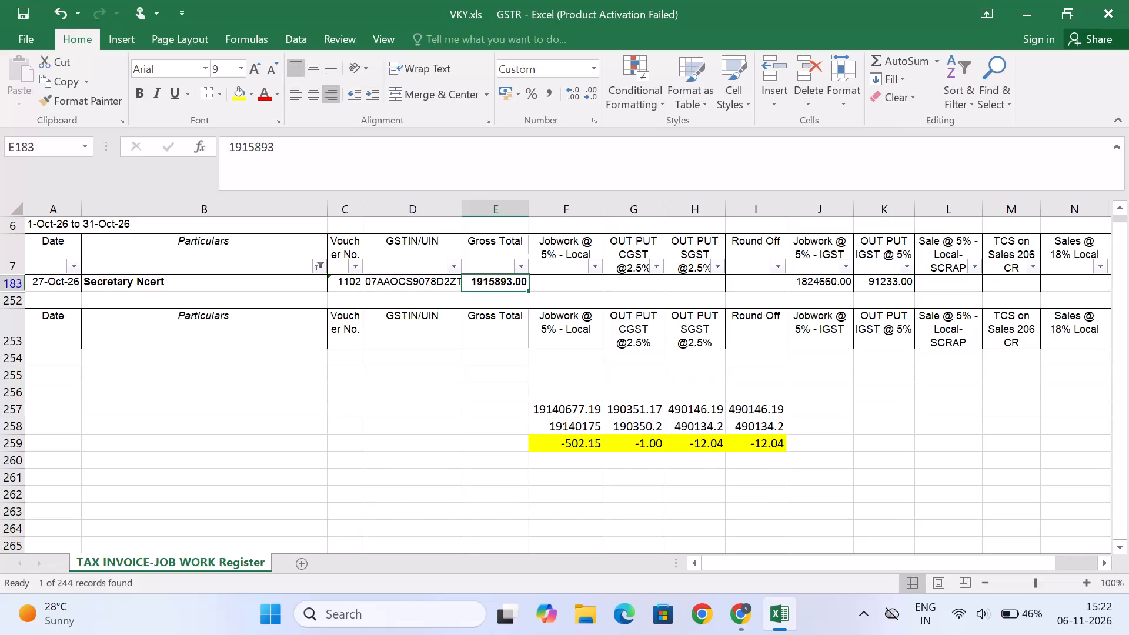
pyautogui.hotkey('alt', 'Tab')
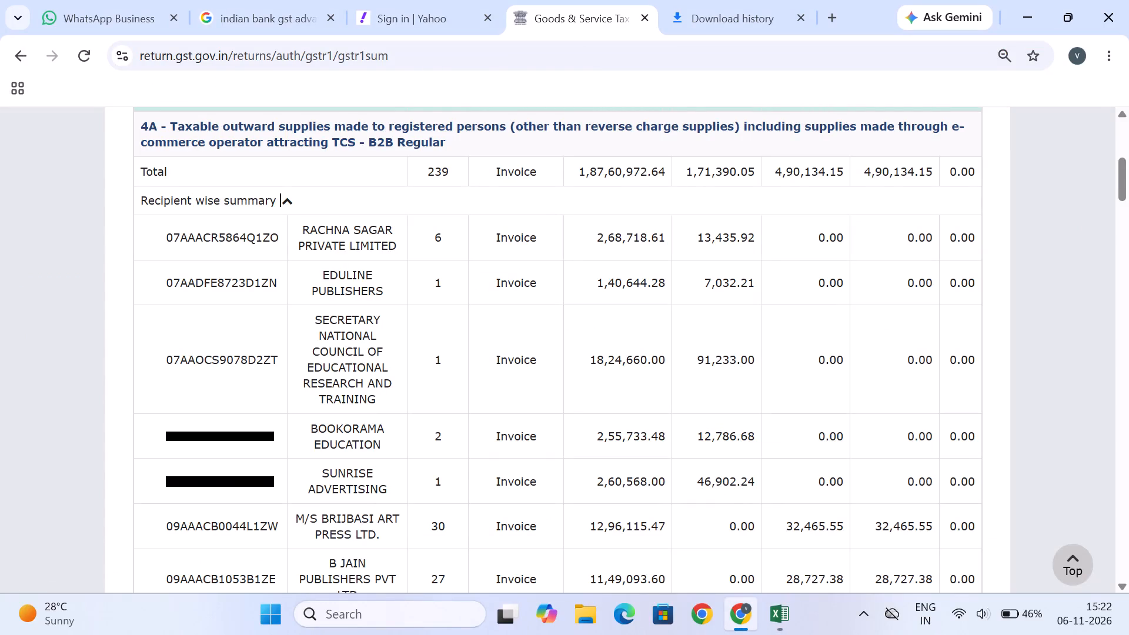
pyautogui.hotkey('alt', 'Tab')
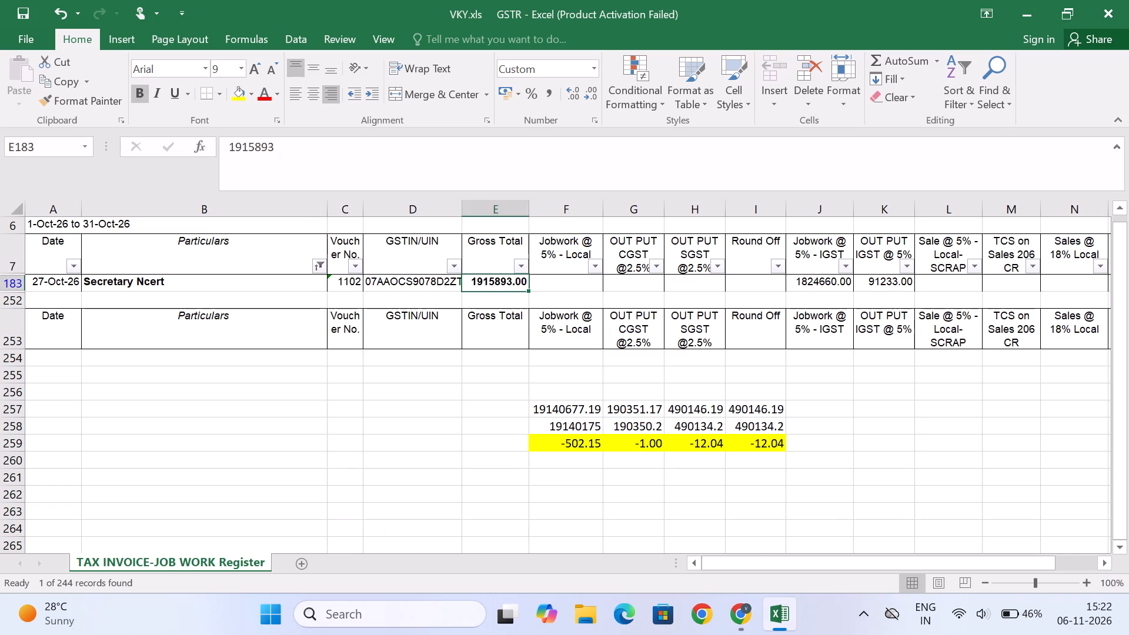
pyautogui.hotkey('alt', 'Tab')
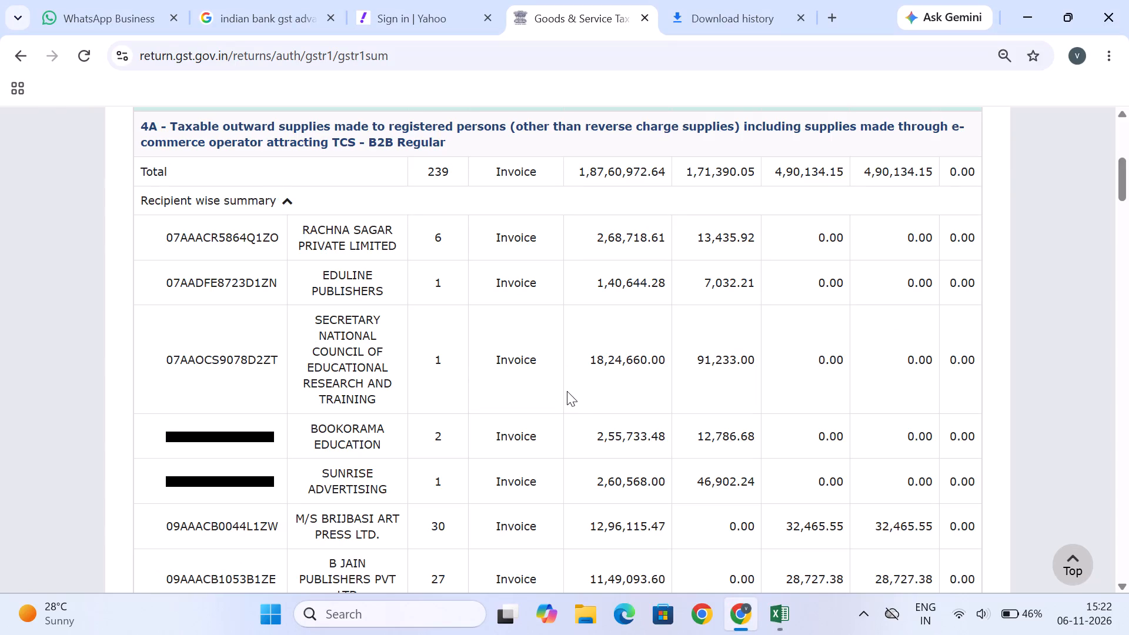
pyautogui.hotkey('alt', 'Tab')
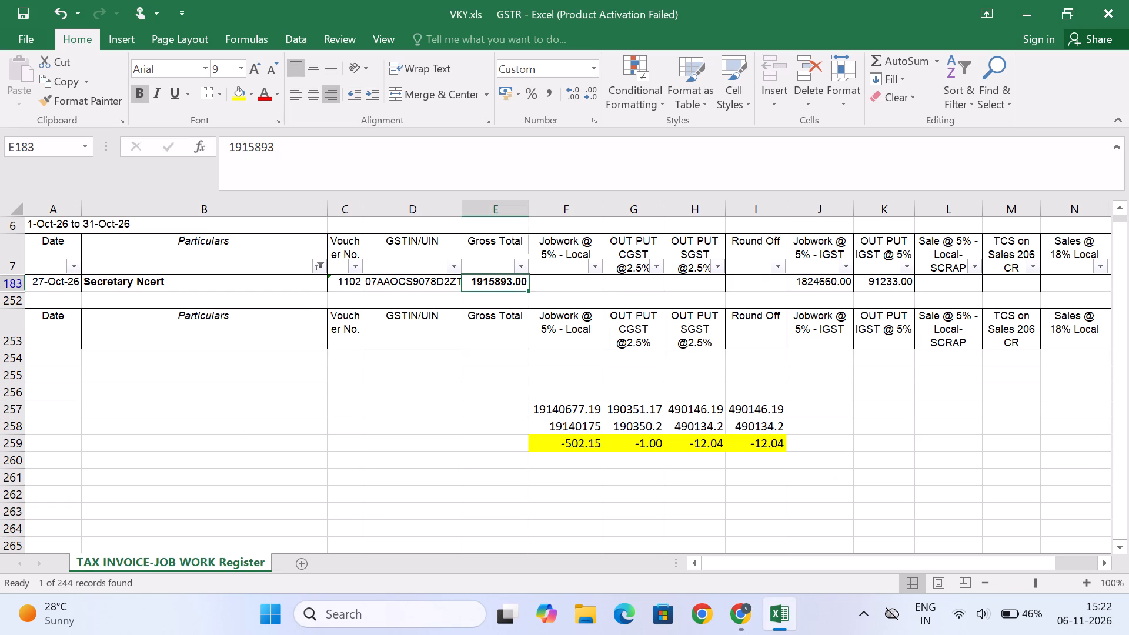
pyautogui.hotkey('alt', 'Tab')
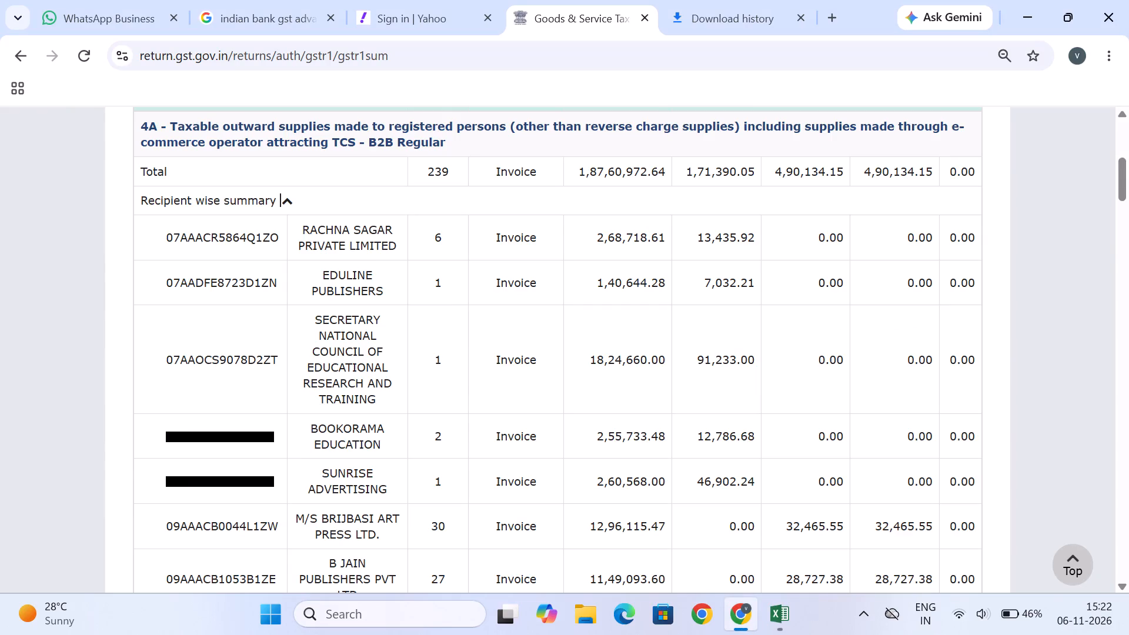
pyautogui.hotkey('alt', 'Tab')
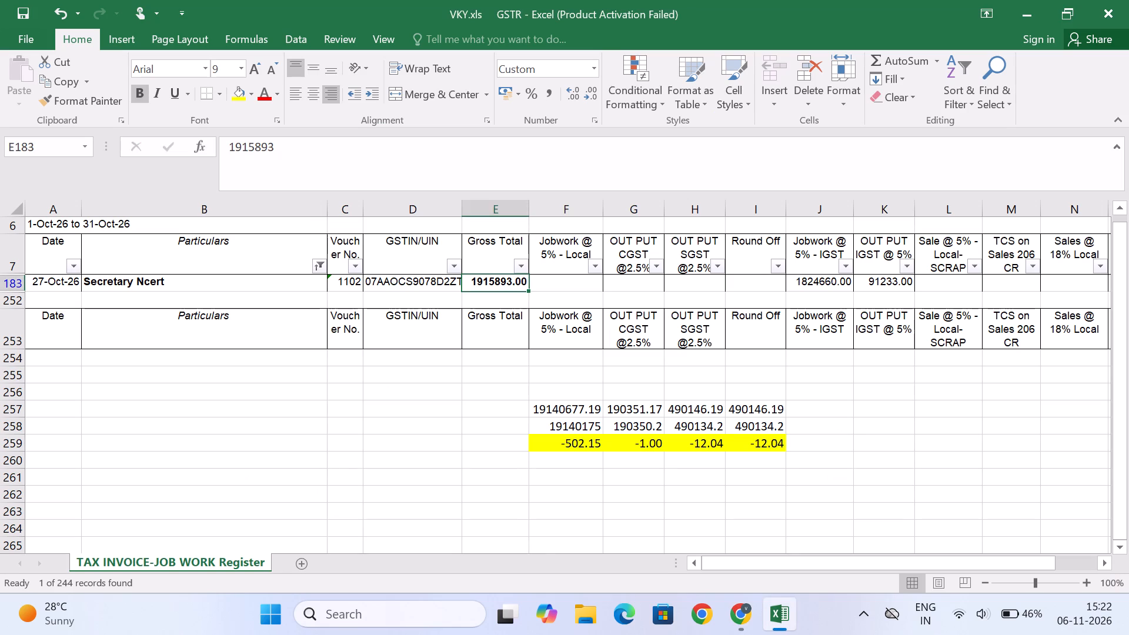
pyautogui.hotkey('alt', 'Tab')
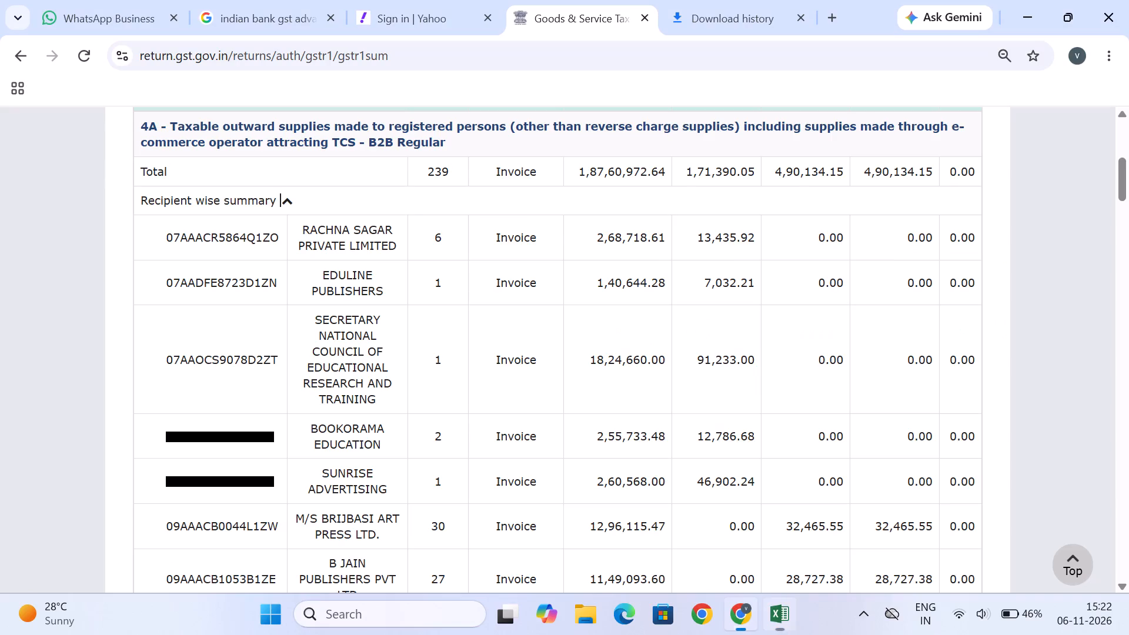
pyautogui.hotkey('alt', 'Tab')
pyautogui.hotkey('alt', 'Tab')
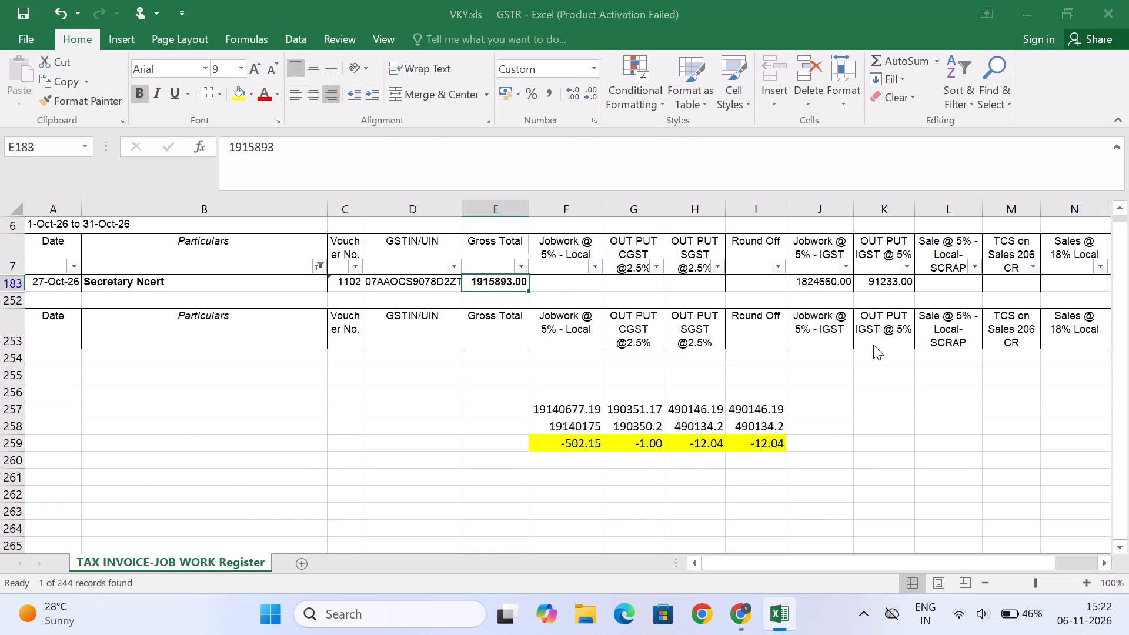
pyautogui.hotkey('alt', 'Tab')
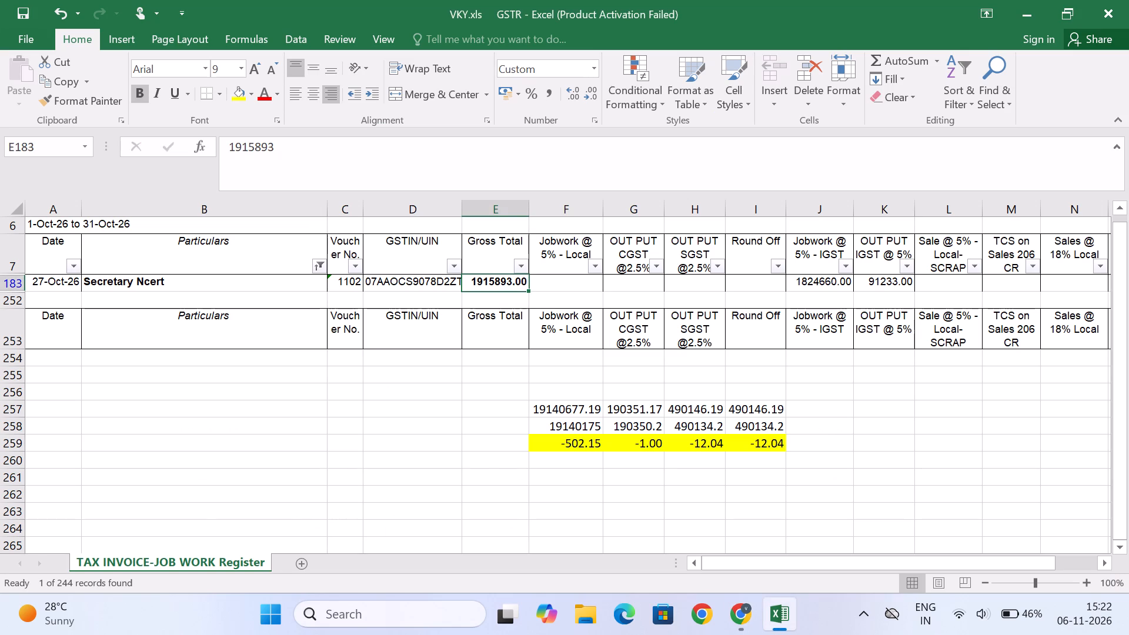
pyautogui.hotkey('alt', 'Tab')
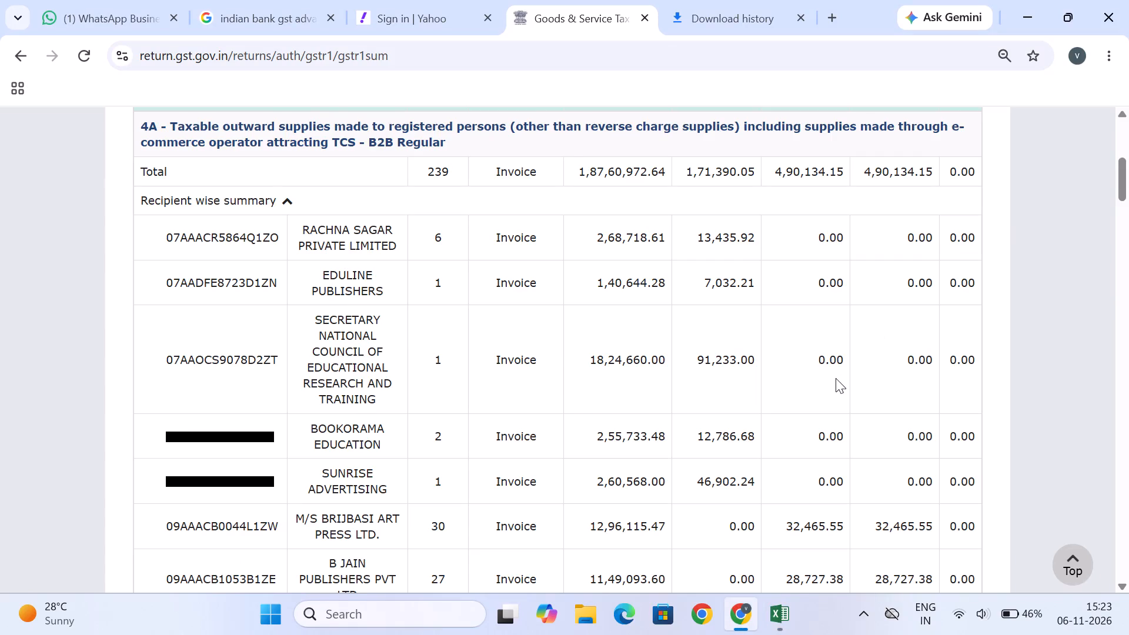
pyautogui.scroll(-1, 836, 378)
# Back in the Excel register, highlight the checked Secretary Ncert row, 183, with a yellow fill.
pyautogui.hotkey('alt', 'Tab')
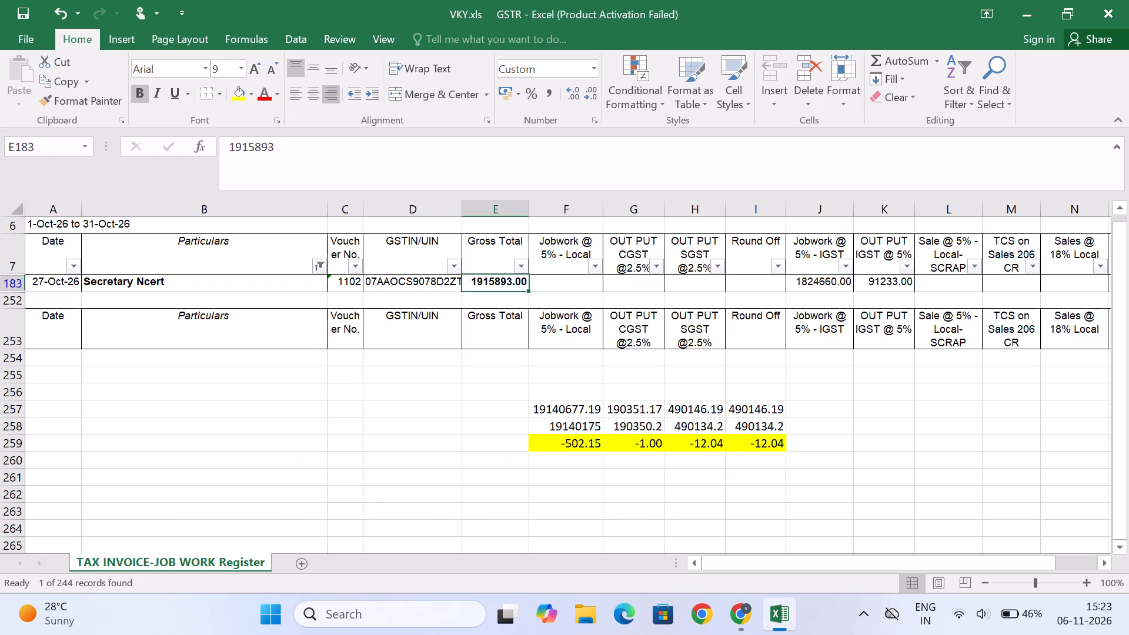
pyautogui.doubleClick(12, 283)
pyautogui.click(233, 98)
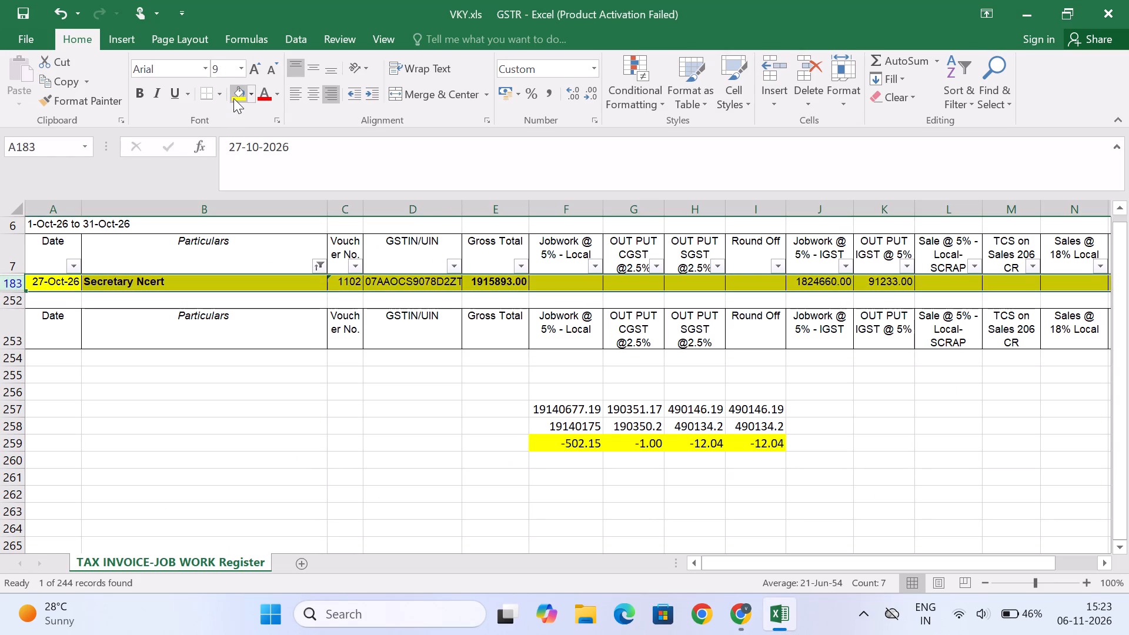
# Check the next party in the portal's recipient-wise summary and filter Particulars to show only BOOKORAMA EDUCATION.
pyautogui.hotkey('alt', 'Tab')
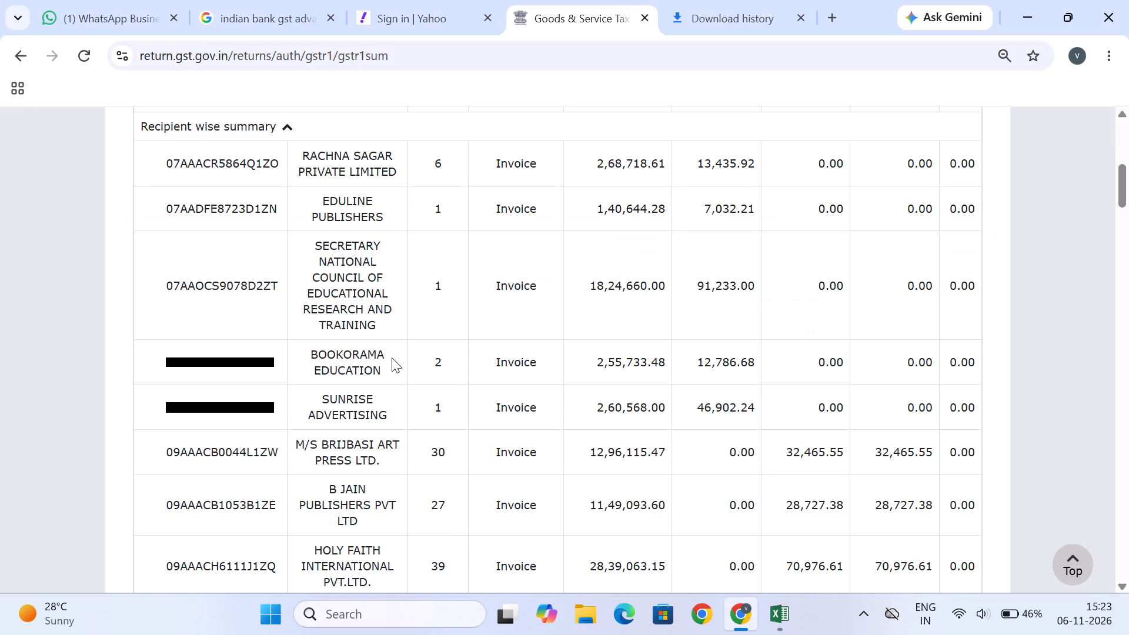
pyautogui.hotkey('alt', 'Tab')
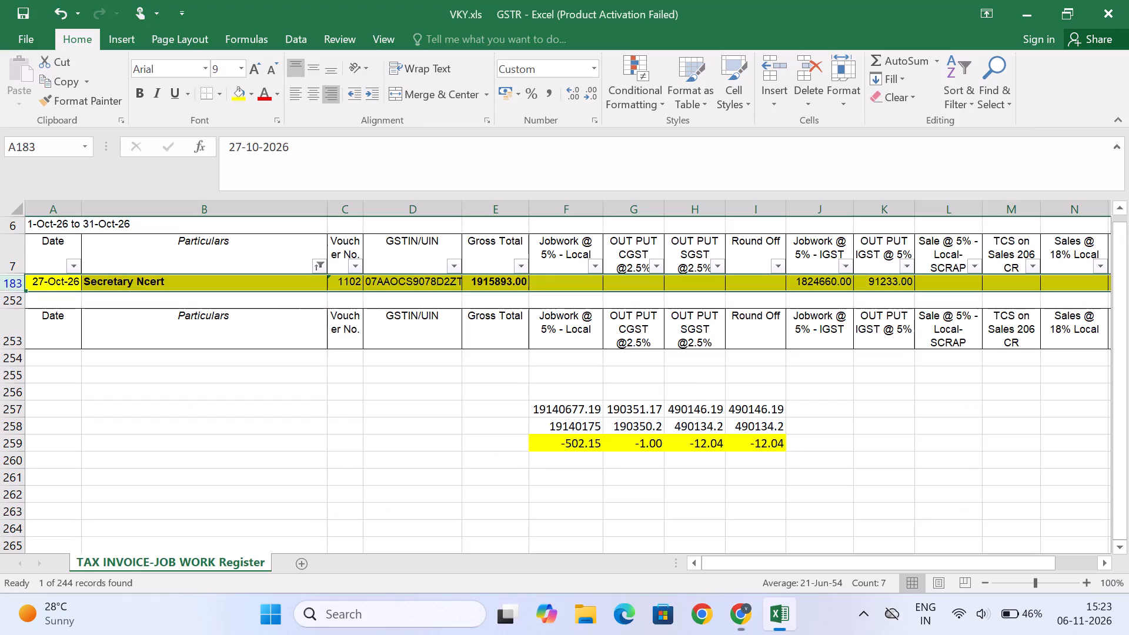
pyautogui.click(325, 268)
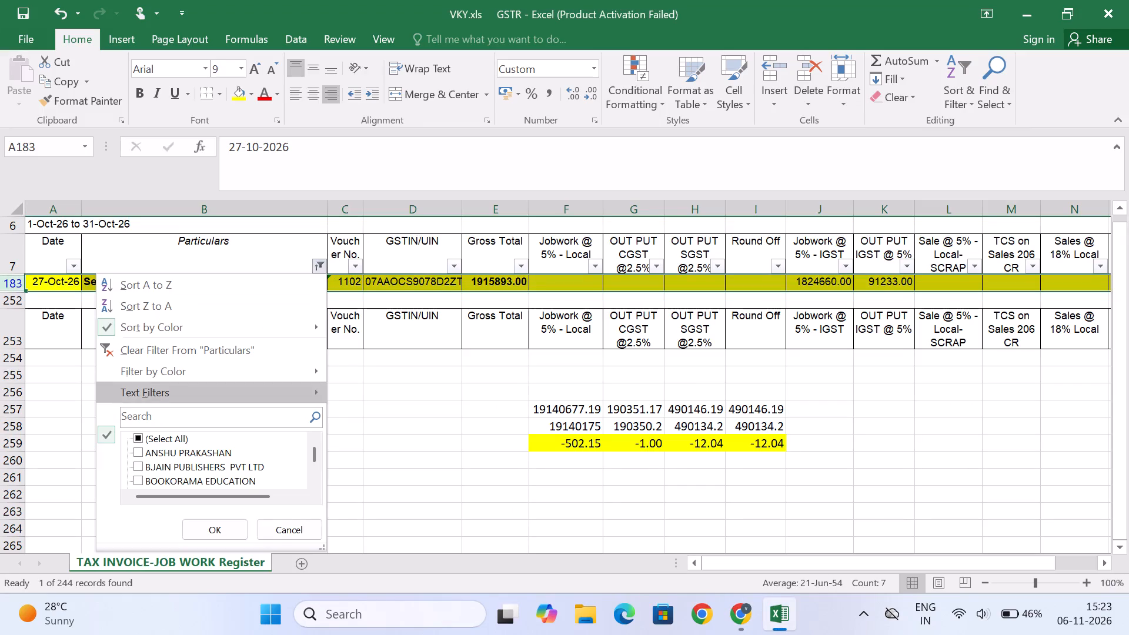
pyautogui.click(135, 483)
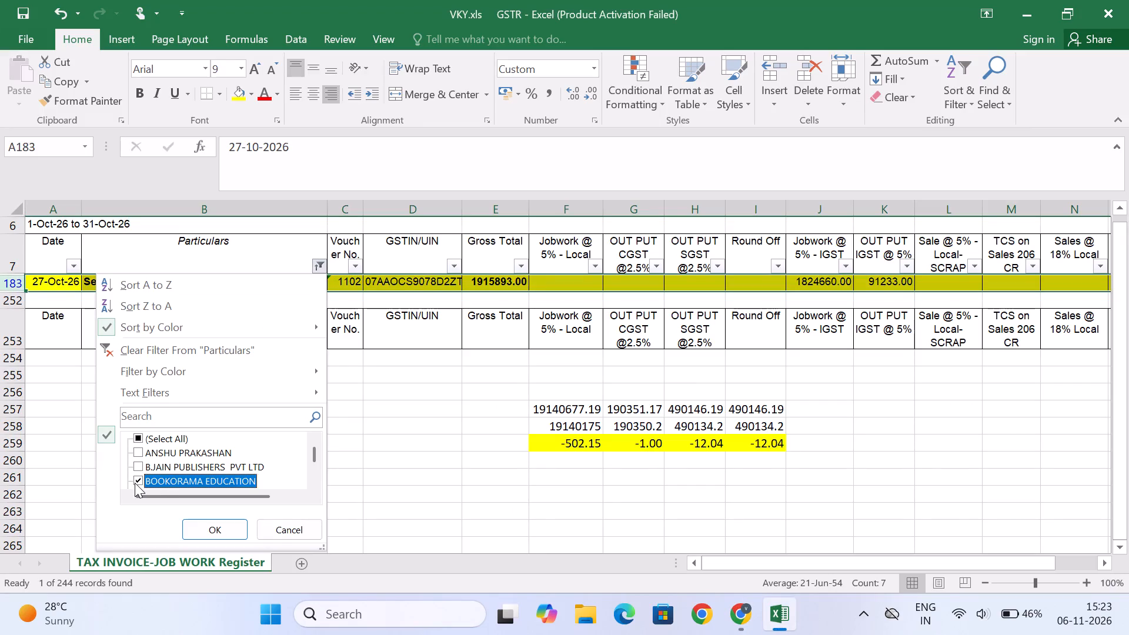
pyautogui.click(202, 530)
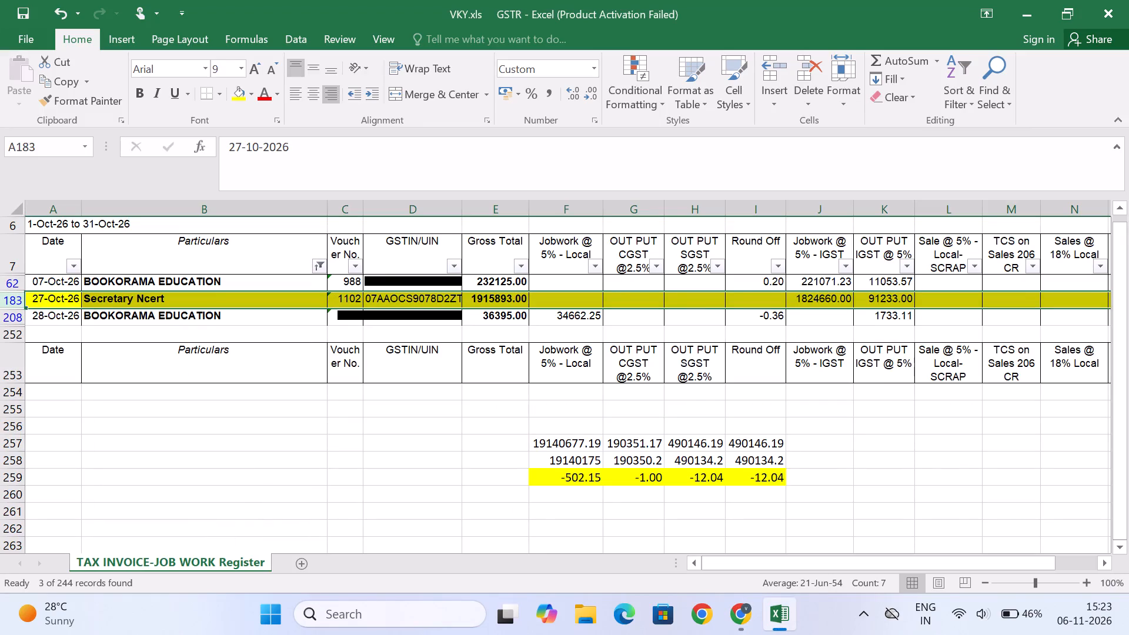
pyautogui.click(435, 442)
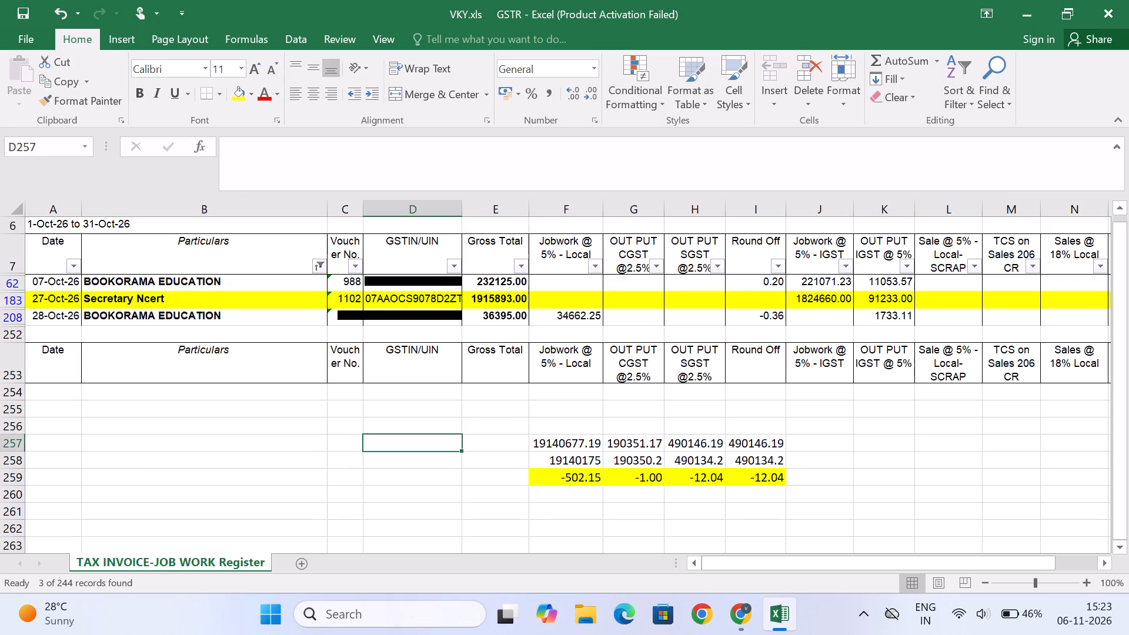
pyautogui.click(315, 268)
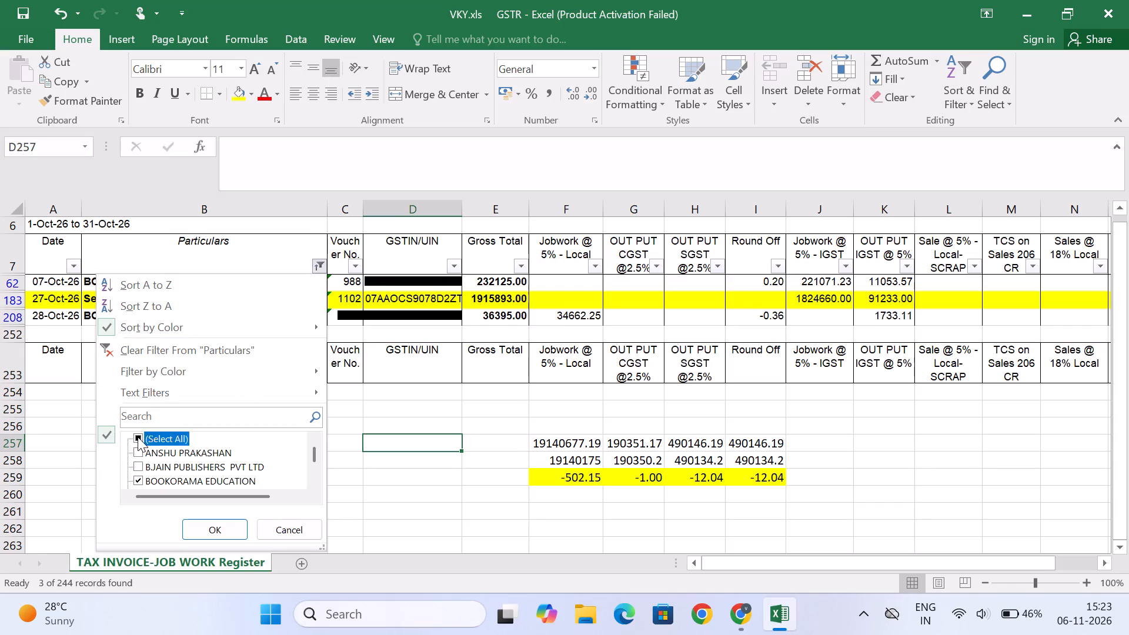
pyautogui.click(138, 437)
pyautogui.click(138, 437)
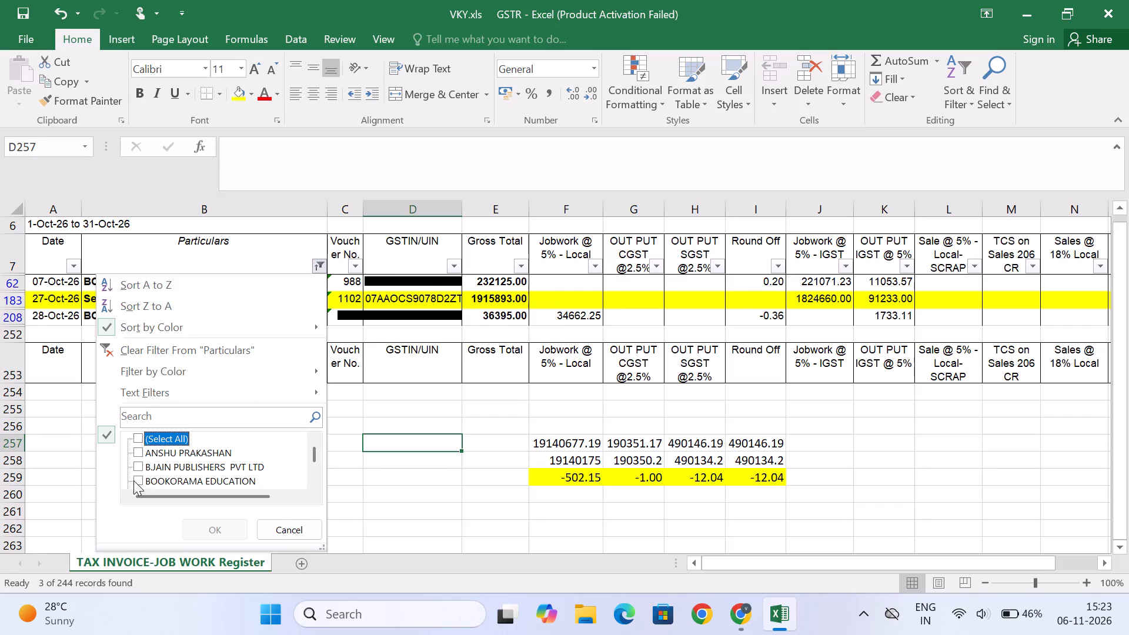
pyautogui.click(133, 480)
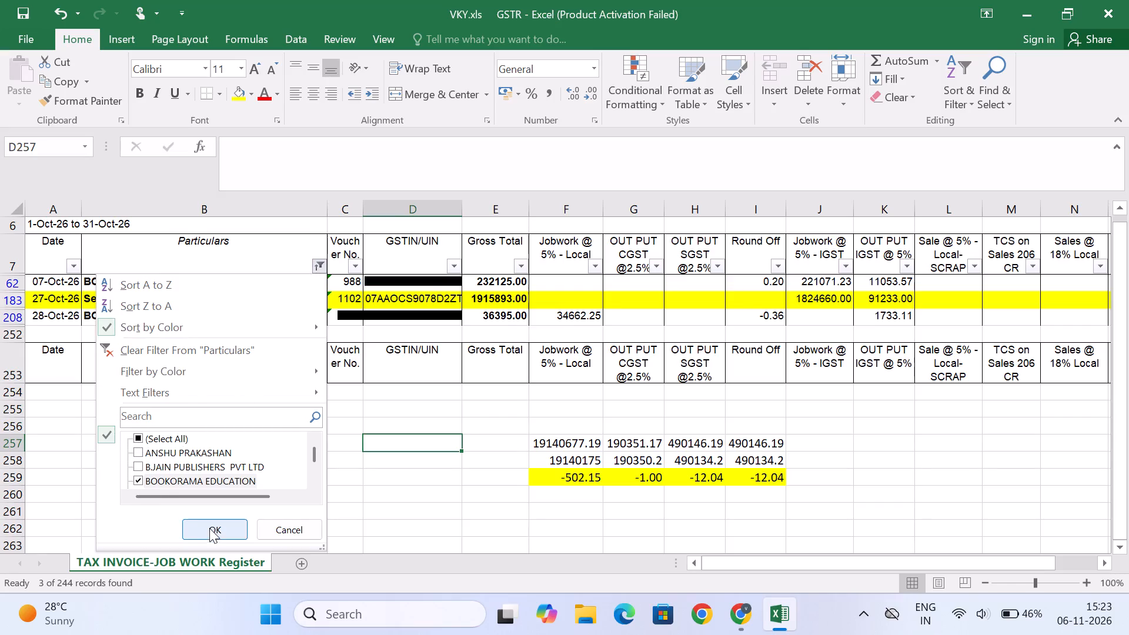
pyautogui.click(210, 529)
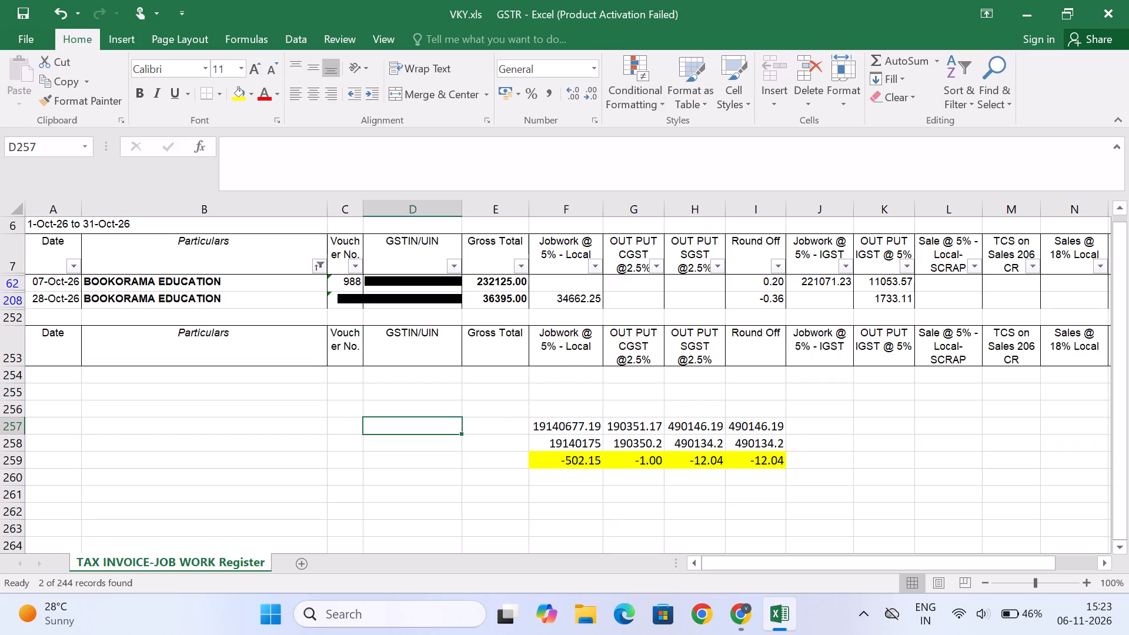
# Sum BOOKORAMA EDUCATION's two Gross Total values and compare them with its recipient-wise row on the GST portal in Chrome.
pyautogui.moveTo(505, 283); pyautogui.dragTo(512, 302)
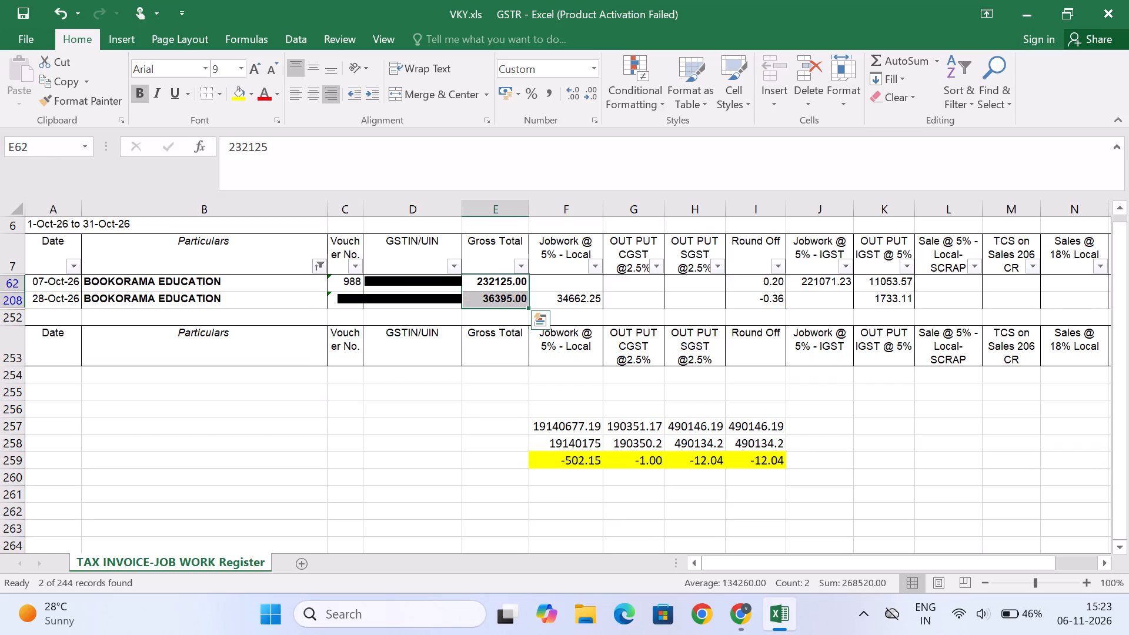
pyautogui.hotkey('alt', 'Tab')
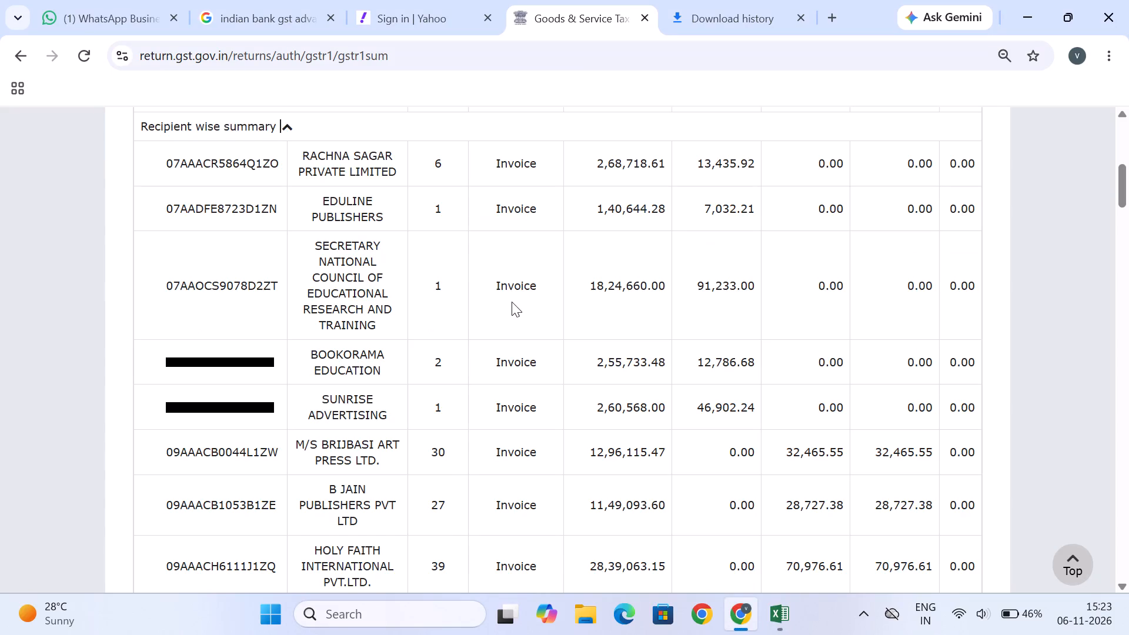
pyautogui.hotkey('alt', 'Tab')
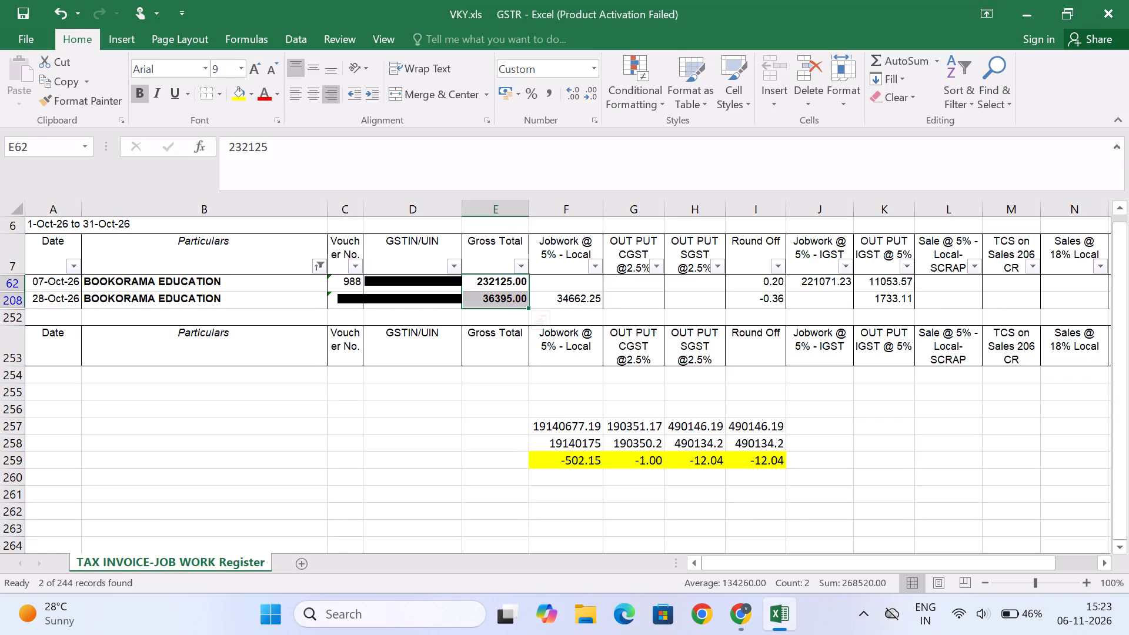
# In the Excel register, move BOOKORAMA EDUCATION's row 62 amount, 221071.23, from Jobwork @ 5% - IGST to Jobwork @ 5% - Local.
pyautogui.click(897, 399)
pyautogui.click(888, 283)
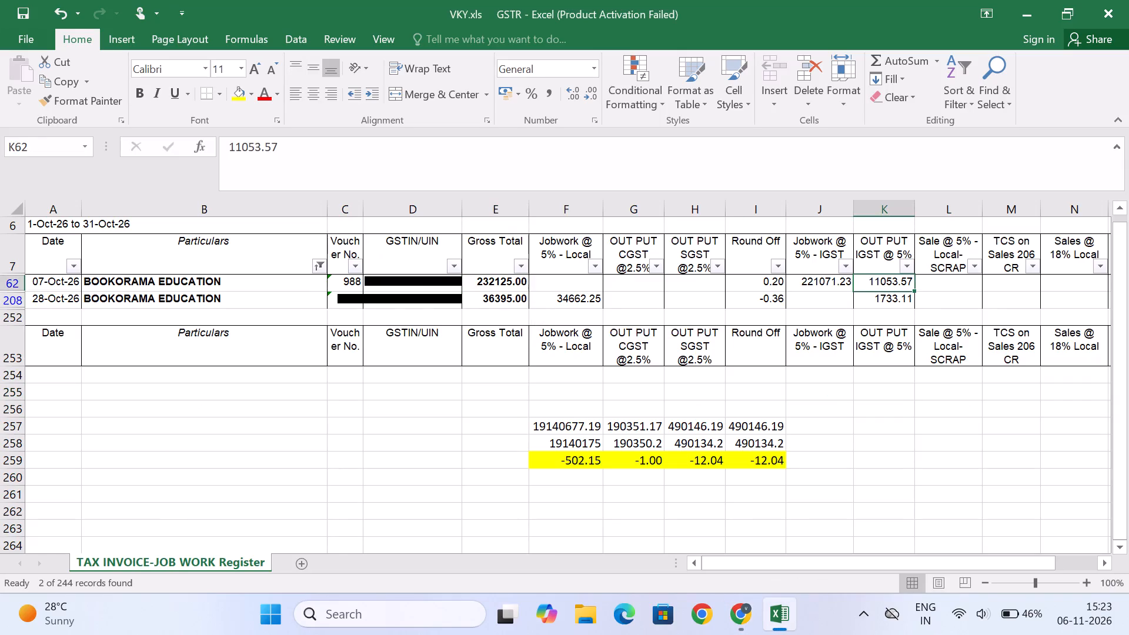
pyautogui.click(818, 284)
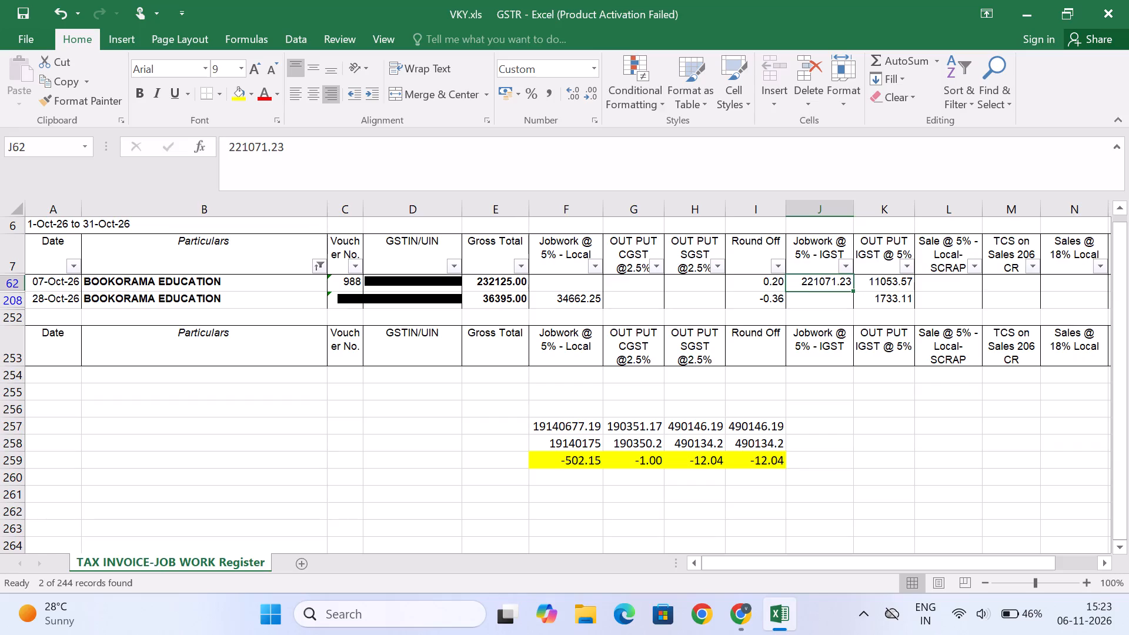
pyautogui.hotkey('ctrl', 'x')
pyautogui.click(568, 283)
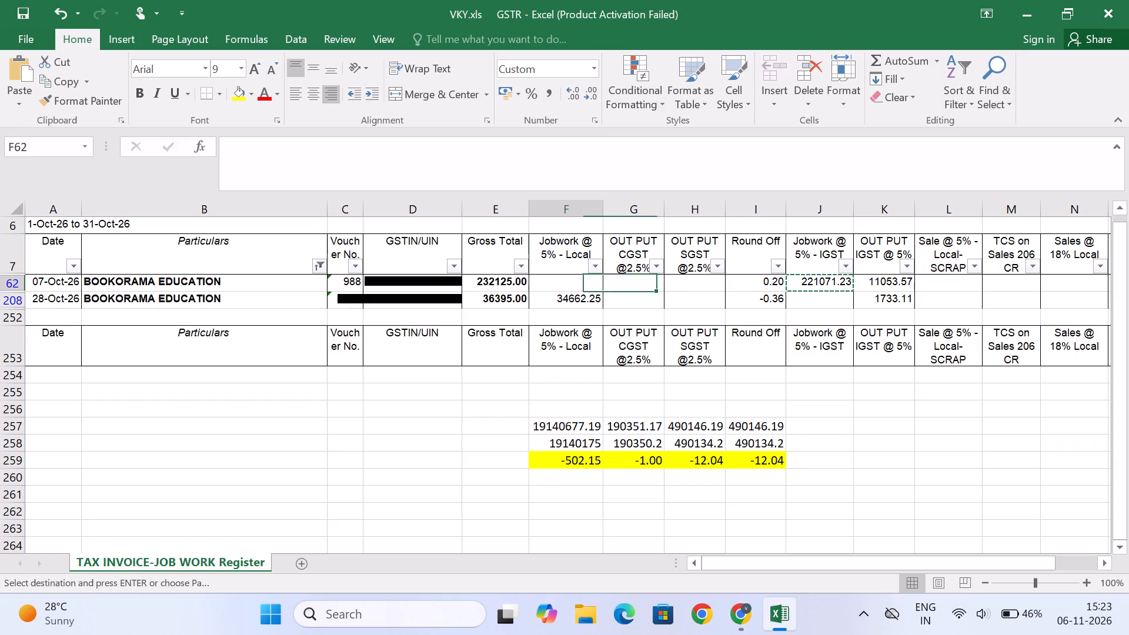
pyautogui.hotkey('ctrl', 'v')
# Sum BOOKORAMA EDUCATION's Jobwork @ 5% - Local values and its output IGST values, comparing each with its portal row in Chrome.
pyautogui.moveTo(568, 283); pyautogui.dragTo(569, 286)
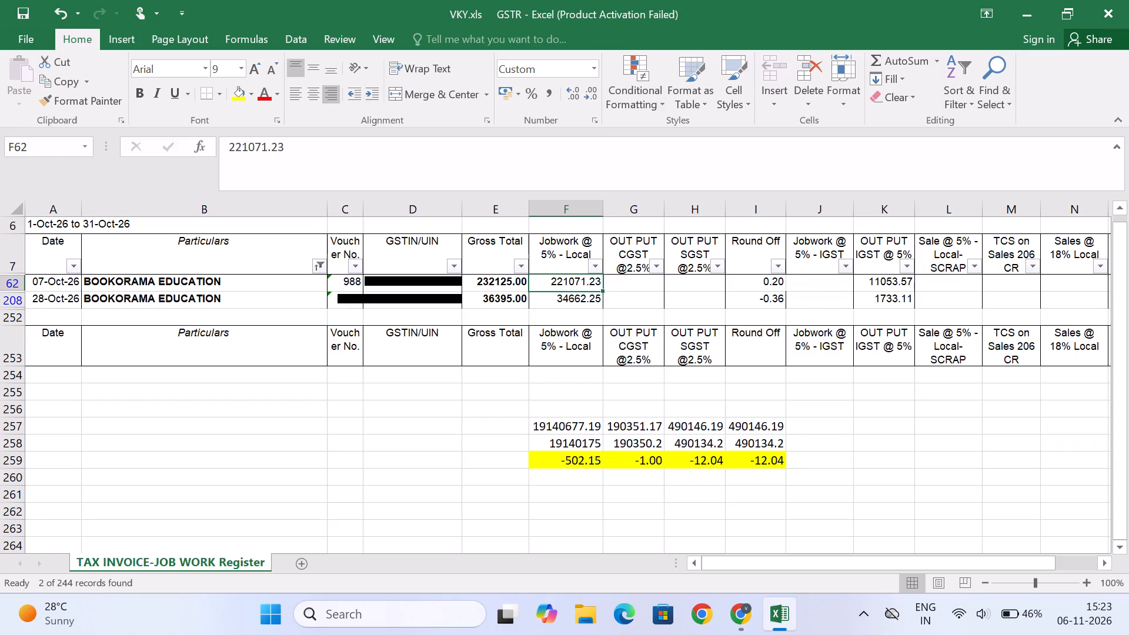
pyautogui.moveTo(569, 286); pyautogui.dragTo(579, 296)
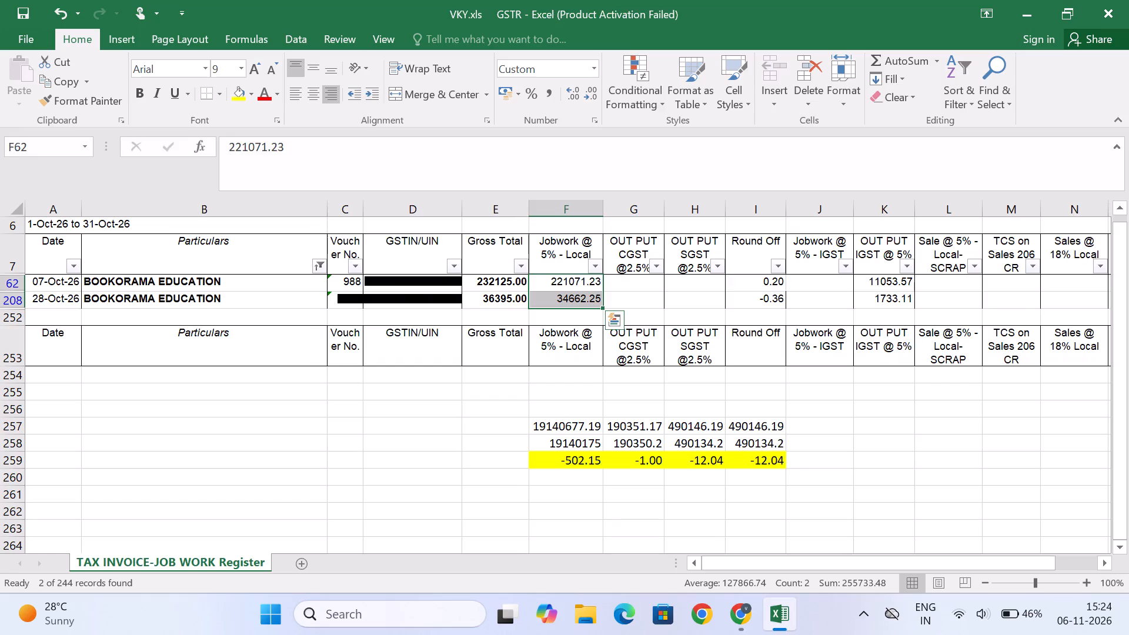
pyautogui.hotkey('alt', 'Tab')
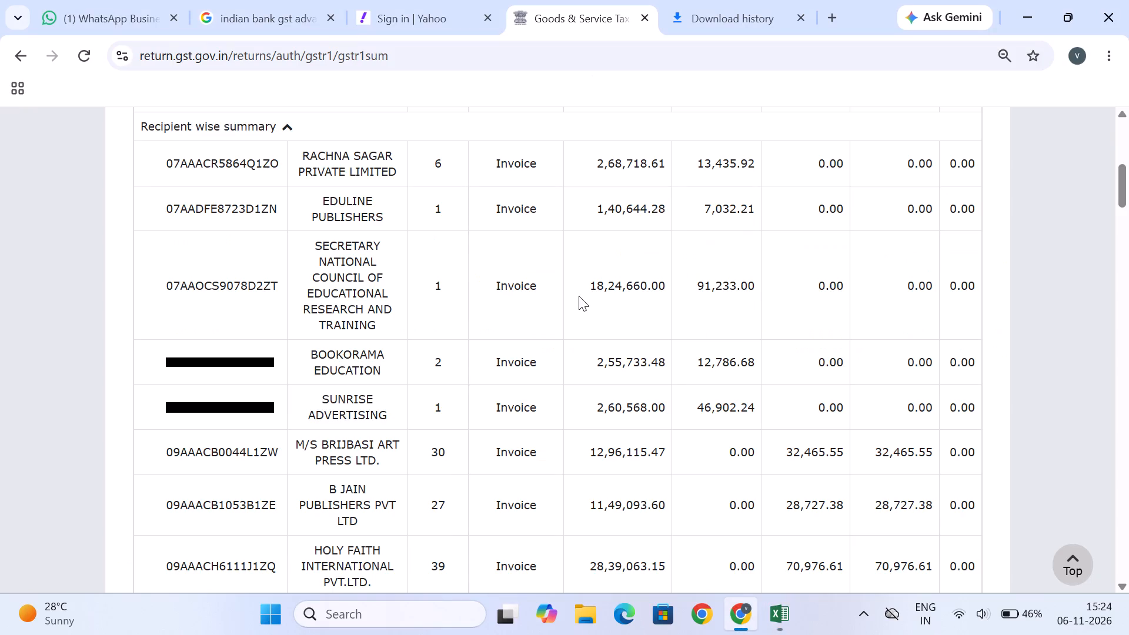
pyautogui.hotkey('alt', 'Tab')
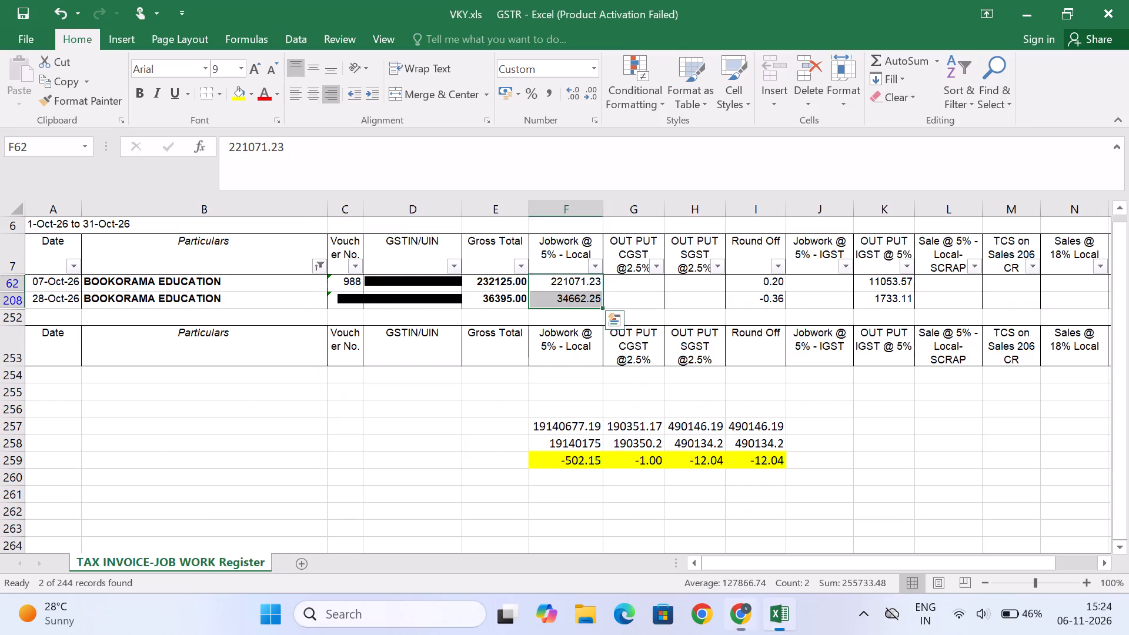
pyautogui.hotkey('alt', 'Tab')
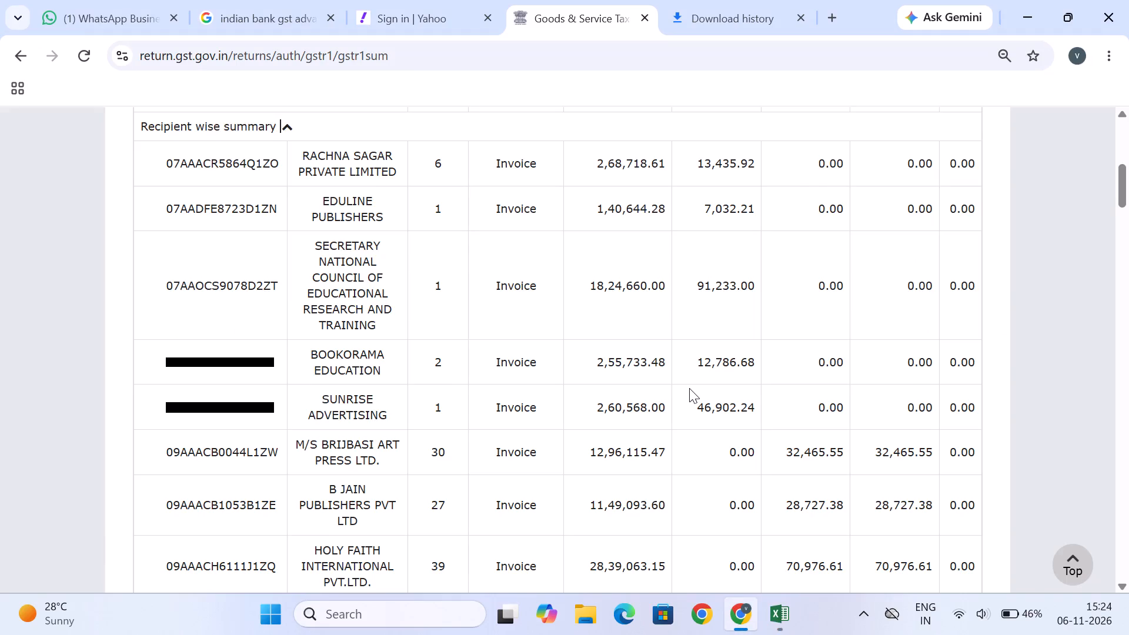
pyautogui.hotkey('alt', 'Tab')
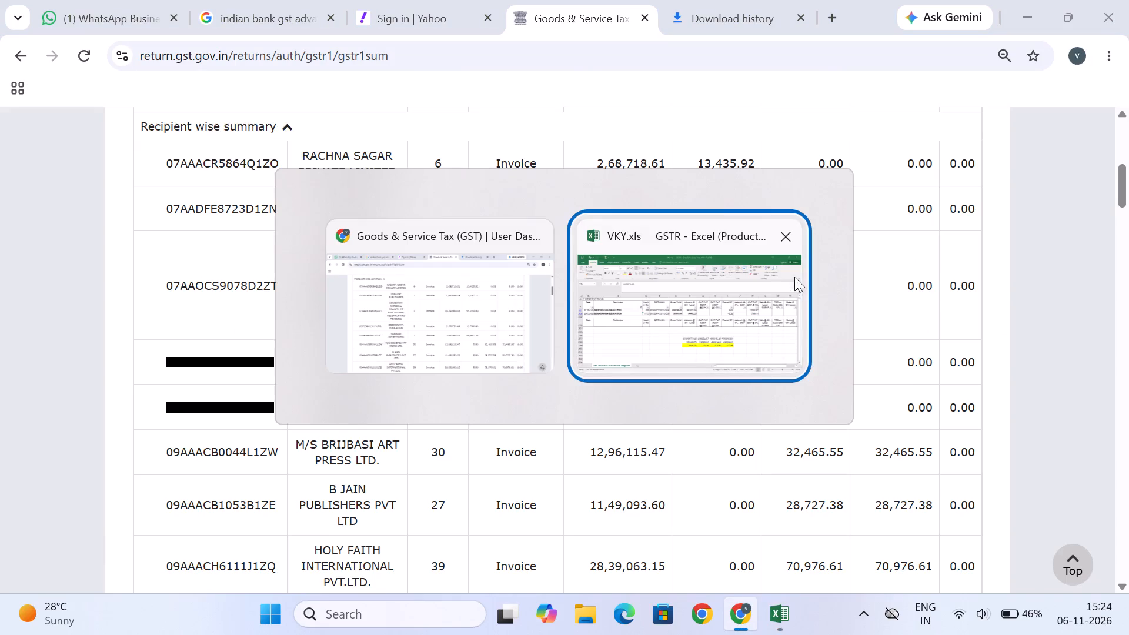
pyautogui.hotkey('alt', 'Tab')
pyautogui.hotkey('alt', 'Tab')
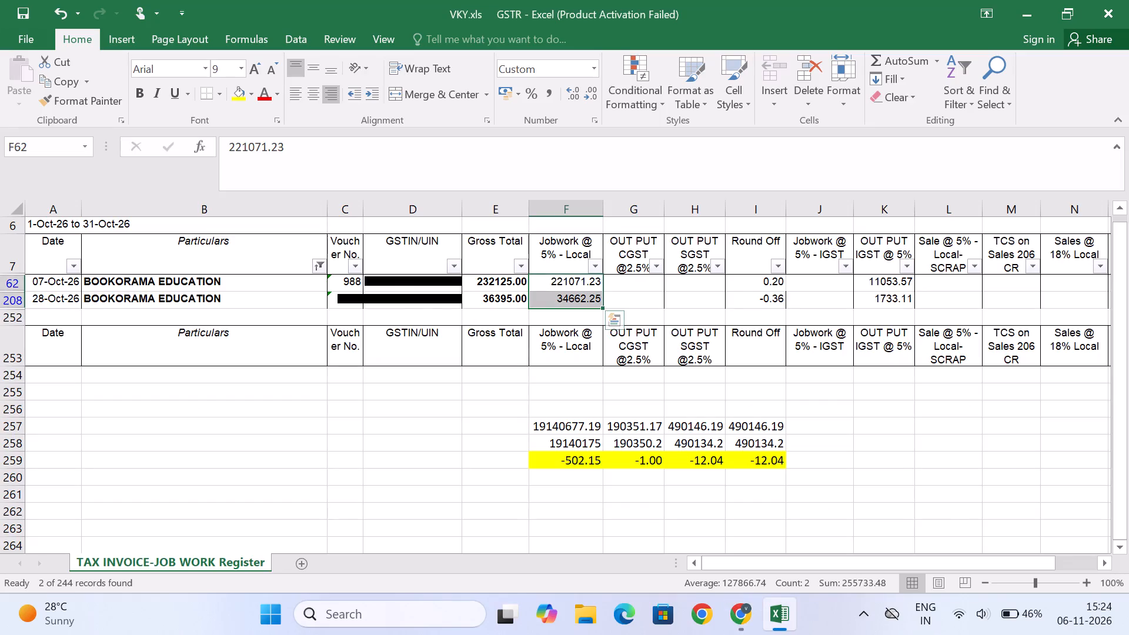
pyautogui.moveTo(890, 278); pyautogui.dragTo(891, 306)
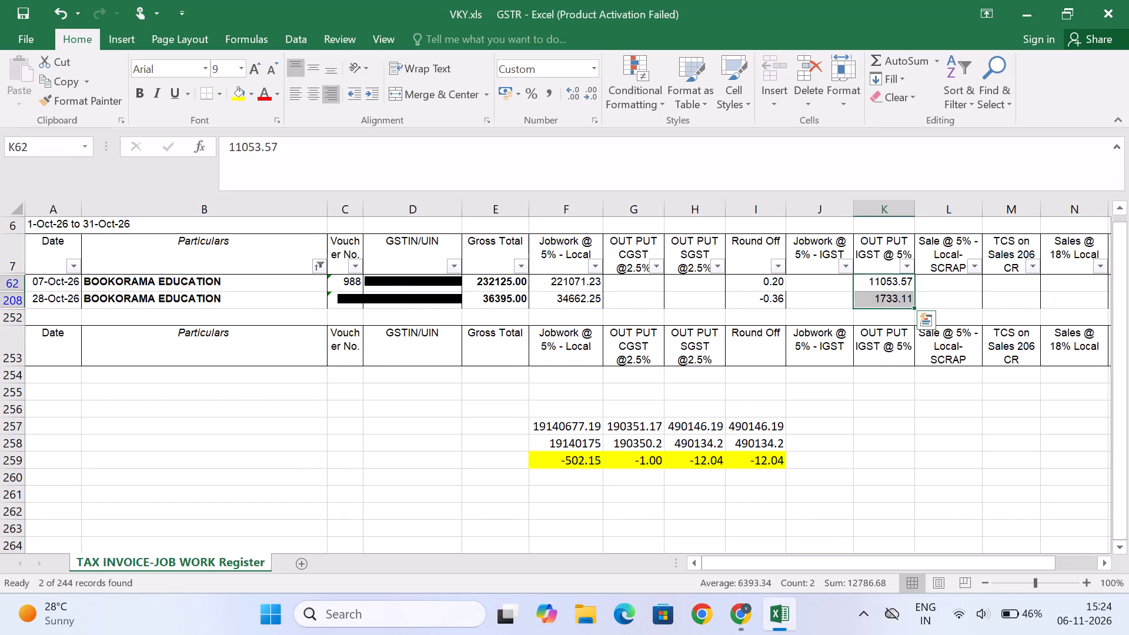
pyautogui.hotkey('alt', 'Tab')
pyautogui.scroll(-1, 657, 429)
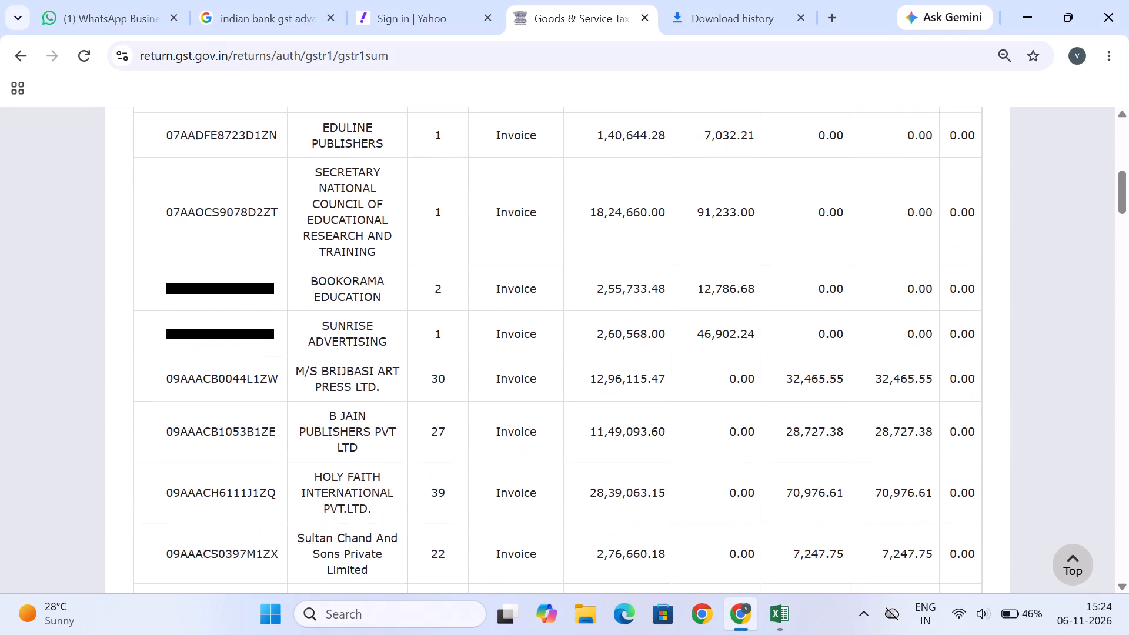
# Back in the Excel register, highlight the two checked BOOKORAMA EDUCATION rows, 62 and 208, with a yellow fill.
pyautogui.hotkey('alt', 'Tab')
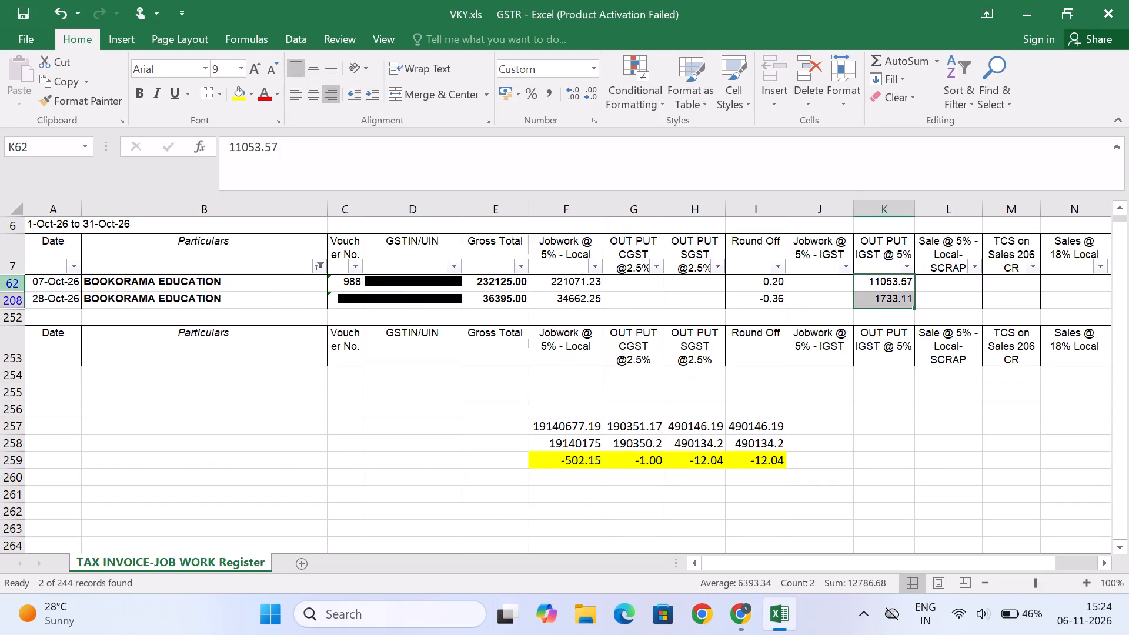
pyautogui.click(18, 284)
pyautogui.hotkey('shift', 'Down')
pyautogui.hotkey('shift', 'Down')
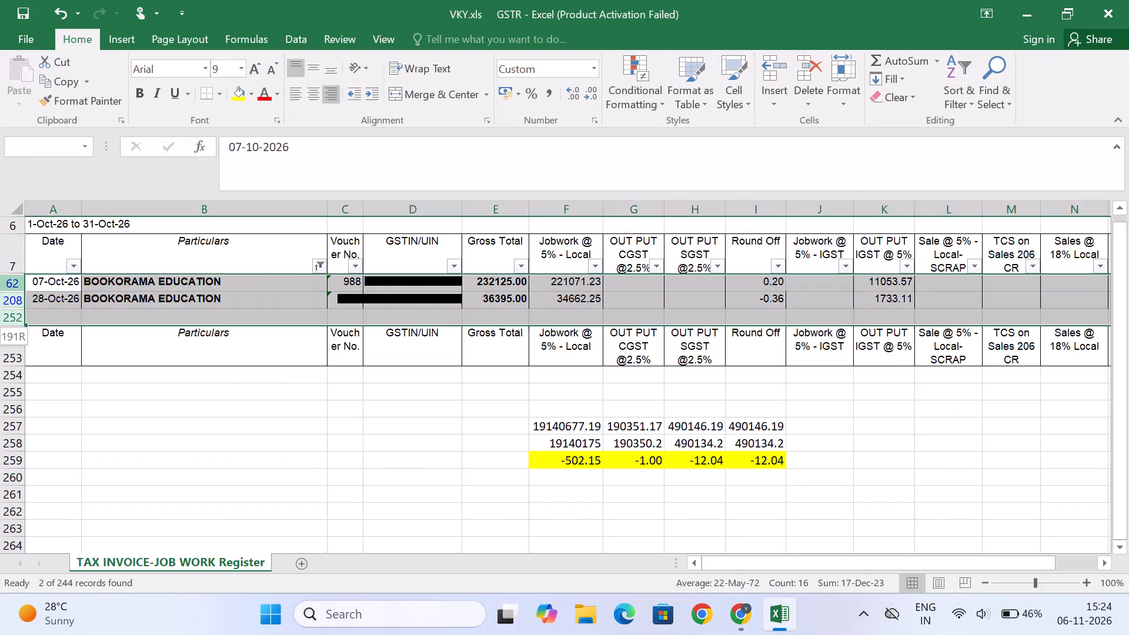
pyautogui.hotkey('shift', 'Up')
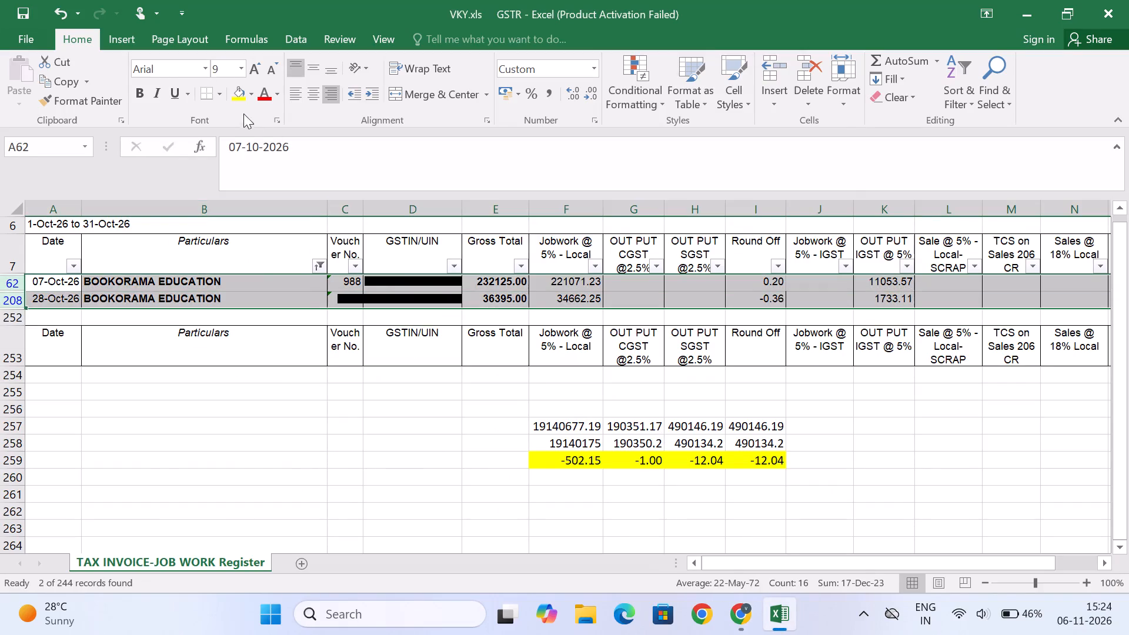
pyautogui.click(243, 99)
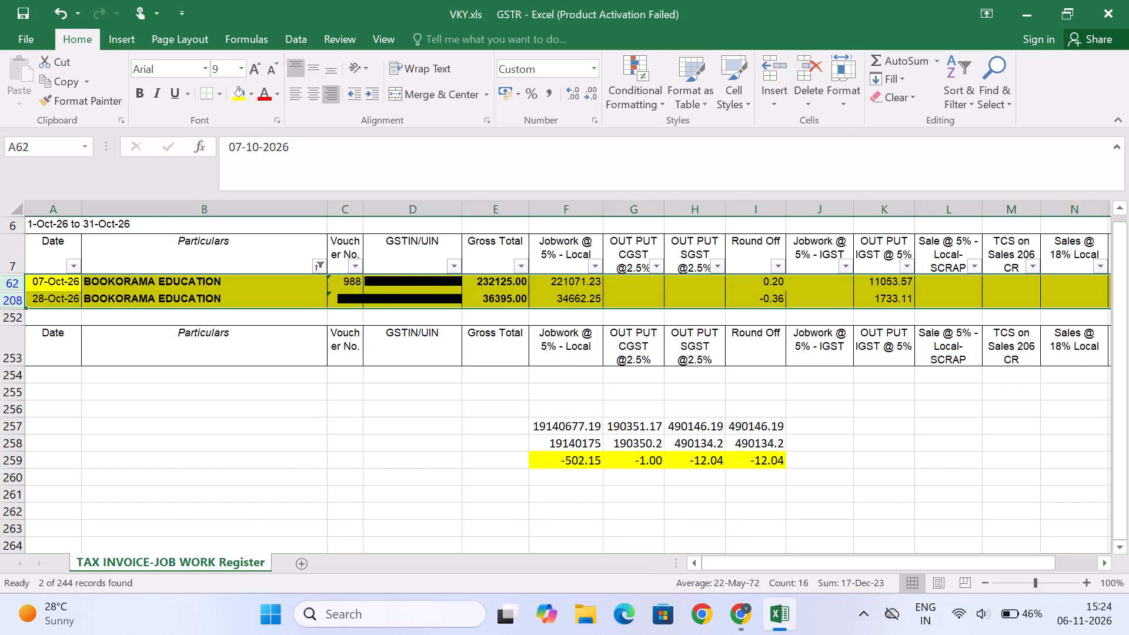
# Filter the Particulars column by searching "sunrise" to show only SUNRISE ADVERTISING.
pyautogui.click(324, 262)
pyautogui.click(167, 419)
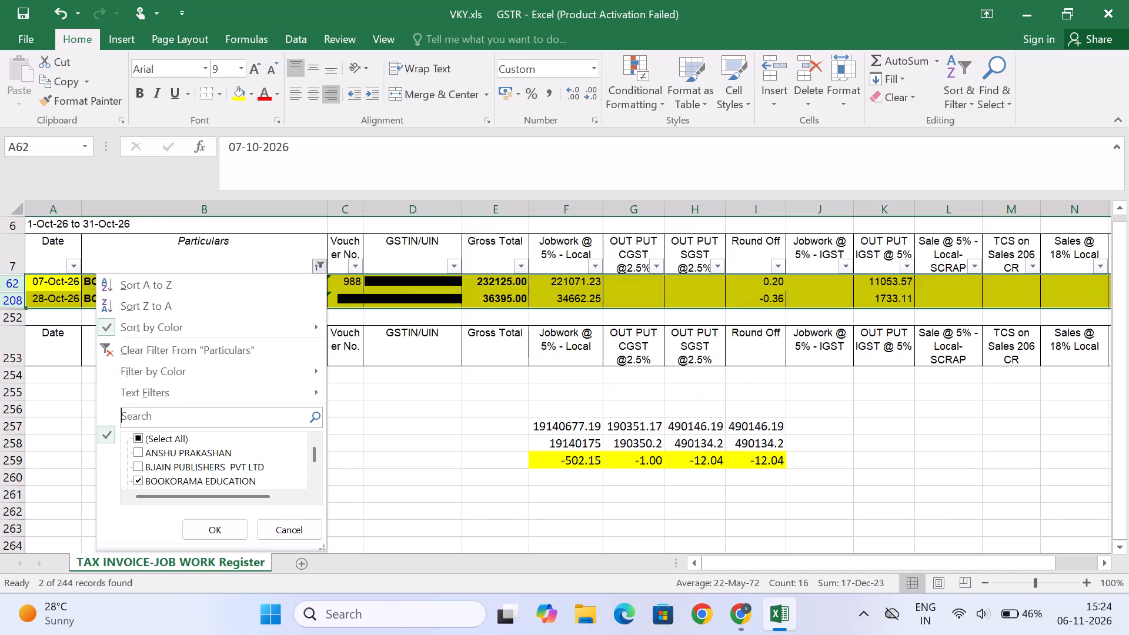
pyautogui.click(136, 436)
pyautogui.click(136, 436)
pyautogui.click(153, 417)
pyautogui.write('sunrise')
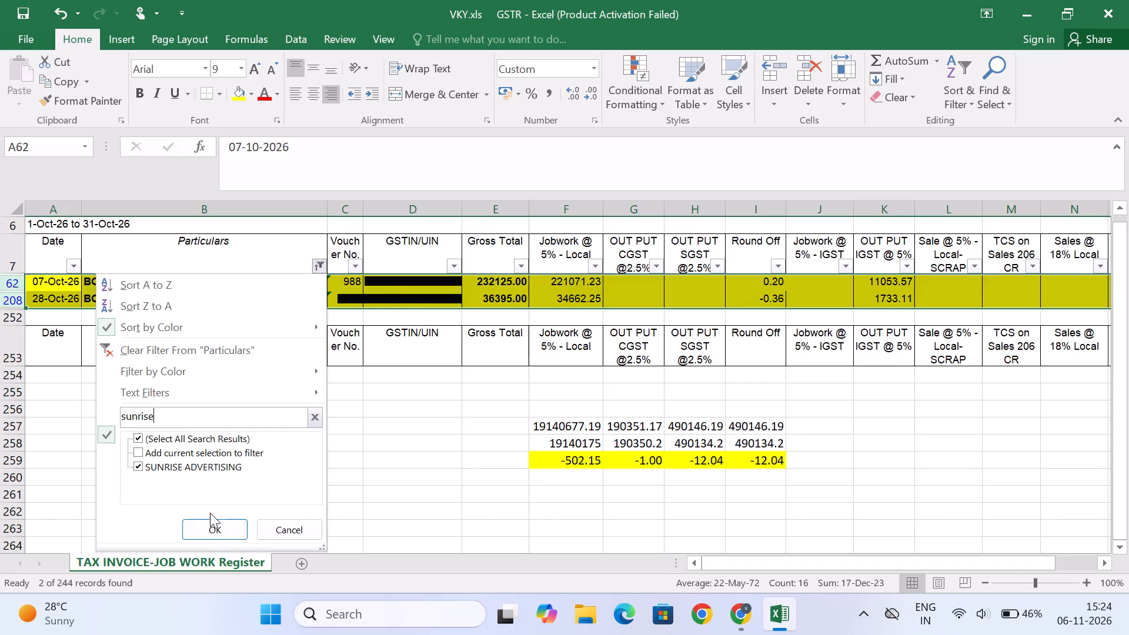
pyautogui.click(211, 527)
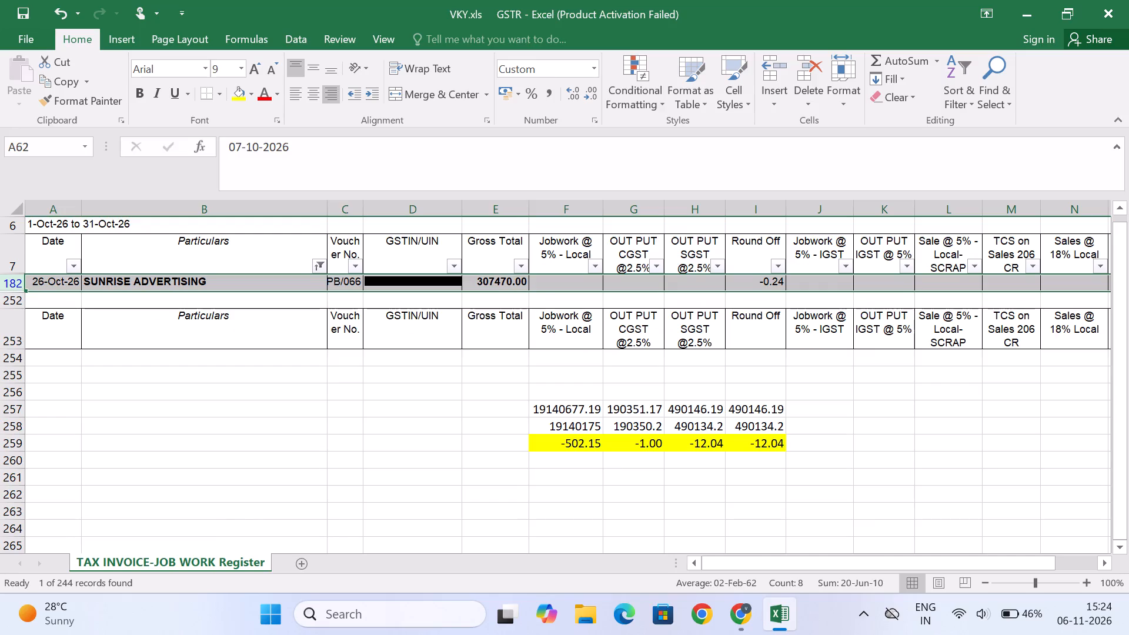
# Compare SUNRISE ADVERTISING's Sales @ 18%-Central value and output IGST @ 18% with its recipient-wise row on the GST portal in Chrome.
pyautogui.hotkey('alt', 'Tab')
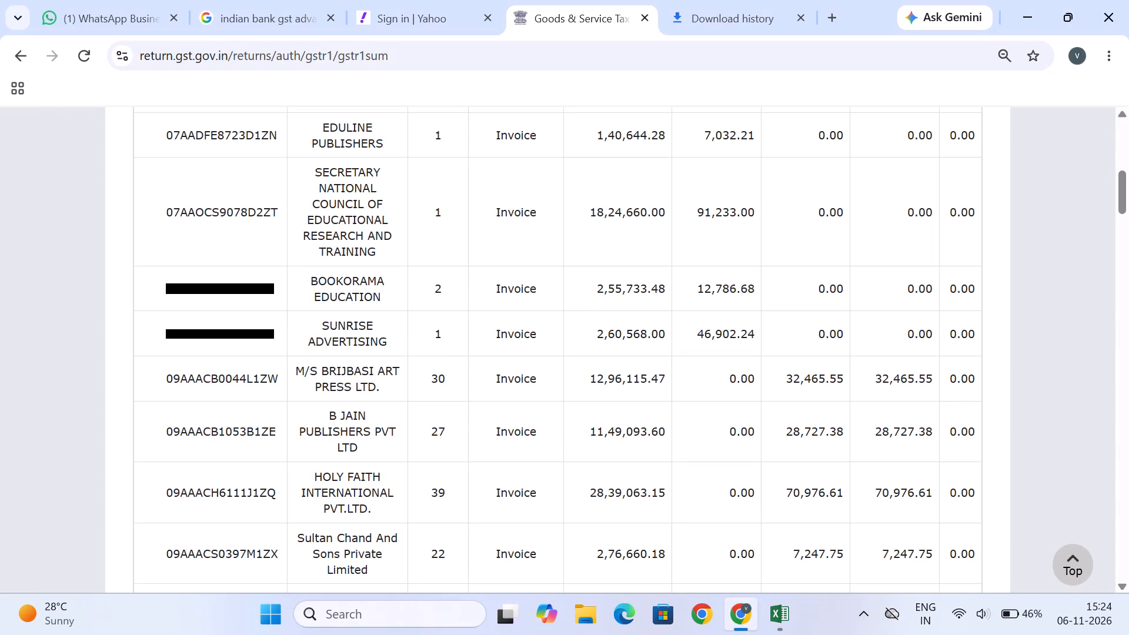
pyautogui.hotkey('alt', 'Tab')
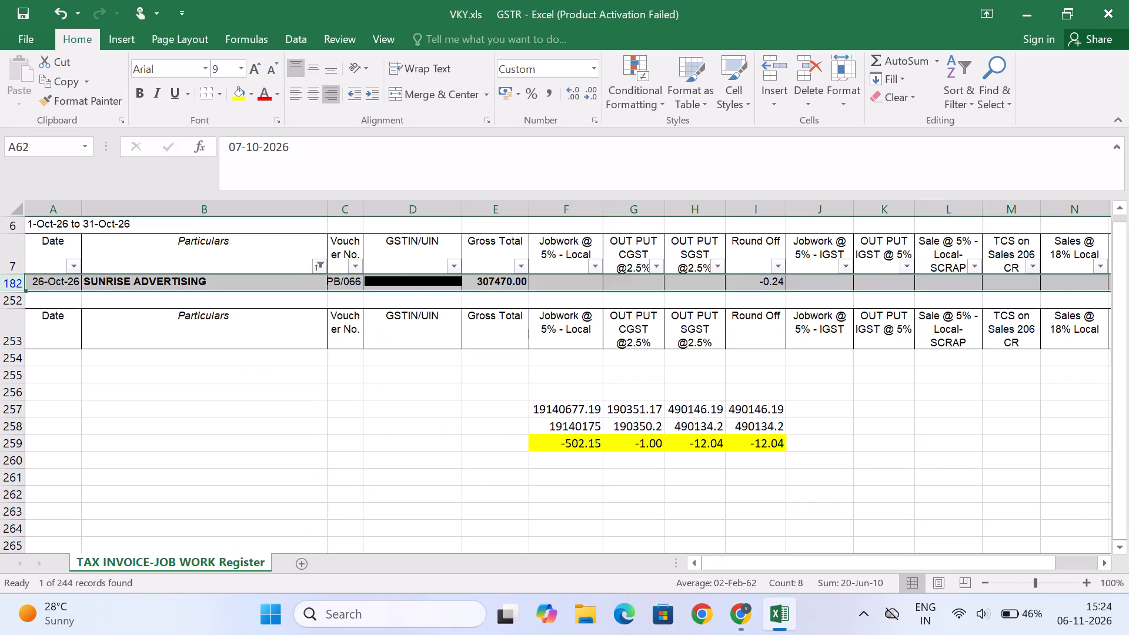
pyautogui.hscroll(-2, 853, 333)
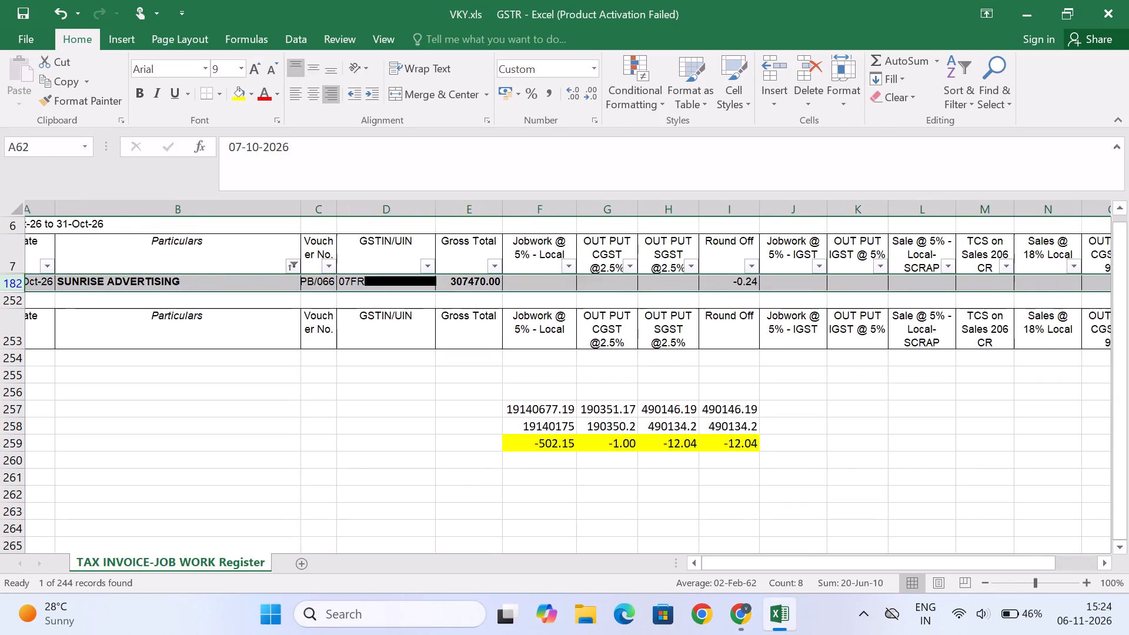
pyautogui.hscroll(-4, 853, 333)
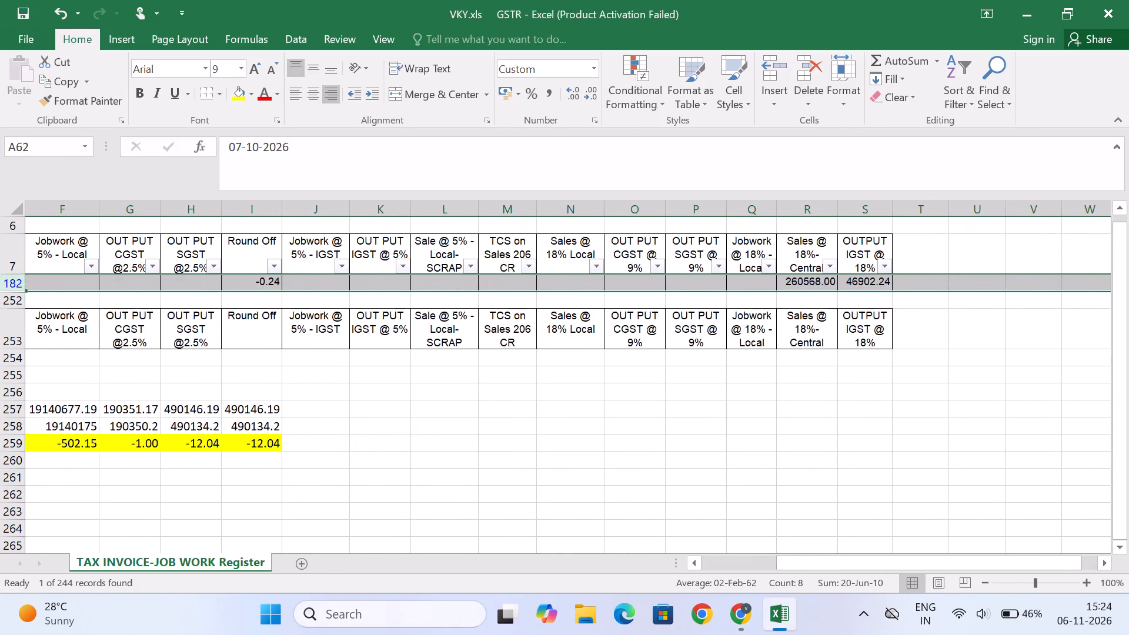
pyautogui.hotkey('alt', 'Tab')
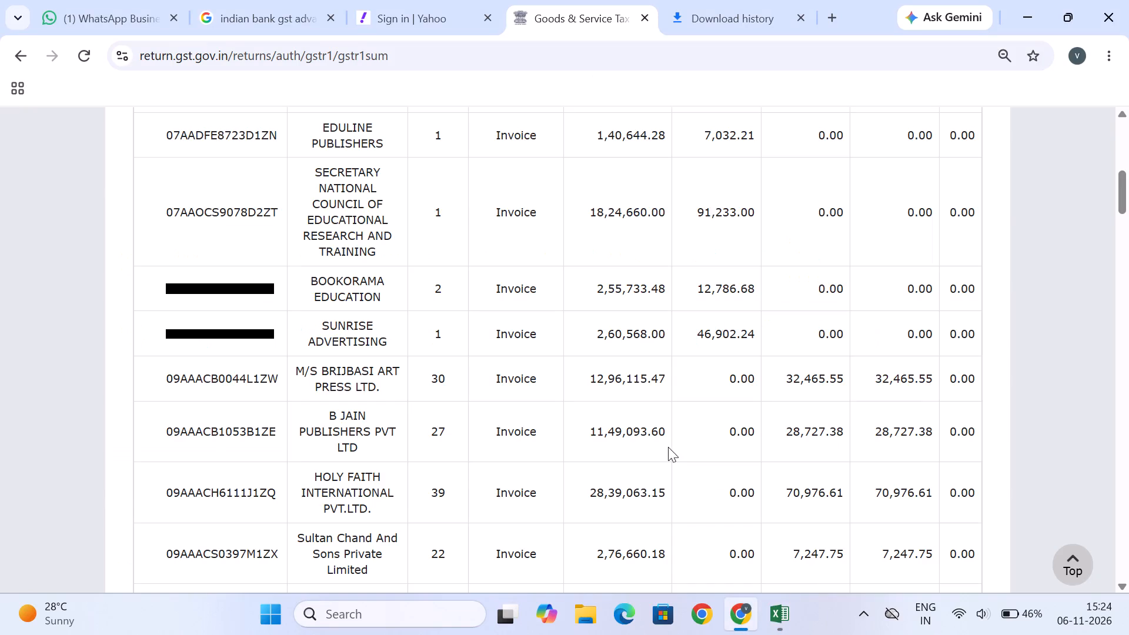
pyautogui.hotkey('alt', 'Tab')
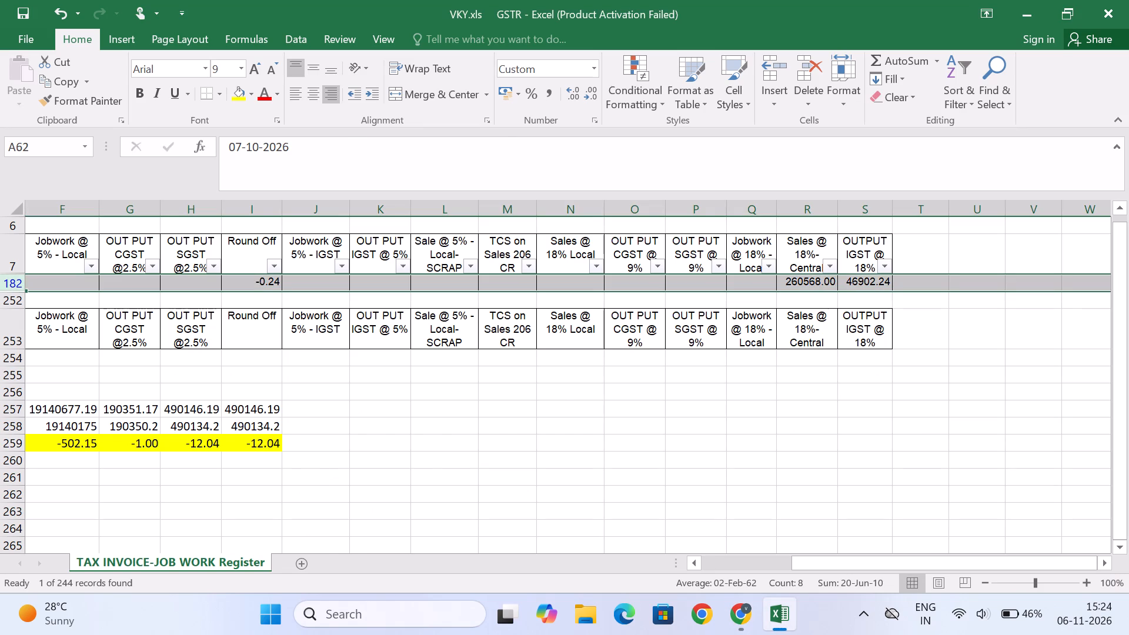
pyautogui.hotkey('alt', 'Tab')
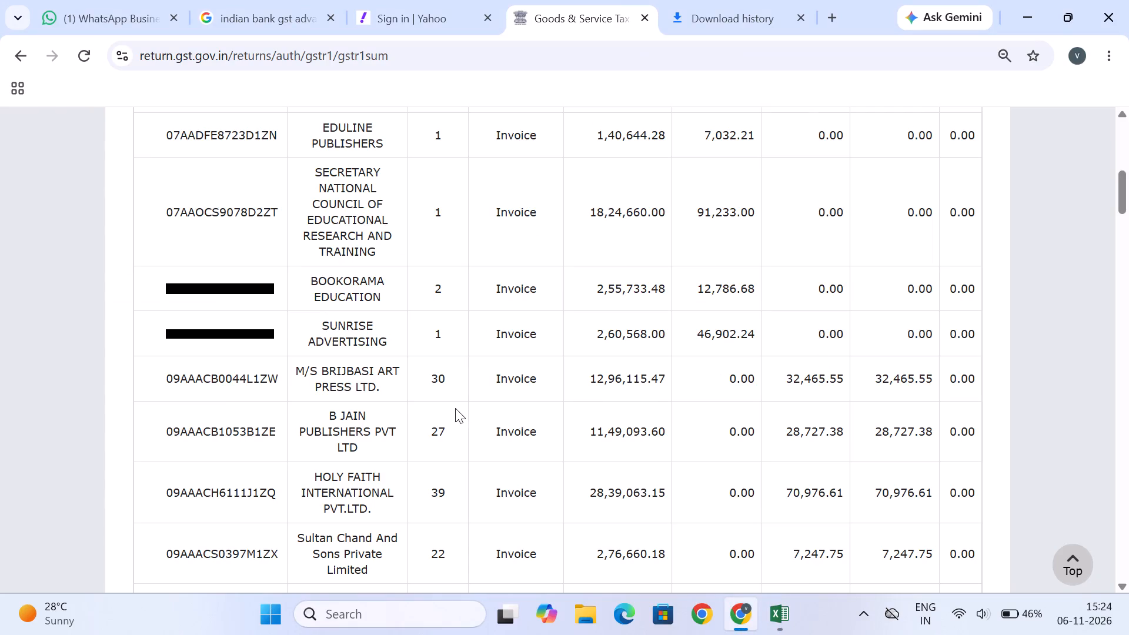
pyautogui.hotkey('alt', 'Tab')
# Highlight the checked SUNRISE ADVERTISING row, 182, with a yellow fill in the Excel register.
pyautogui.click(16, 323)
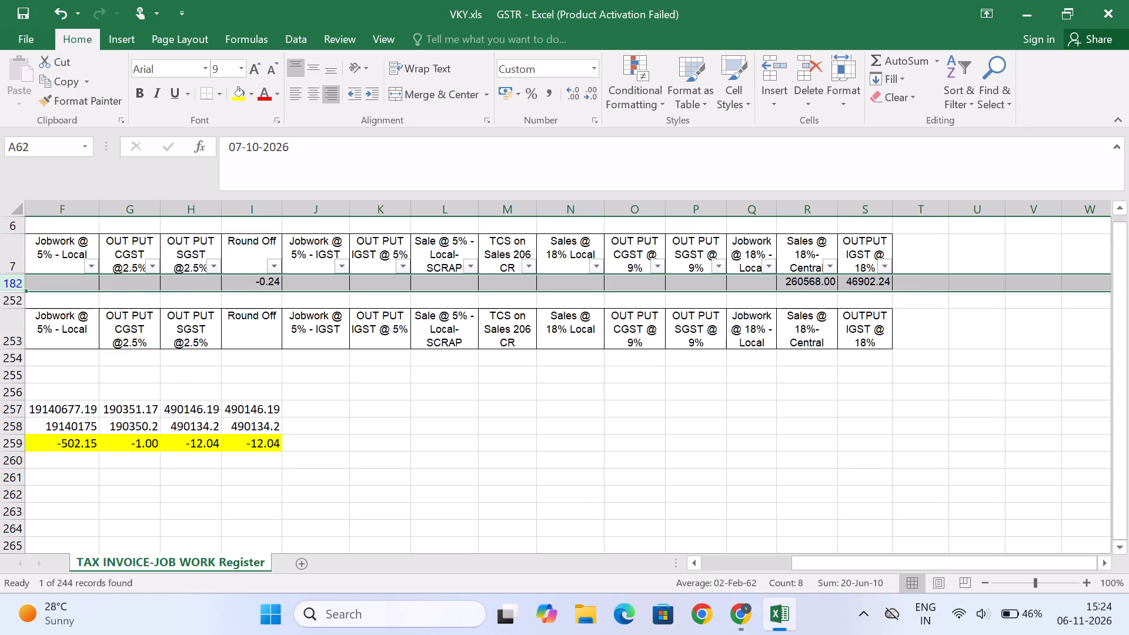
pyautogui.click(16, 283)
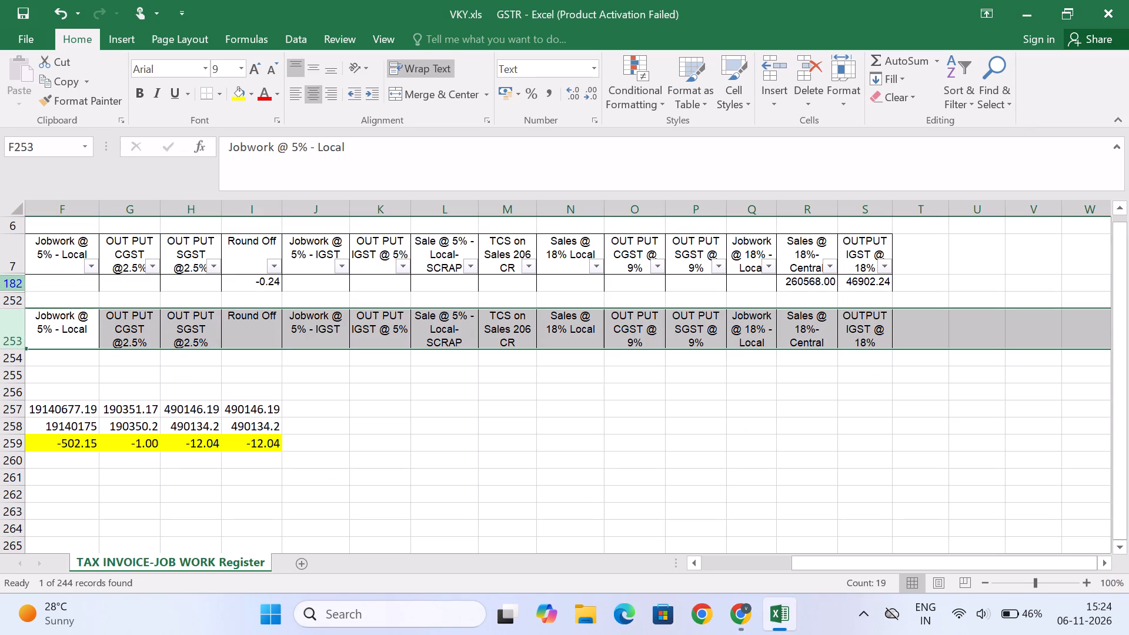
pyautogui.click(241, 93)
# Check the next party on the GST portal, then filter Particulars in the Excel register by "brij" to show only BRIJBASI ART PRESS LTD.
pyautogui.hotkey('alt', 'Tab')
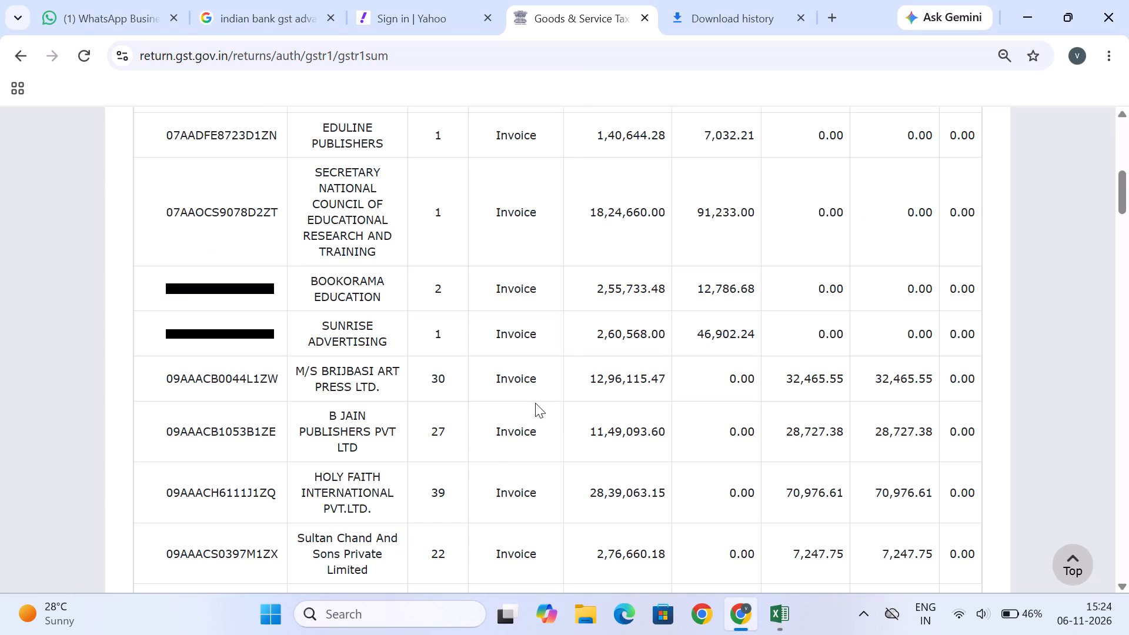
pyautogui.hotkey('alt', 'Tab')
pyautogui.hscroll(7, 389, 399)
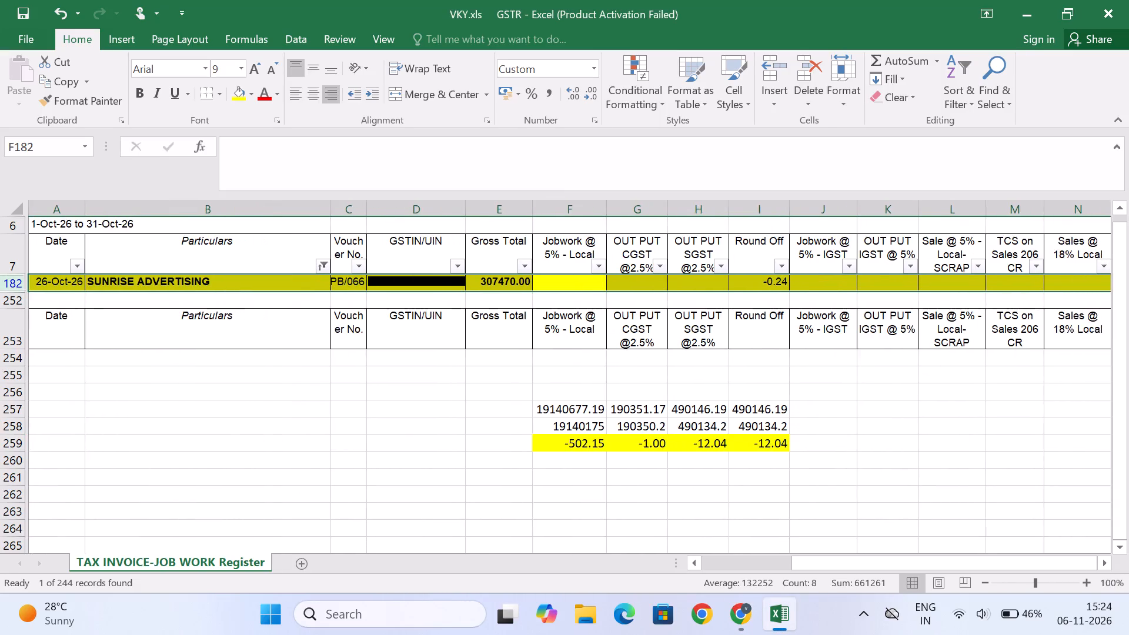
pyautogui.click(320, 262)
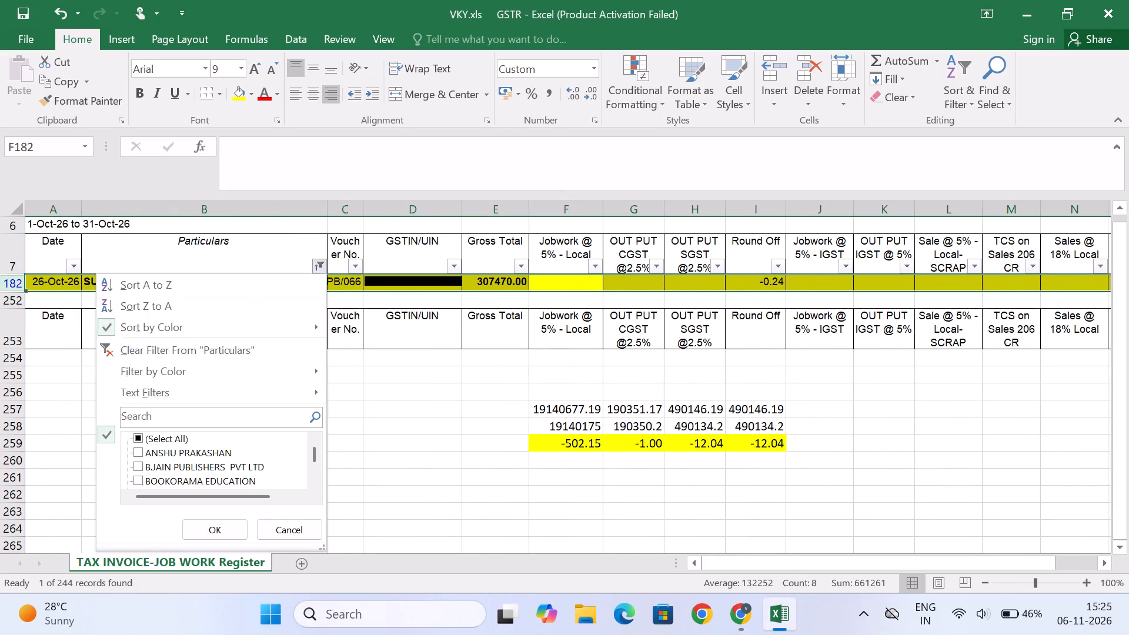
pyautogui.click(153, 420)
pyautogui.write('brij')
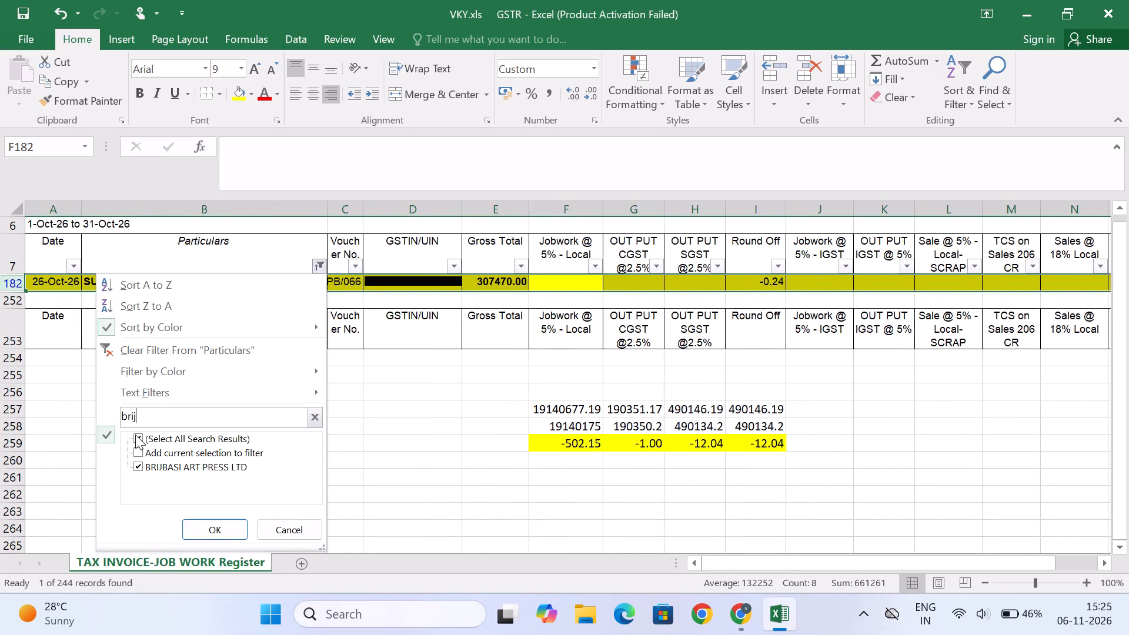
pyautogui.click(134, 435)
pyautogui.click(138, 466)
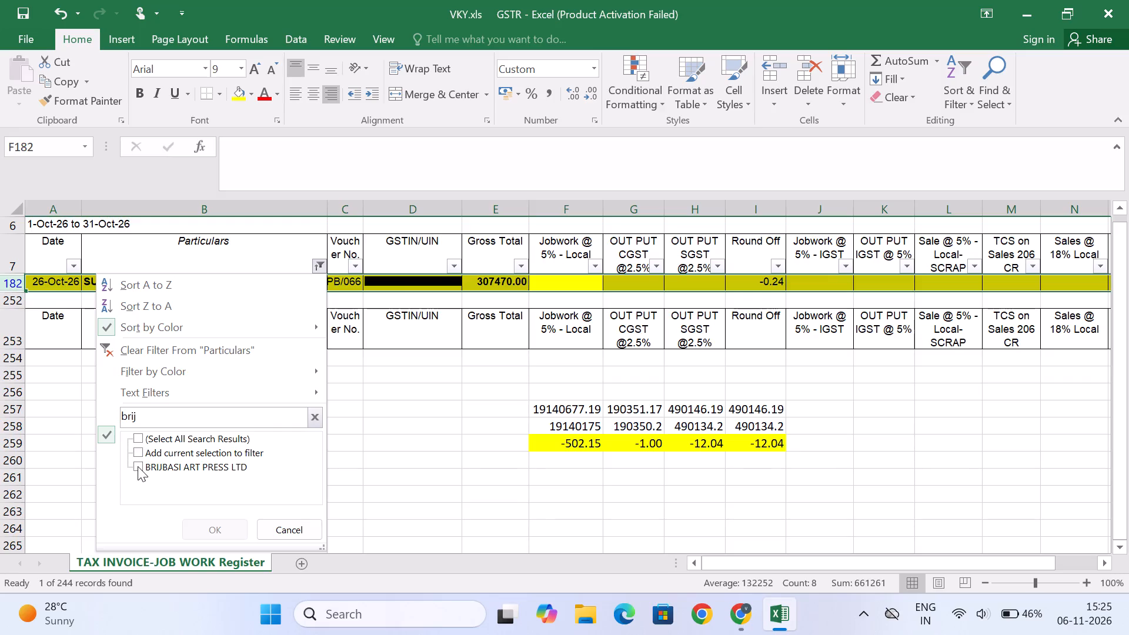
pyautogui.click(231, 529)
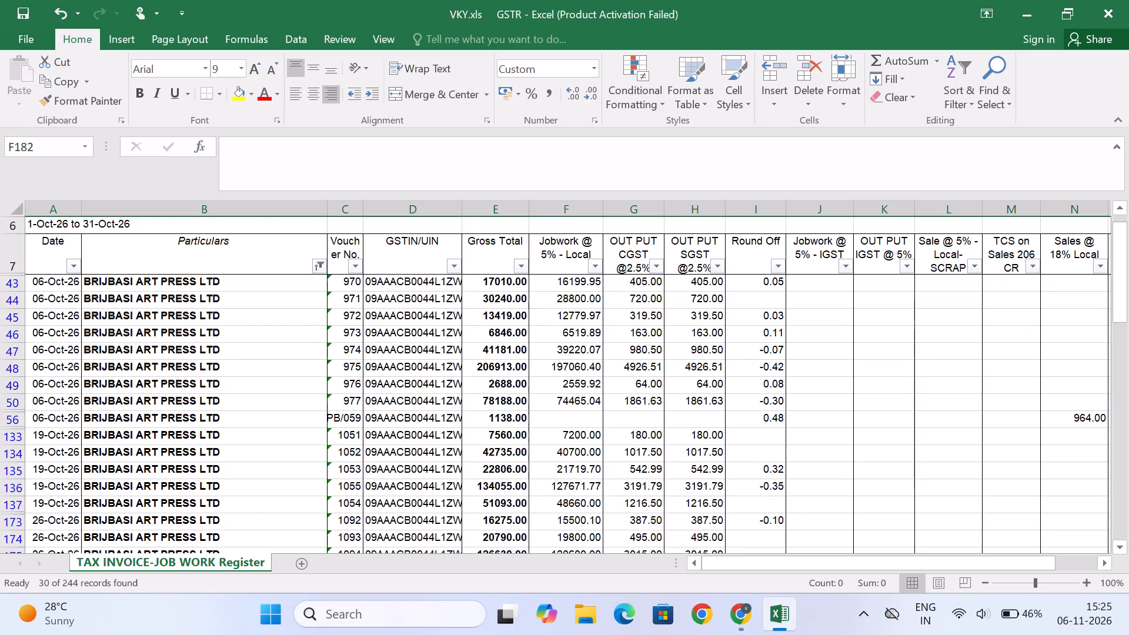
# Look through the filtered BRIJBASI ART PRESS LTD rows and their tax columns for amounts booked outside the 5% local columns.
pyautogui.scroll(-1, 536, 365)
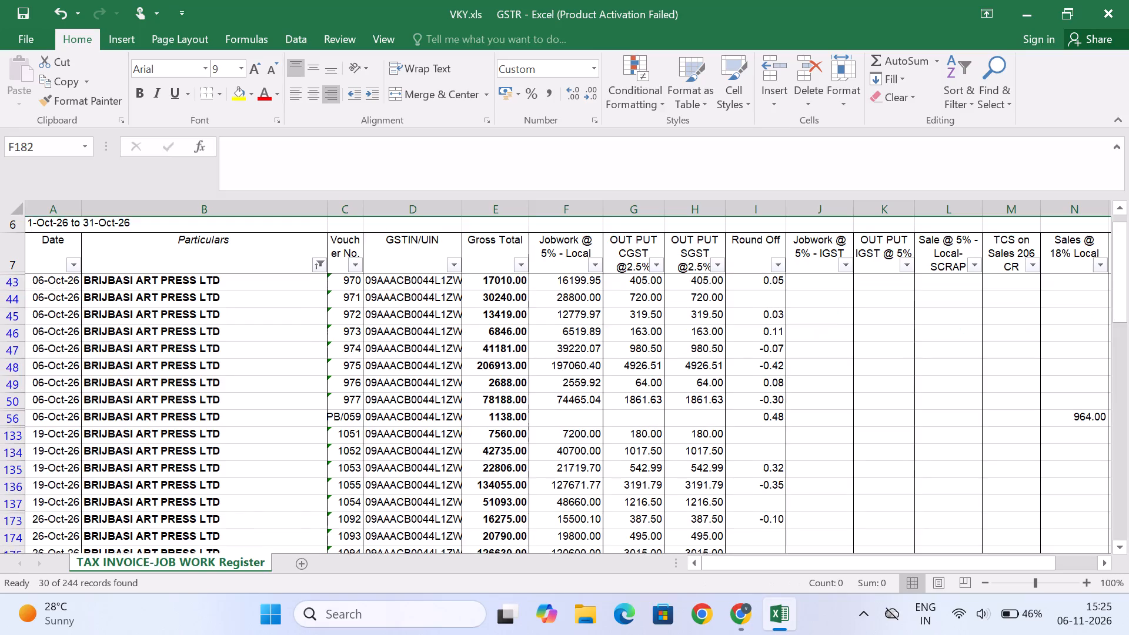
pyautogui.scroll(-3, 536, 365)
pyautogui.scroll(1, 536, 365)
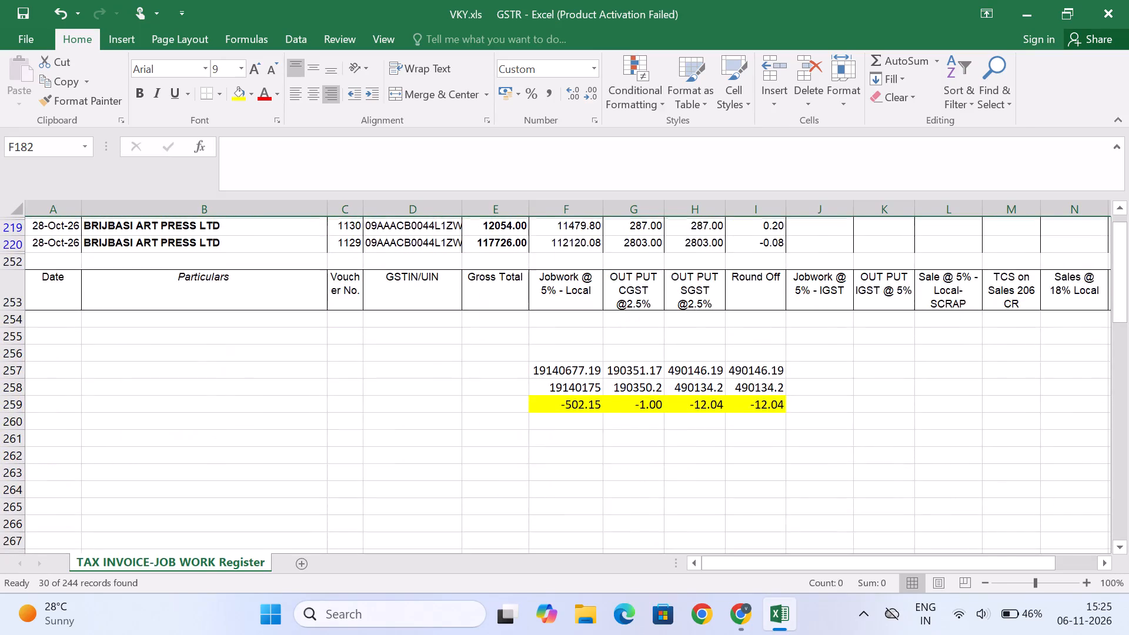
pyautogui.scroll(4, 536, 365)
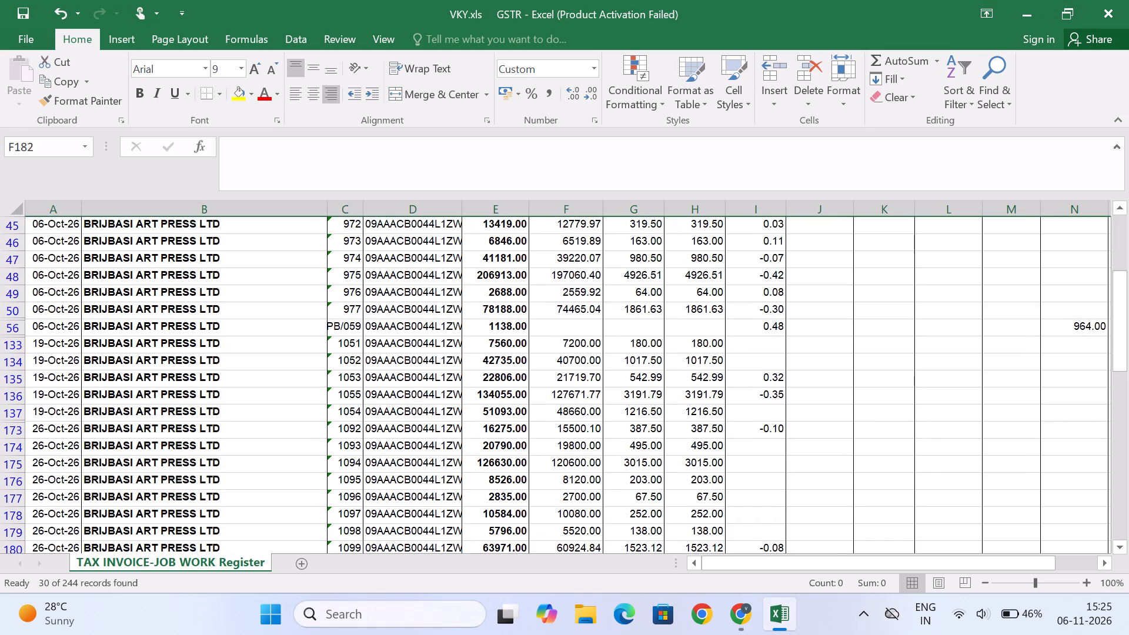
pyautogui.scroll(2, 536, 365)
pyautogui.hscroll(-1, 536, 365)
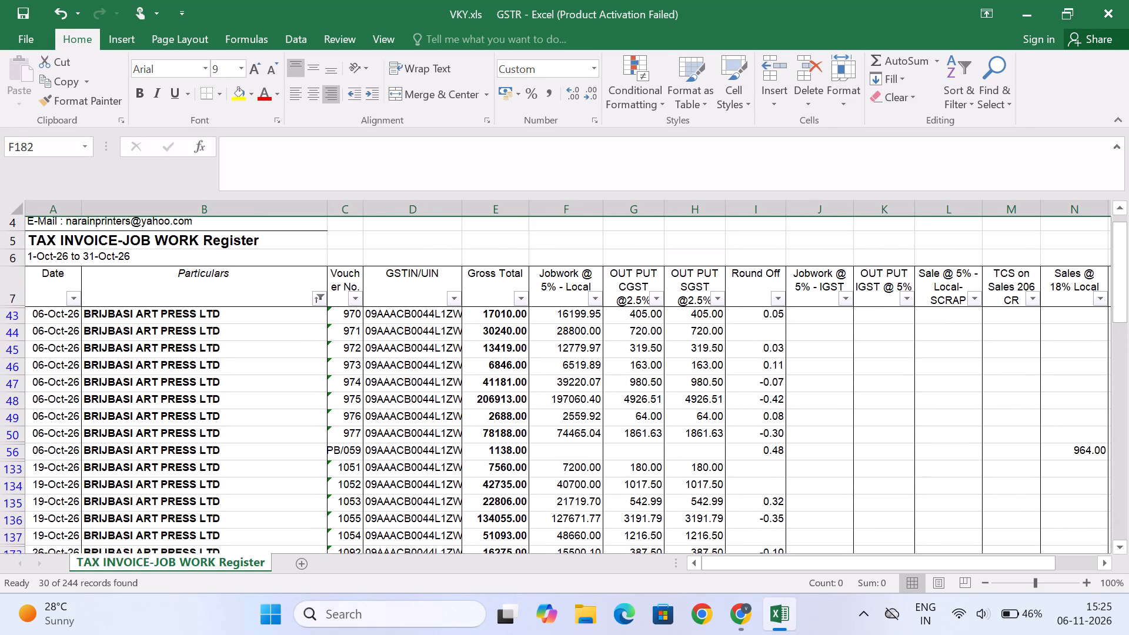
pyautogui.hscroll(-2, 536, 365)
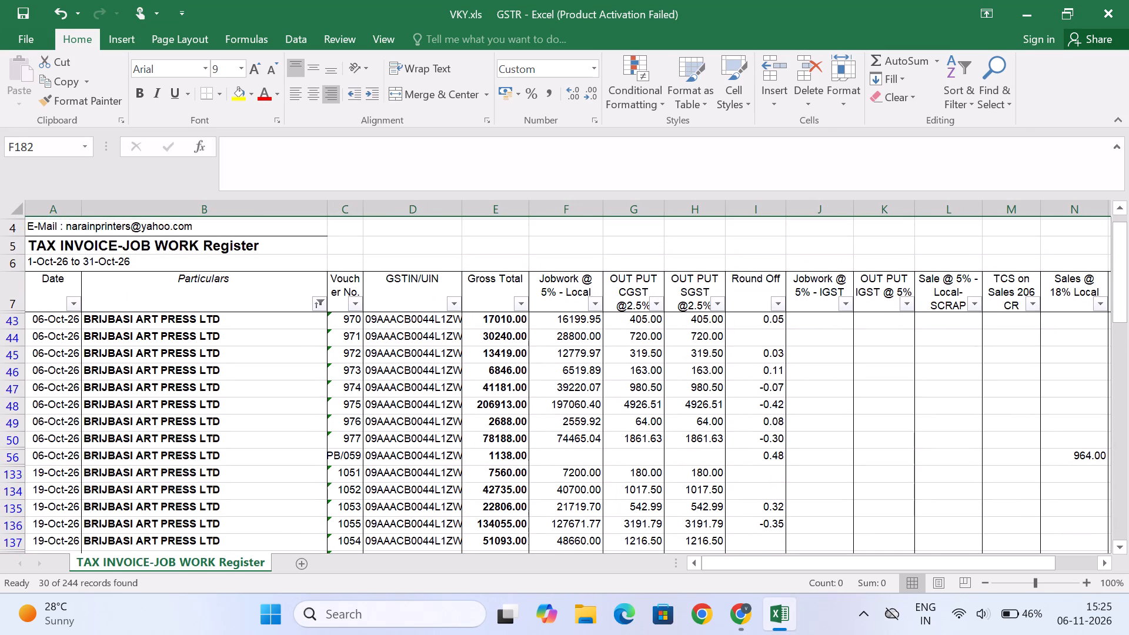
pyautogui.hscroll(-2, 536, 365)
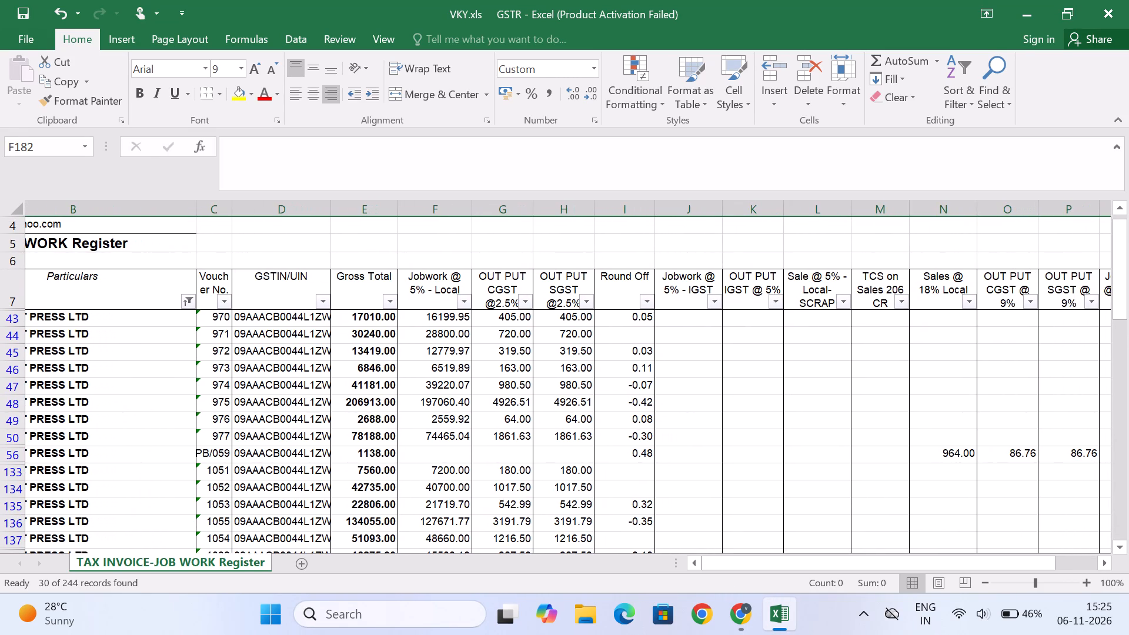
pyautogui.hscroll(-3, 536, 365)
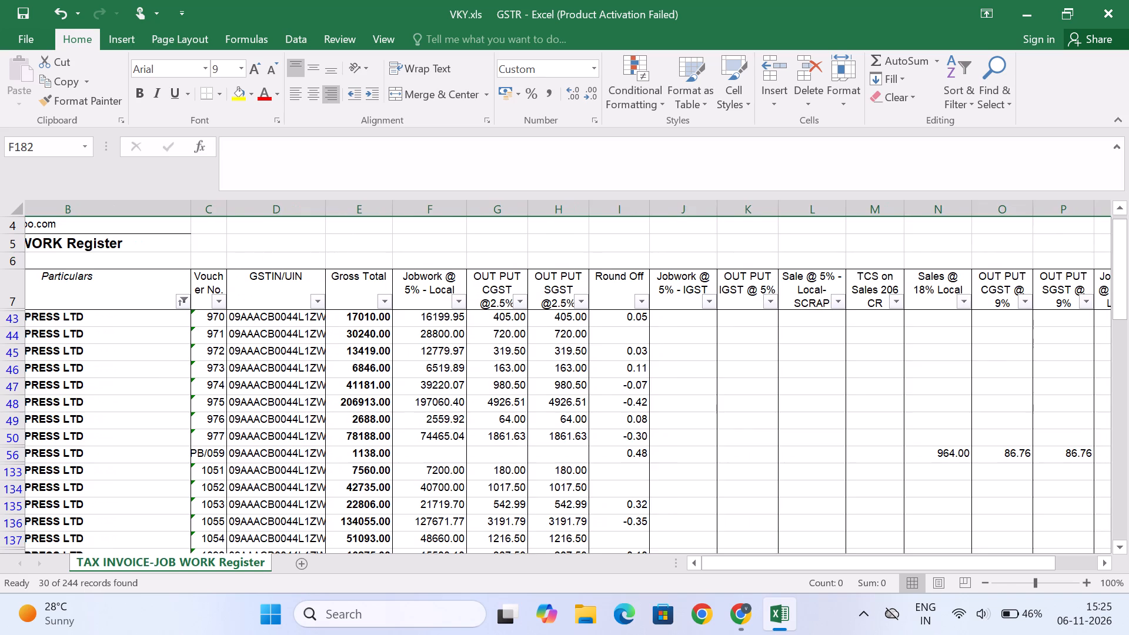
pyautogui.hscroll(-1, 536, 365)
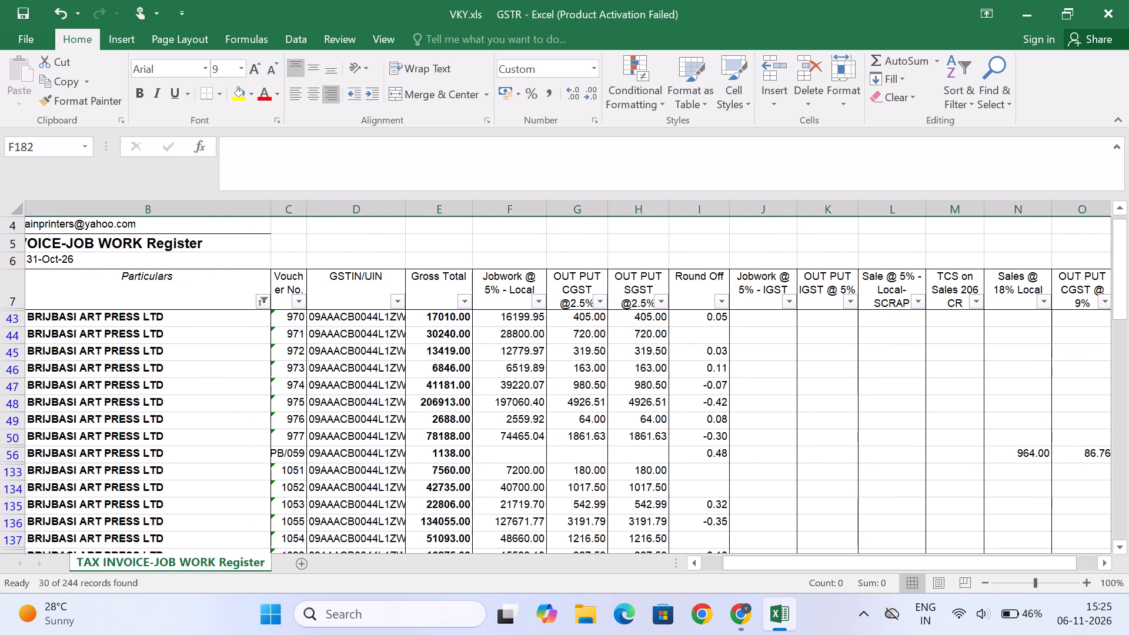
# Move the 964.00 in row 56 from Sales @ 18% Local to Jobwork @ 5% - Local.
pyautogui.click(1030, 451)
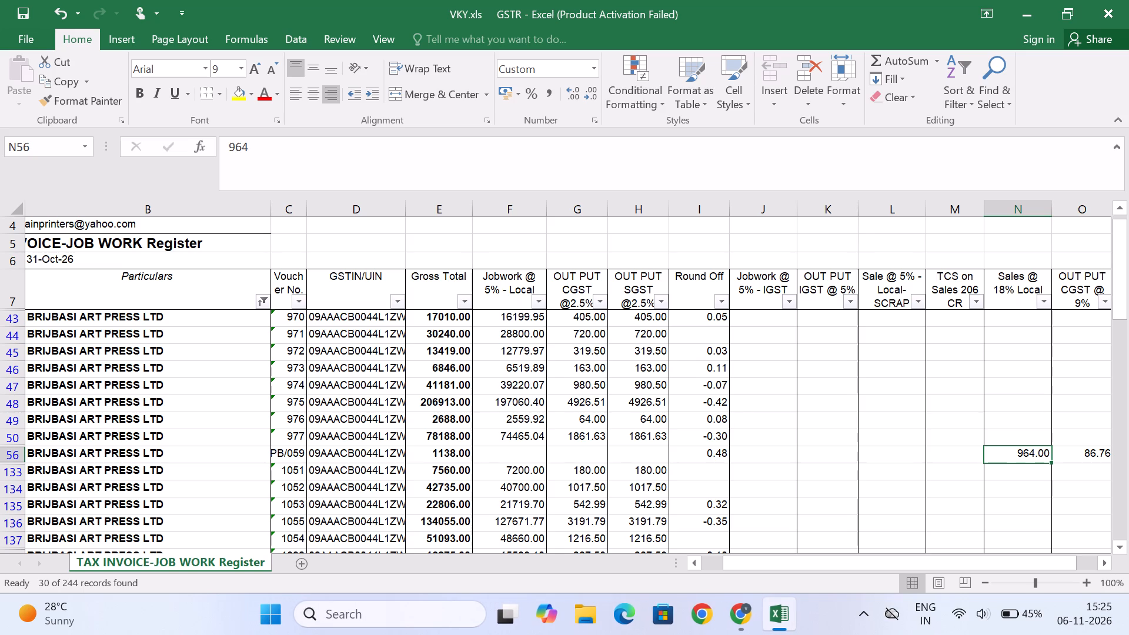
pyautogui.hotkey('ctrl', 'x')
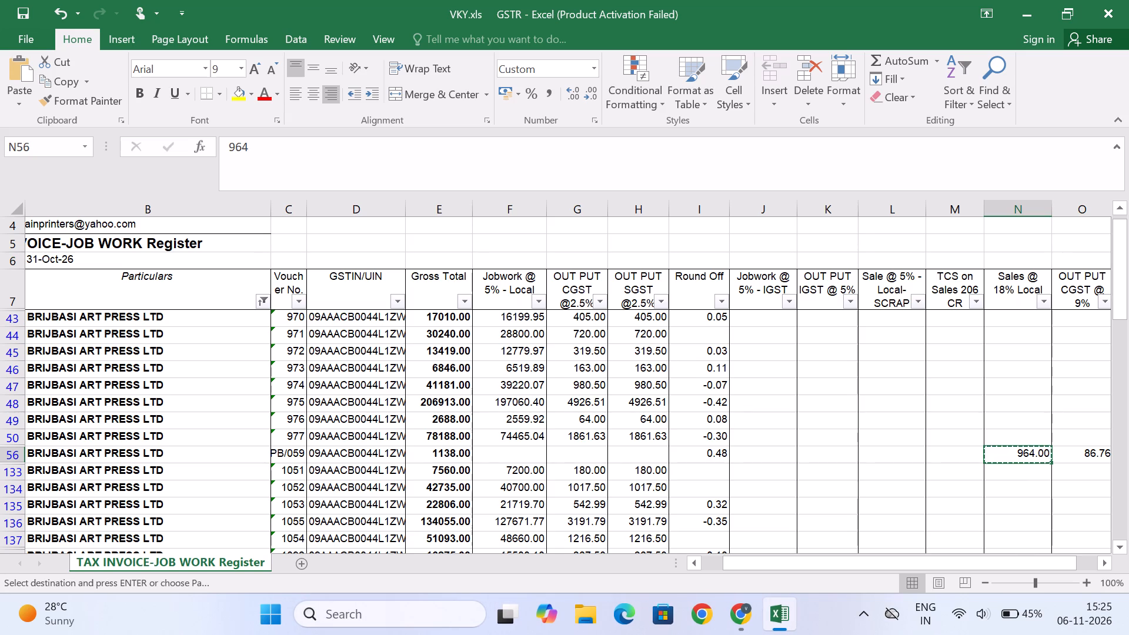
pyautogui.click(521, 448)
pyautogui.hotkey('ctrl', 'v')
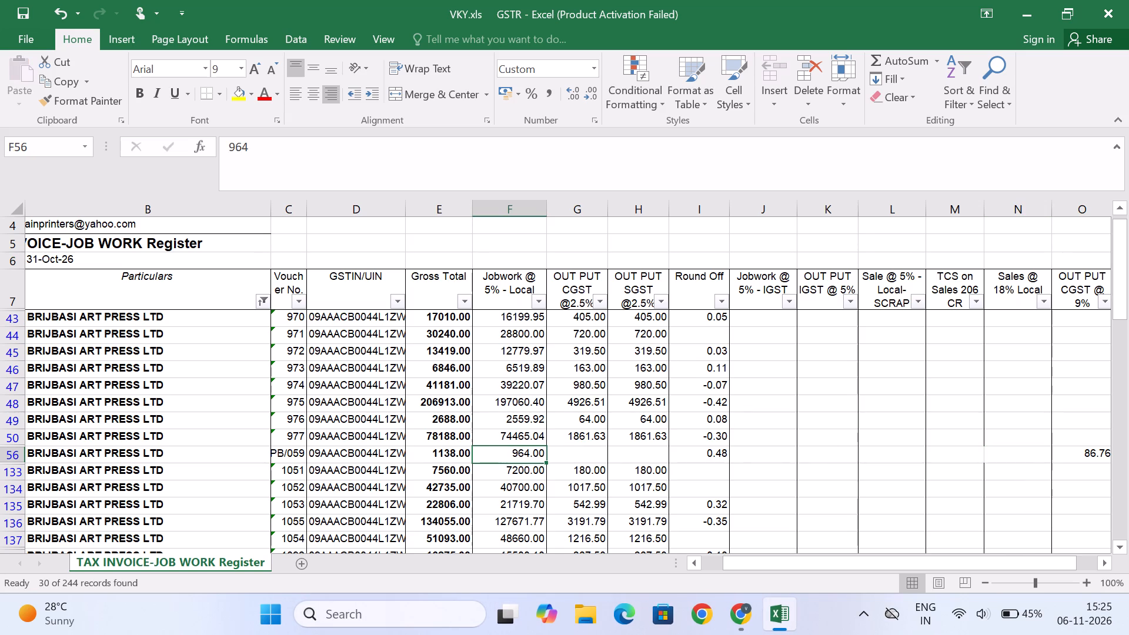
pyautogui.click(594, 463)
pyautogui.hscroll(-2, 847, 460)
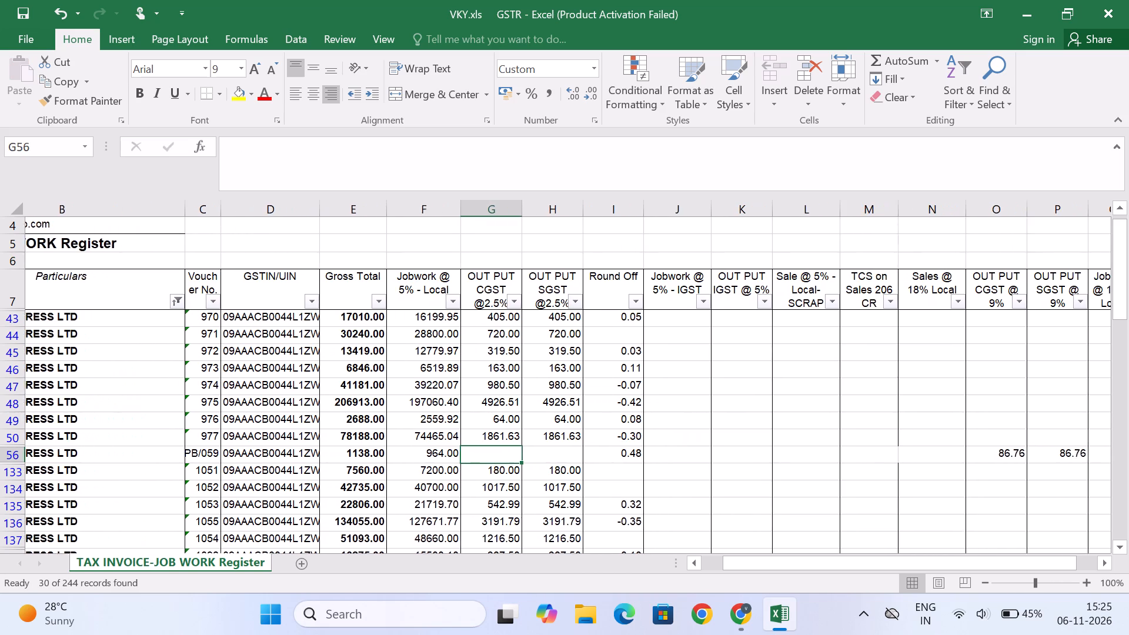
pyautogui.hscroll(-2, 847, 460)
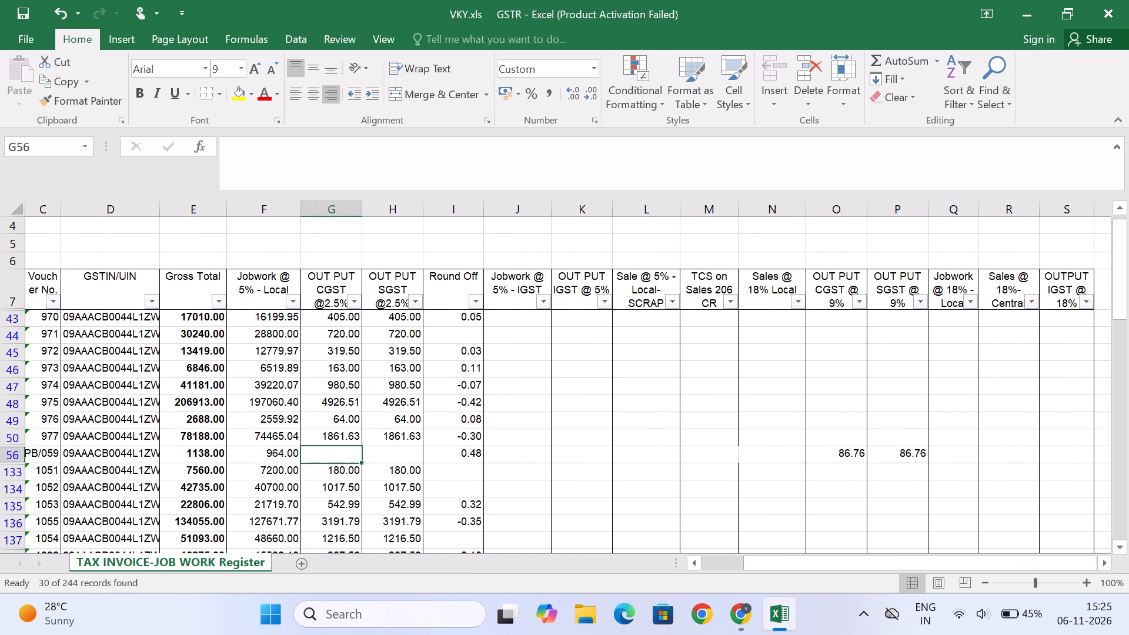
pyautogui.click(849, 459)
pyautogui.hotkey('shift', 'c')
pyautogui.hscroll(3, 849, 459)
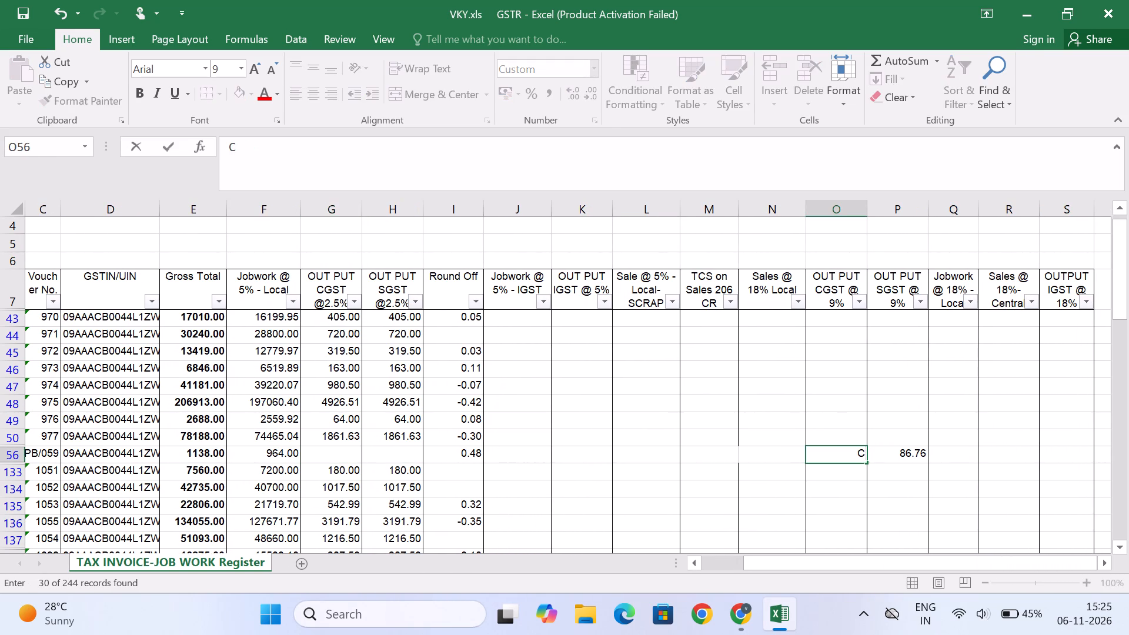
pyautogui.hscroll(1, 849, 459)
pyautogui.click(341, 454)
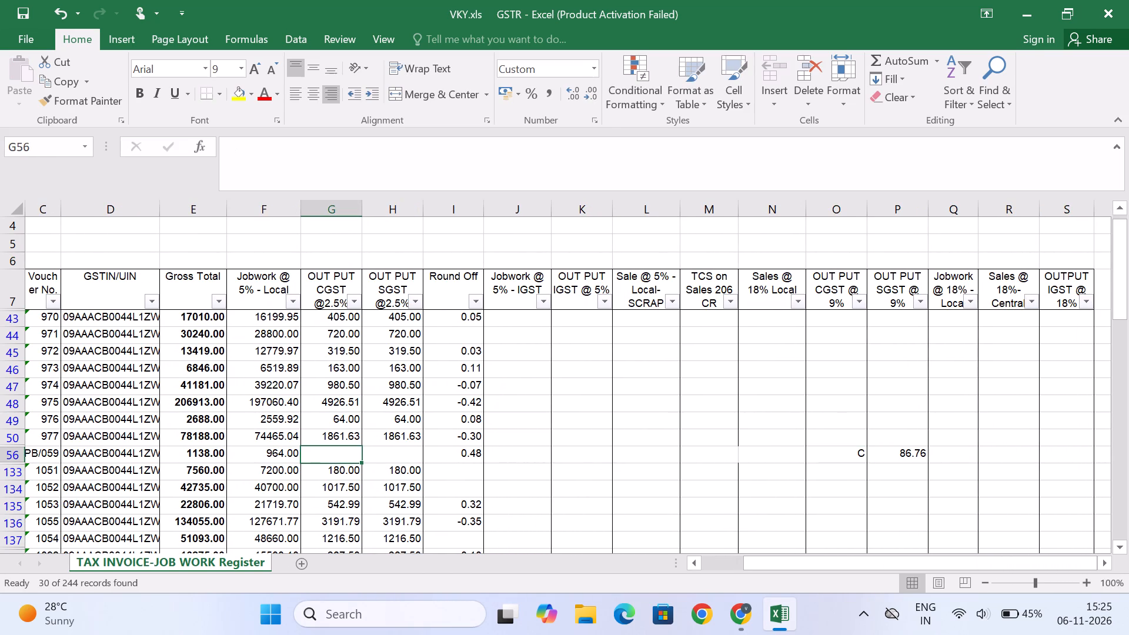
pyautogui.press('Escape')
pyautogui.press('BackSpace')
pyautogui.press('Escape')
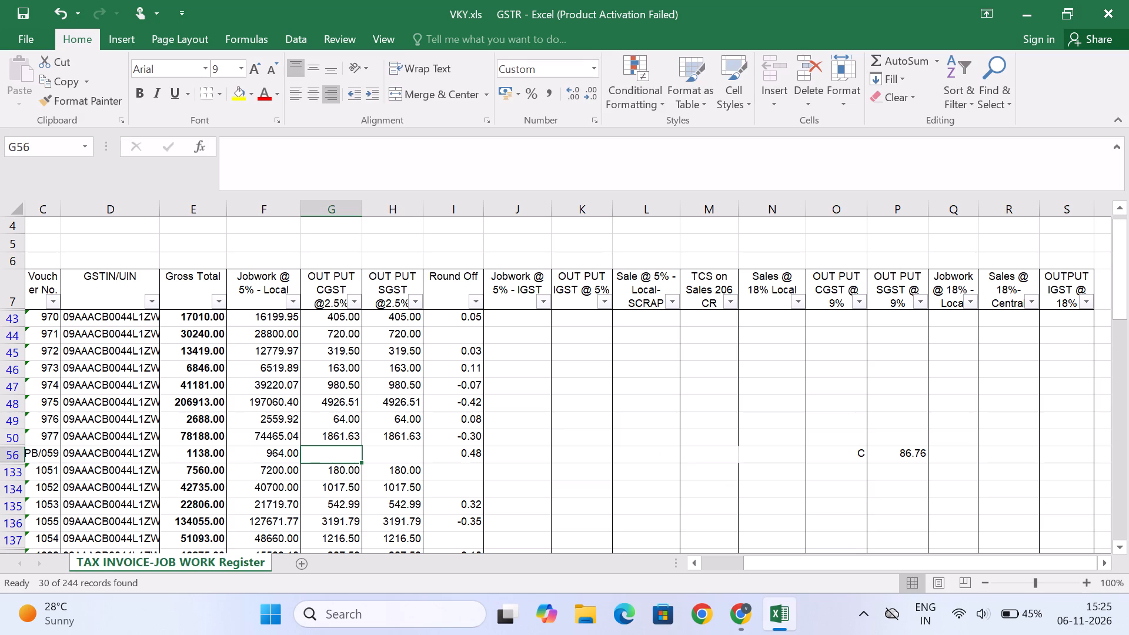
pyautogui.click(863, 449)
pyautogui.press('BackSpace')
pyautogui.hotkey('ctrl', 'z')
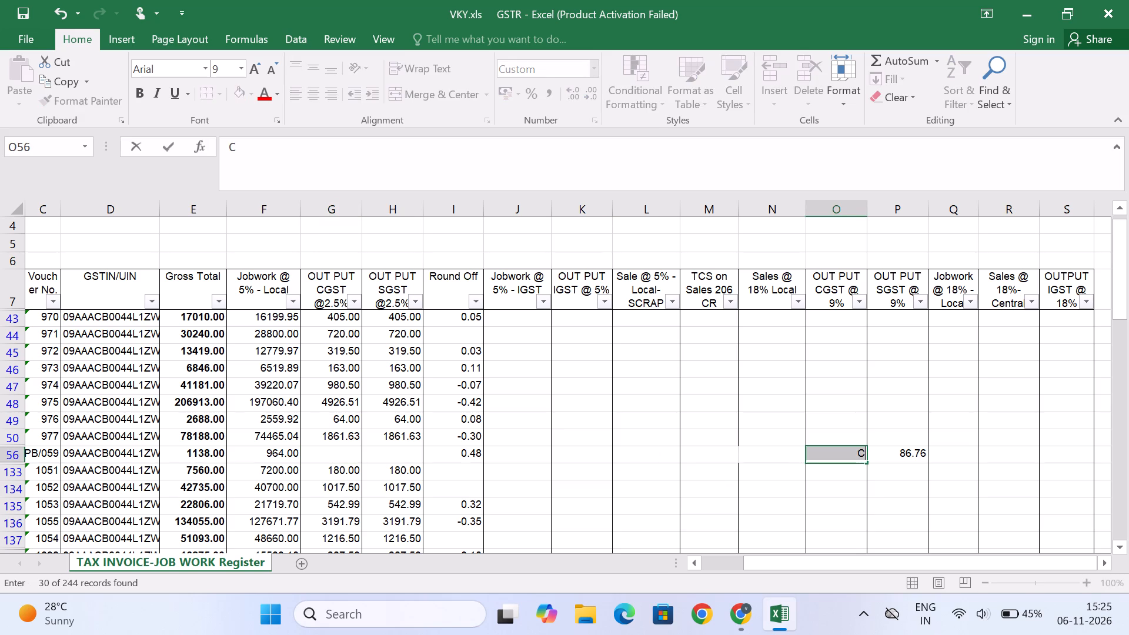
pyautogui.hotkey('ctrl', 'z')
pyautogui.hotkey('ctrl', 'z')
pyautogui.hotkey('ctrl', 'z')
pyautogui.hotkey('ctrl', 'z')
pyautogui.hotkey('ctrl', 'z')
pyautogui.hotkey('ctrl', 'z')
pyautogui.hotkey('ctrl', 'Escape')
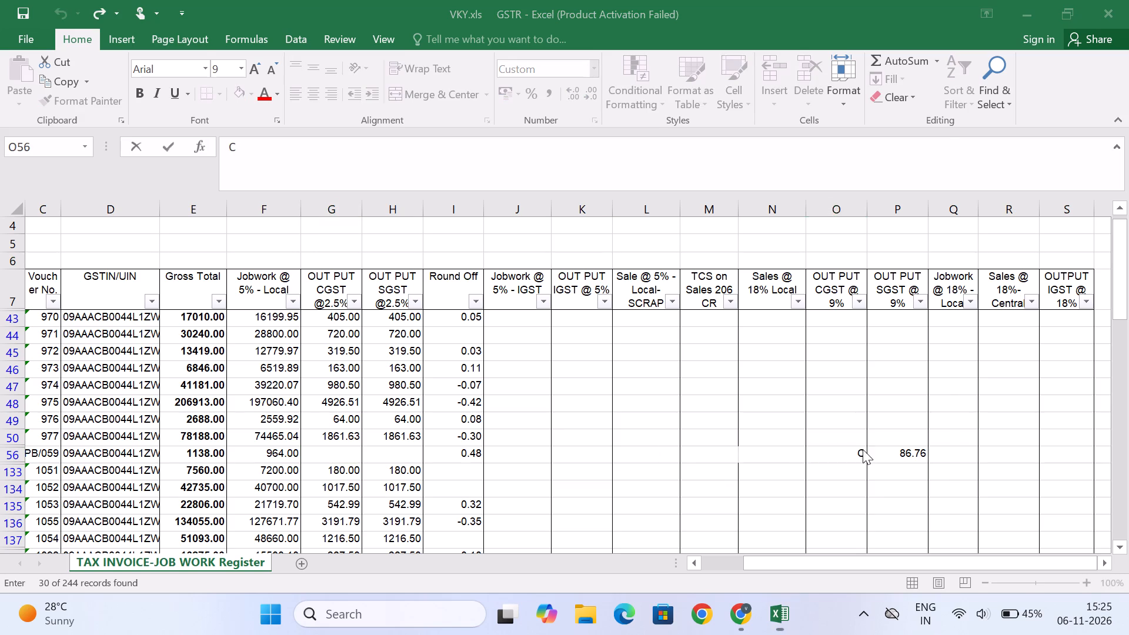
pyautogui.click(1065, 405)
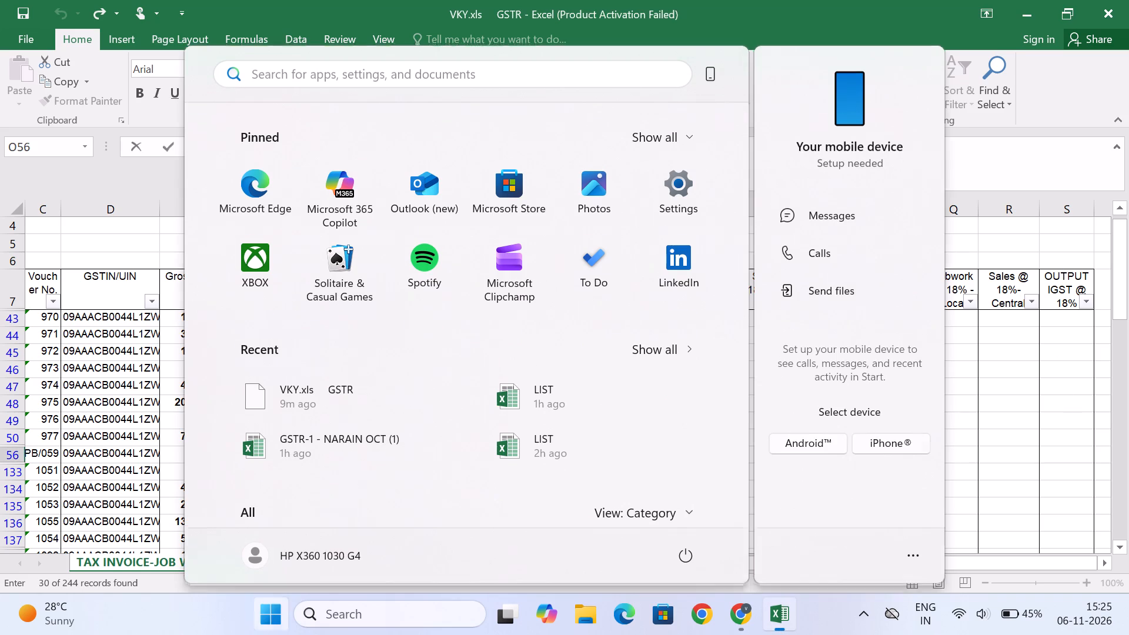
# Restore 86.76 in row 56's OUT PUT CGST @ 9% cell by copying it from OUT PUT SGST @ 9%.
pyautogui.click(918, 457)
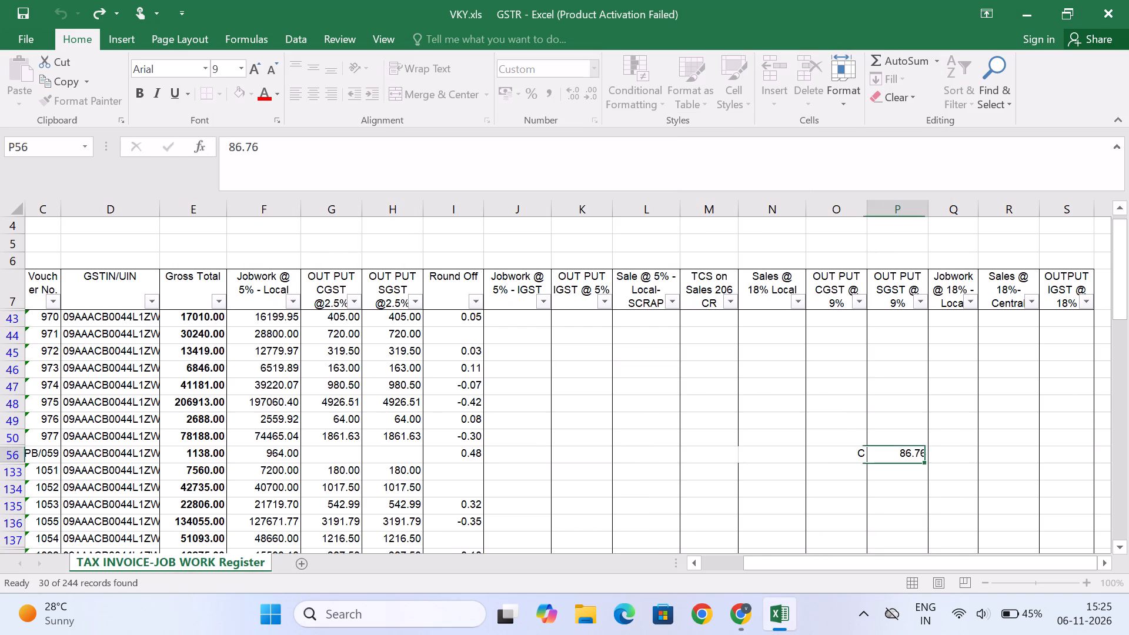
pyautogui.hotkey('ctrl', 'c')
pyautogui.click(855, 455)
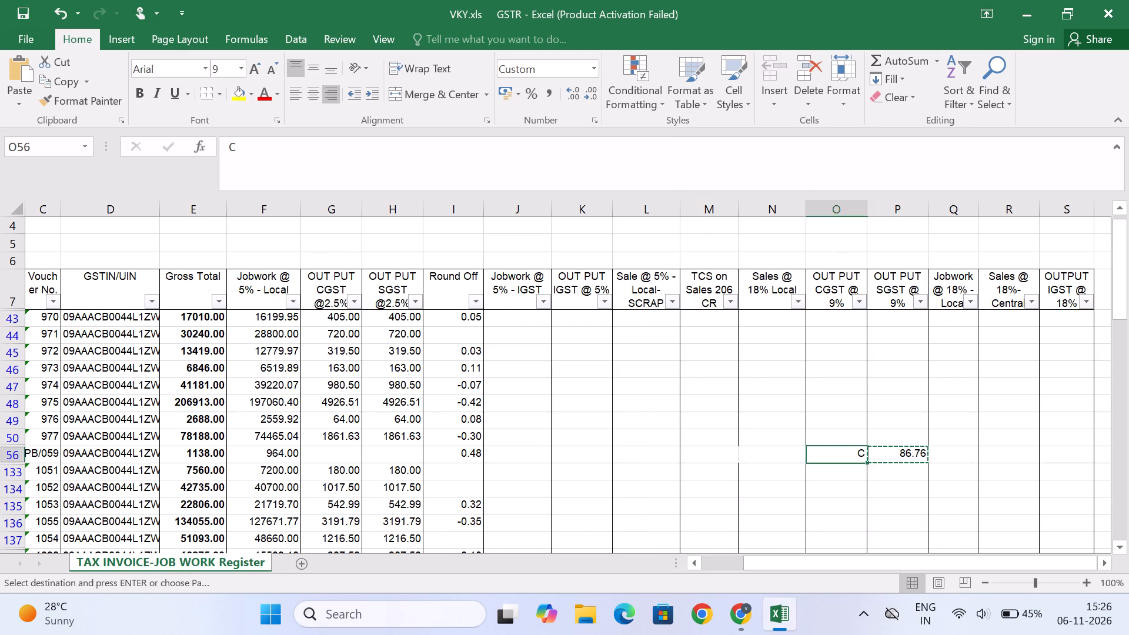
pyautogui.hotkey('ctrl', 'v')
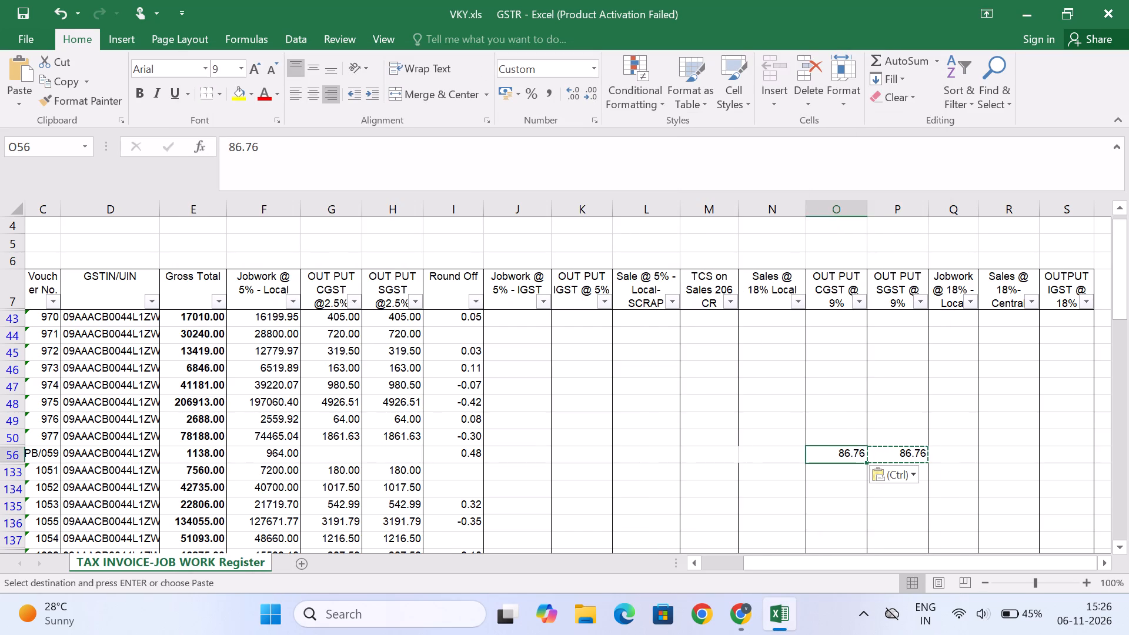
# Move the 86.76 in row 56 from OUT PUT CGST @ 9% to OUT PUT CGST @2.5%.
pyautogui.hotkey('ctrl', 'x')
pyautogui.click(339, 451)
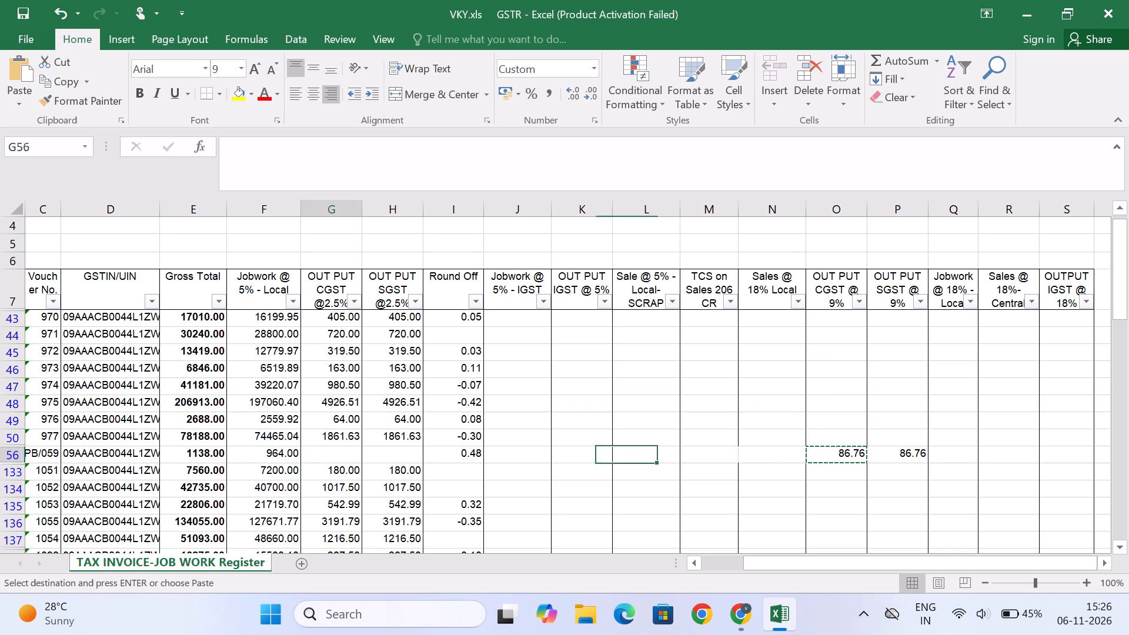
pyautogui.hotkey('ctrl', 'v')
# Move the 86.76 in row 56 from OUT PUT SGST @ 9% to OUT PUT SGST @2.5%.
pyautogui.press('Right')
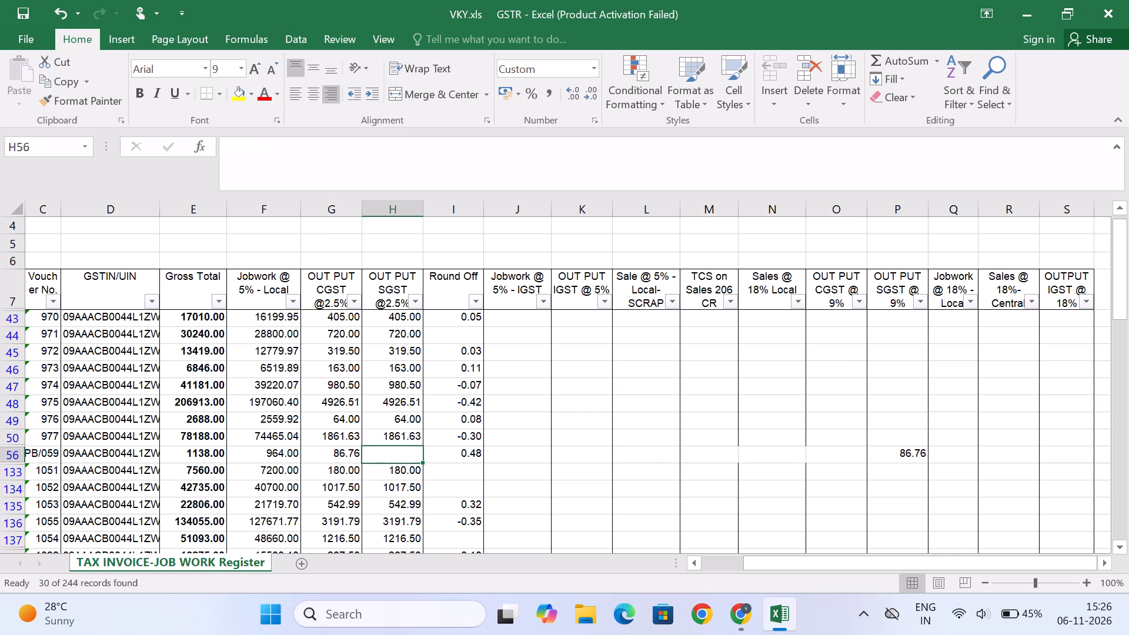
pyautogui.hotkey('ctrl', 'v')
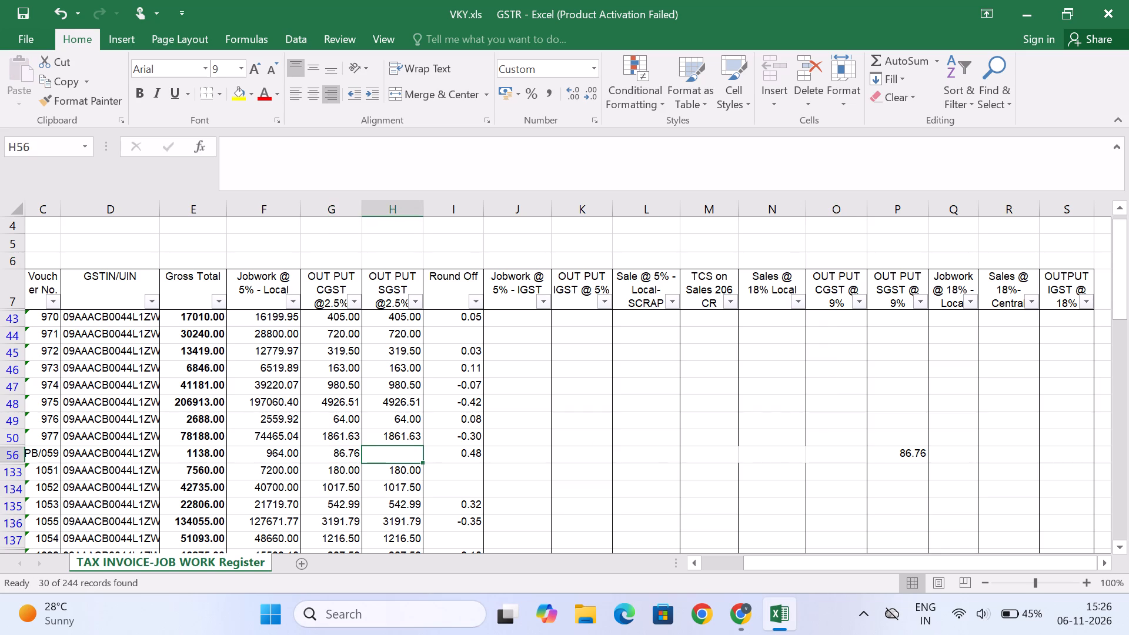
pyautogui.click(902, 446)
pyautogui.click(902, 446)
pyautogui.hotkey('ctrl', 'x')
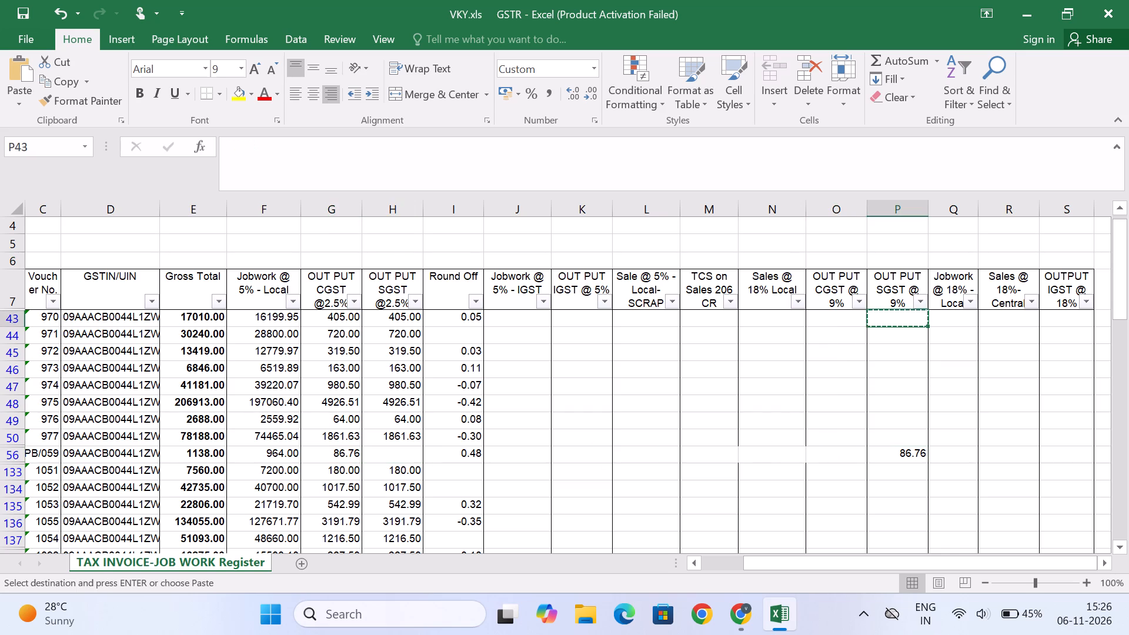
pyautogui.click(904, 459)
pyautogui.hotkey('ctrl', 'x')
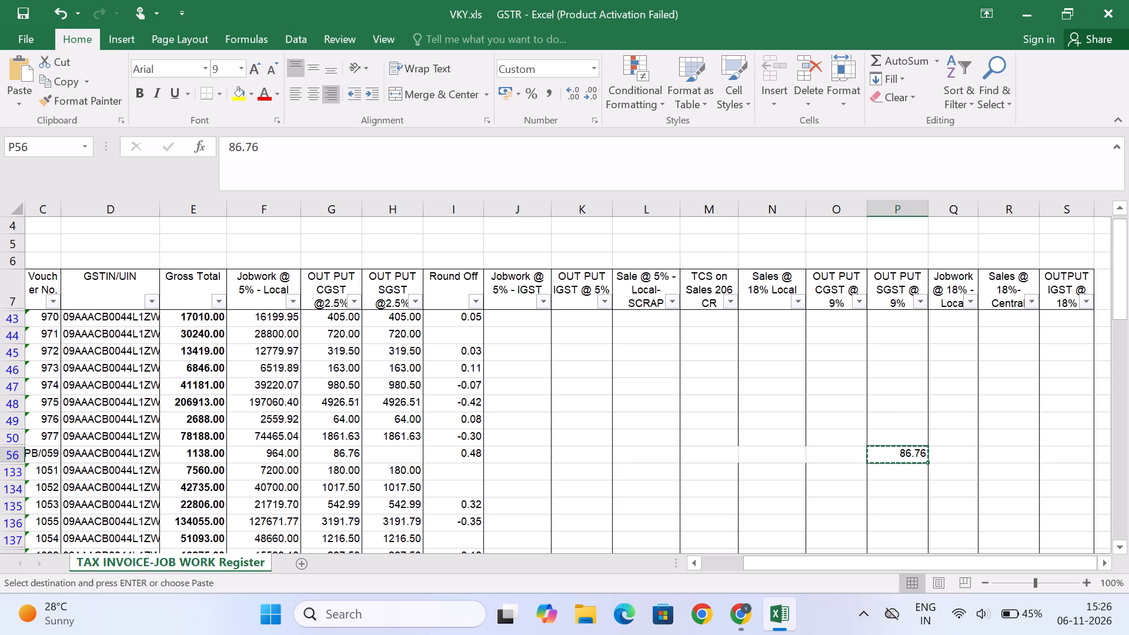
pyautogui.click(395, 453)
pyautogui.hotkey('ctrl', 'v')
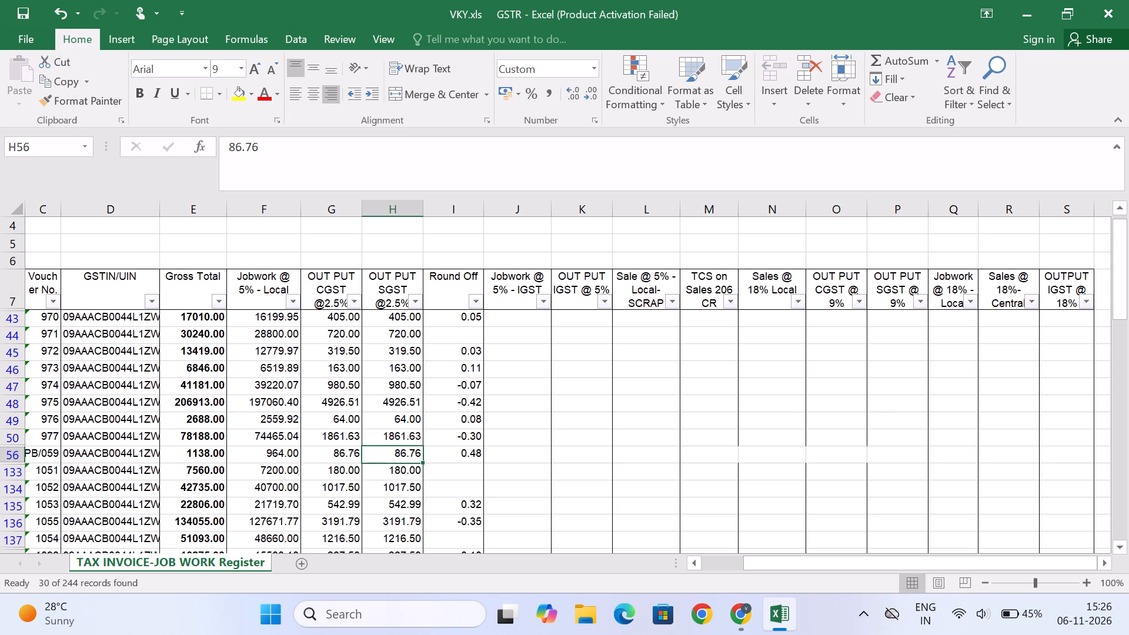
# Total Brijbasi Art Press's Jobwork @ 5% - Local amounts in the Excel register and compare with its taxable value on the GST portal in Chrome.
pyautogui.scroll(-6, 376, 474)
pyautogui.scroll(1, 376, 474)
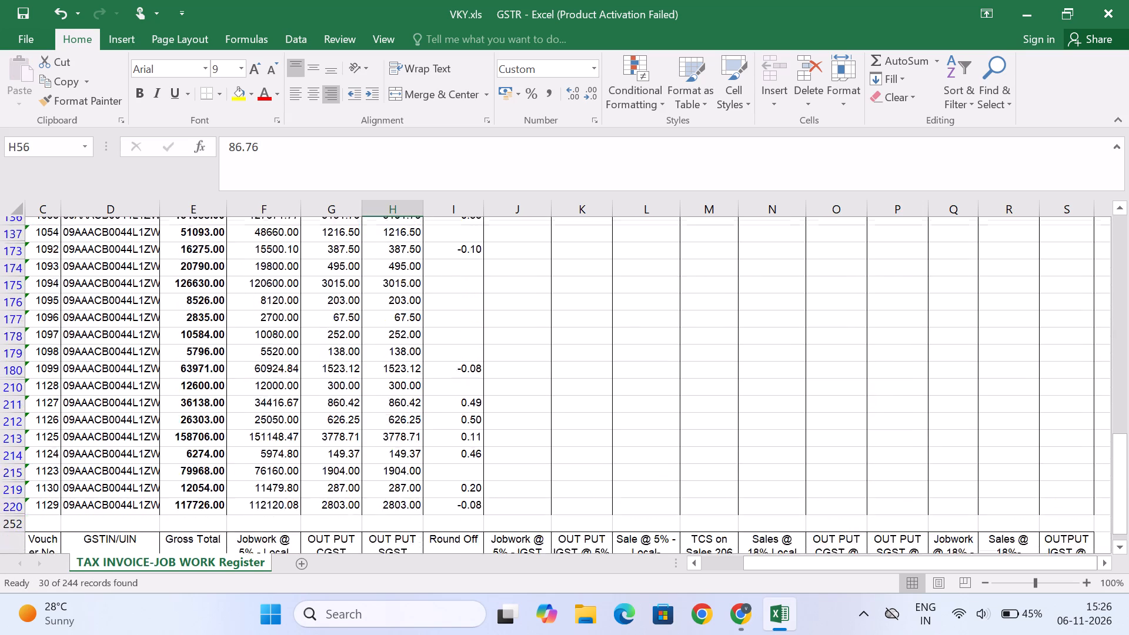
pyautogui.scroll(3, 376, 474)
pyautogui.click(276, 368)
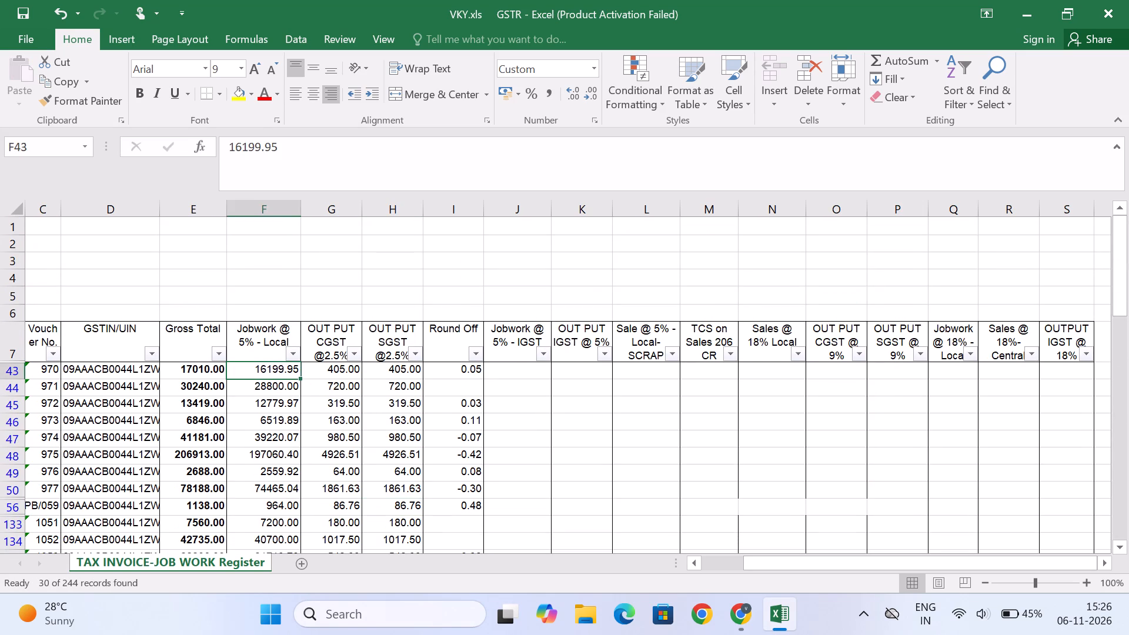
pyautogui.hotkey('shift', 'Down')
pyautogui.hotkey('shift', 'Down')
pyautogui.hotkey('shift', 'Down')
pyautogui.hotkey('shift', 'Down')
pyautogui.hotkey('shift', 'Down')
pyautogui.hotkey('shift', 'Down')
pyautogui.hotkey('shift', 'Down')
pyautogui.hotkey('shift', 'Down')
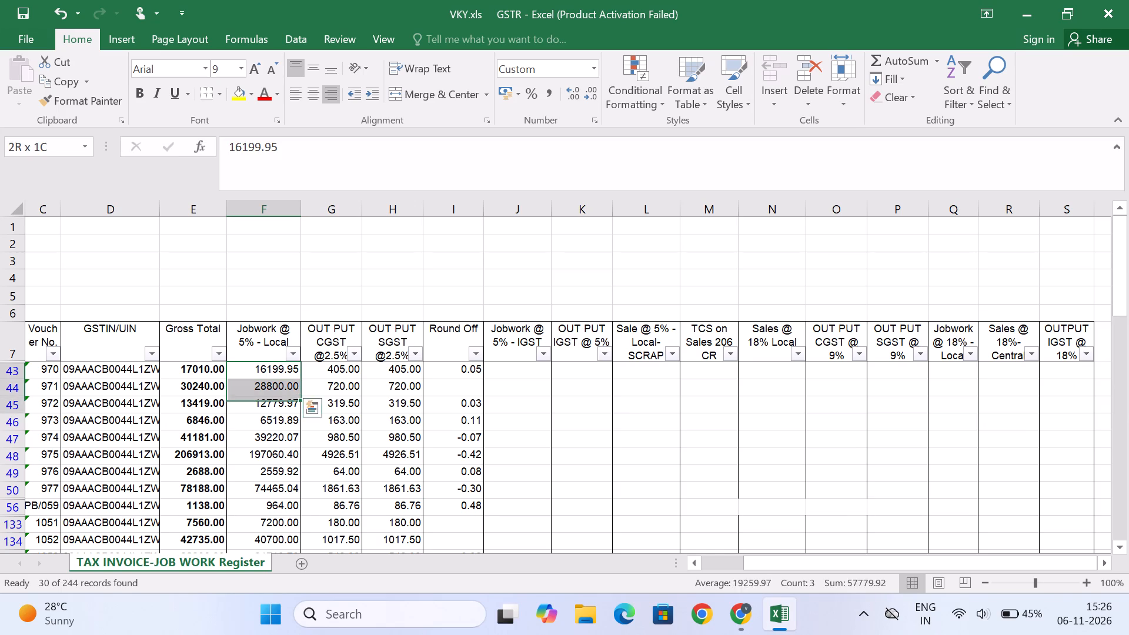
pyautogui.hotkey('shift', 'Down')
pyautogui.hotkey('shift', 'Down')
pyautogui.hotkey('shift', 'Down')
pyautogui.hotkey('shift', 'Down')
pyautogui.hotkey('shift', 'Down')
pyautogui.hotkey('shift', 'Down')
pyautogui.hotkey('shift', 'Down')
pyautogui.hotkey('shift', 'Down')
pyautogui.hotkey('shift', 'Down')
pyautogui.hotkey('shift', 'Down')
pyautogui.hotkey('shift', 'Down')
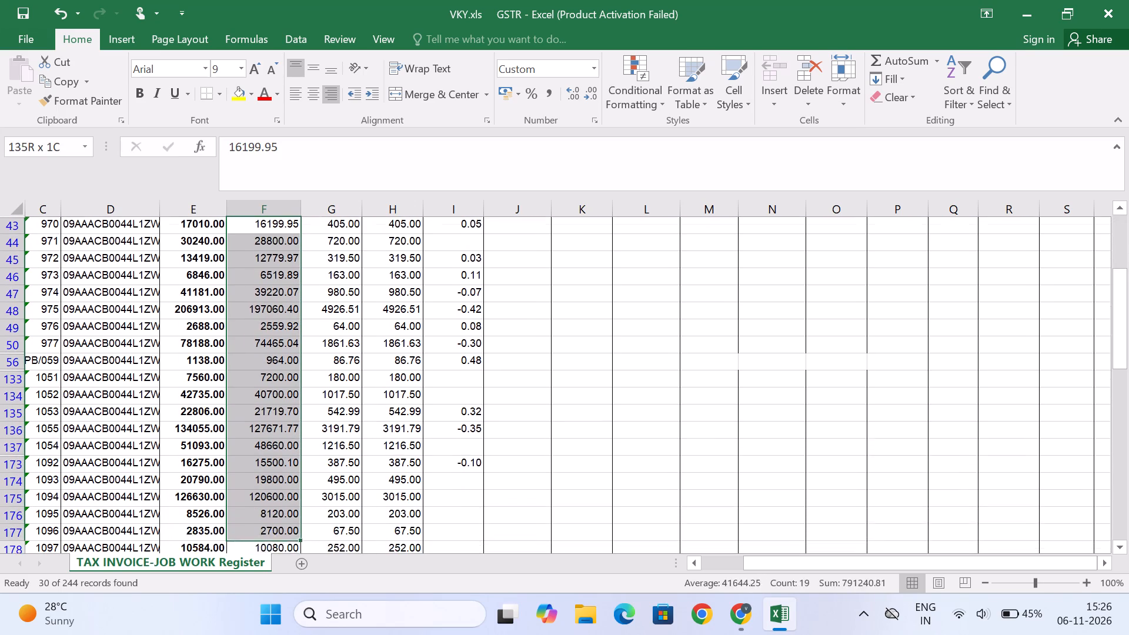
pyautogui.hotkey('shift', 'Down')
pyautogui.hotkey('shift', 'Down')
pyautogui.hotkey('shift', 'Down')
pyautogui.hotkey('shift', 'Down')
pyautogui.hotkey('shift', 'Down')
pyautogui.hotkey('shift', 'Down')
pyautogui.hotkey('shift', 'Down')
pyautogui.hotkey('shift', 'Down')
pyautogui.hotkey('shift', 'Down')
pyautogui.hotkey('shift', 'Down')
pyautogui.hotkey('shift', 'Down')
pyautogui.hotkey('shift', 'Down')
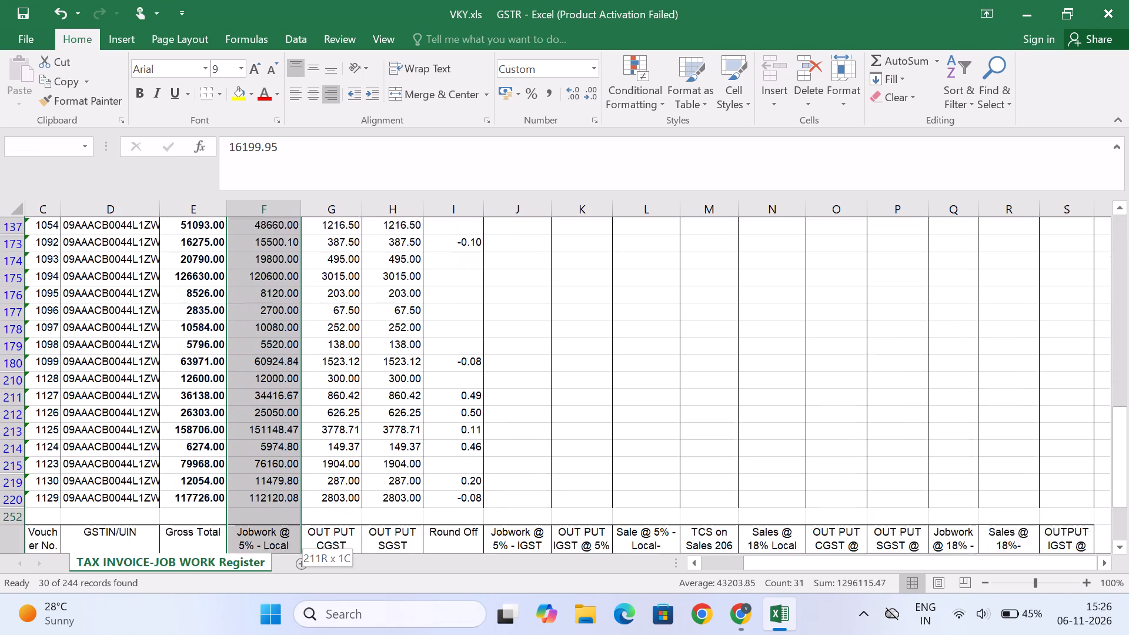
pyautogui.hotkey('shift', 'Down')
pyautogui.hotkey('shift', 'Down')
pyautogui.hotkey('shift', 'Down')
pyautogui.hotkey('shift', 'Up')
pyautogui.hotkey('shift', 'Up')
pyautogui.hotkey('shift', 'Up')
pyautogui.hotkey('shift', 'Up')
pyautogui.hotkey('shift', 'Up')
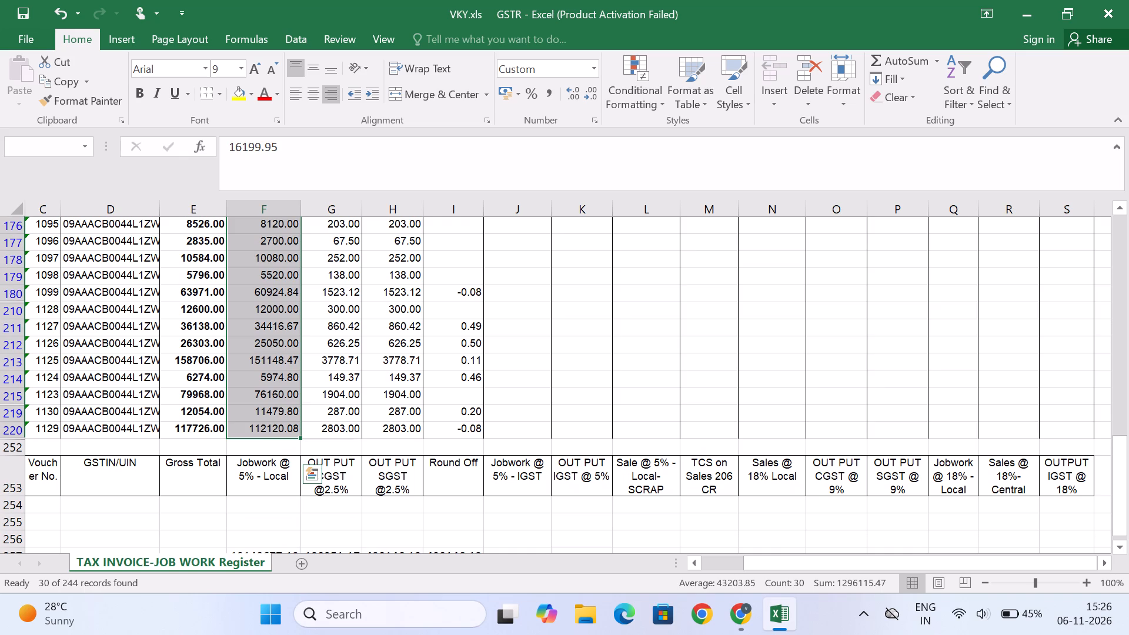
pyautogui.hotkey('alt', 'Tab')
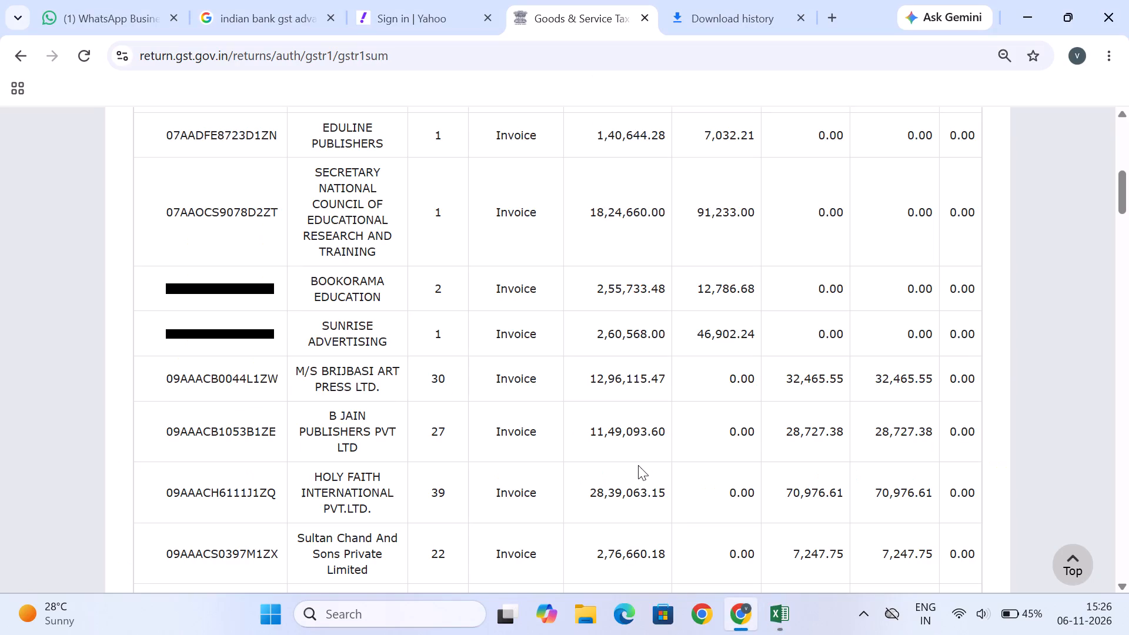
pyautogui.scroll(-1, 638, 465)
# Back in Excel, total Brijbasi Art Press's OUT PUT CGST @2.5% amounts and compare with its central tax on the GST portal in Chrome.
pyautogui.hotkey('alt', 'Tab')
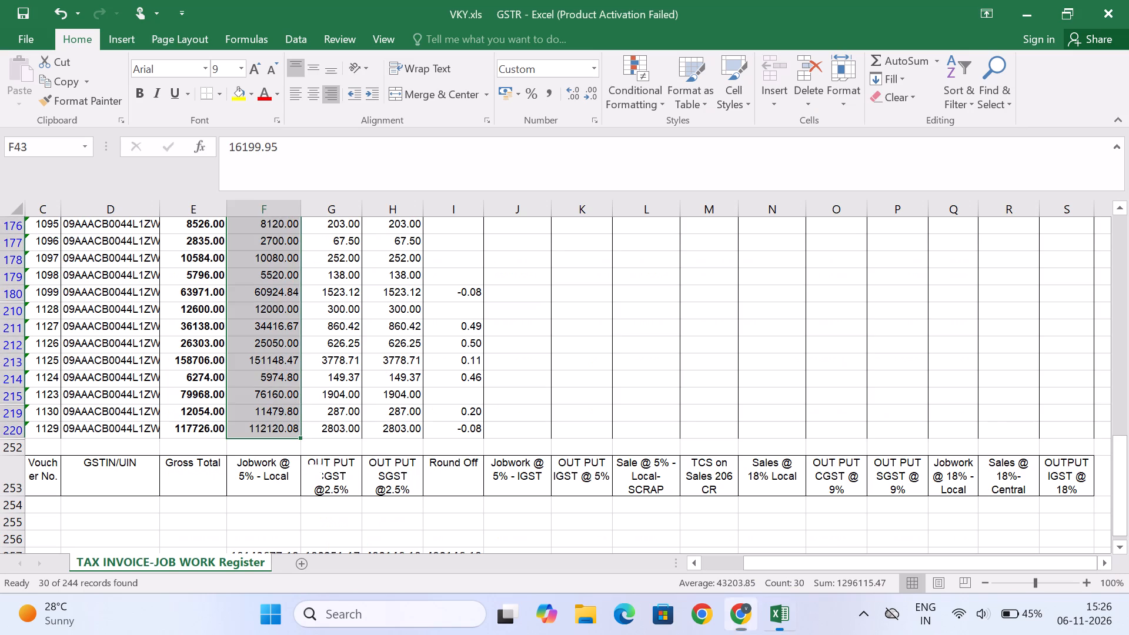
pyautogui.scroll(6, 574, 336)
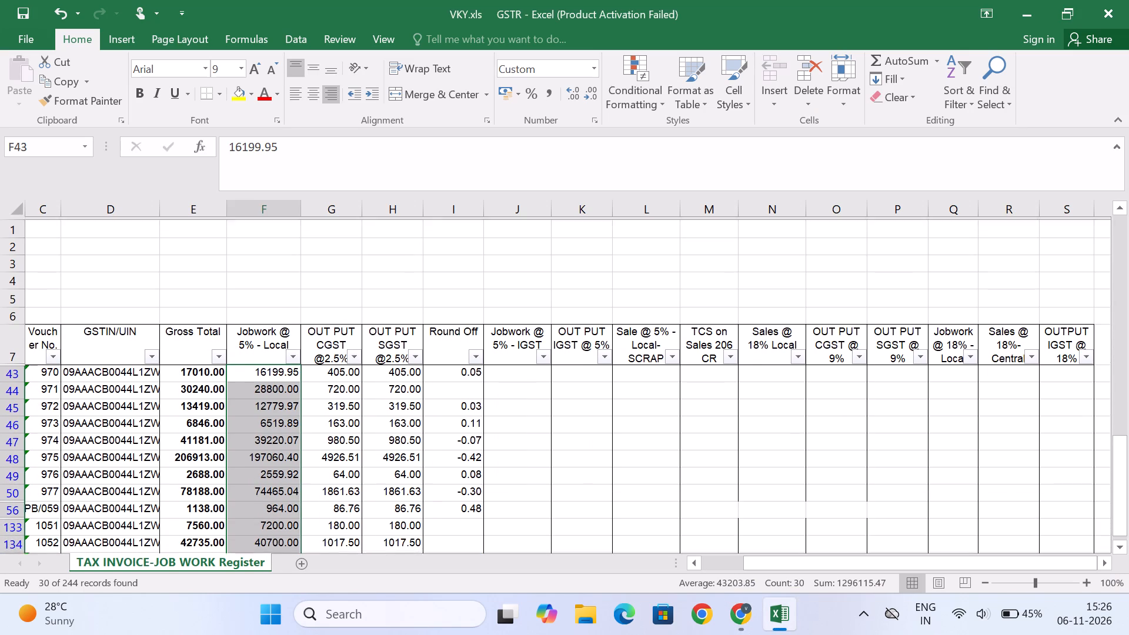
pyautogui.scroll(1, 574, 336)
pyautogui.click(338, 373)
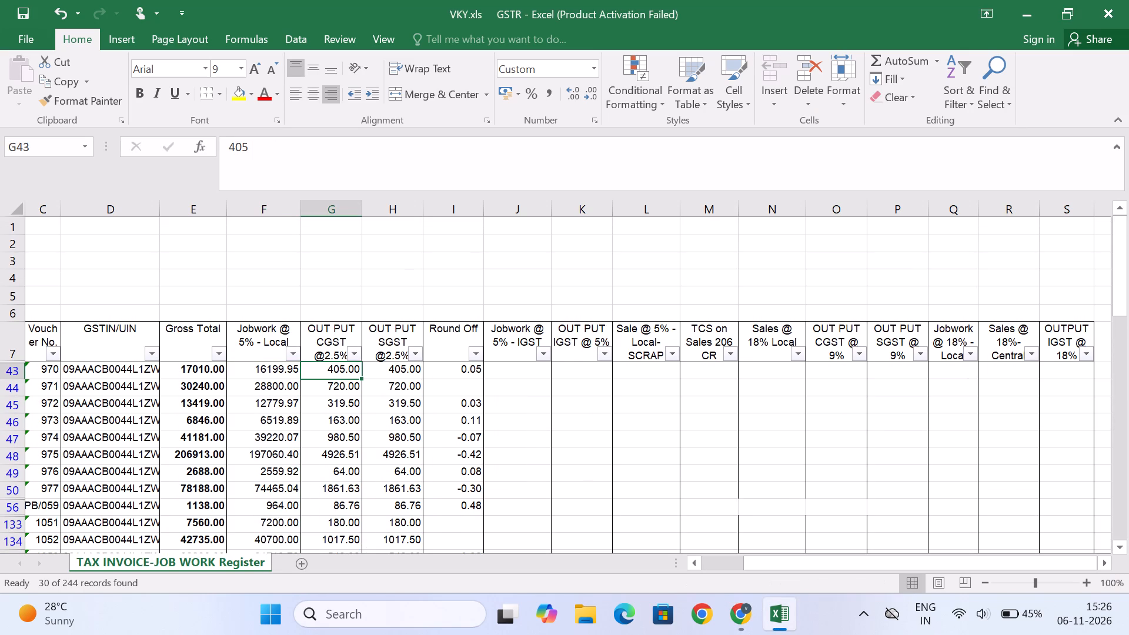
pyautogui.hotkey('shift', 'Down')
pyautogui.hotkey('shift', 'Down')
pyautogui.hotkey('shift', 'Down')
pyautogui.hotkey('shift', 'Down')
pyautogui.hotkey('shift', 'Down')
pyautogui.hotkey('shift', 'Down')
pyautogui.hotkey('shift', 'Down')
pyautogui.hotkey('shift', 'Down')
pyautogui.hotkey('shift', 'Down')
pyautogui.hotkey('shift', 'Down')
pyautogui.hotkey('shift', 'Down')
pyautogui.hotkey('shift', 'Down')
pyautogui.hotkey('shift', 'Down')
pyautogui.hotkey('shift', 'Down')
pyautogui.hotkey('shift', 'Down')
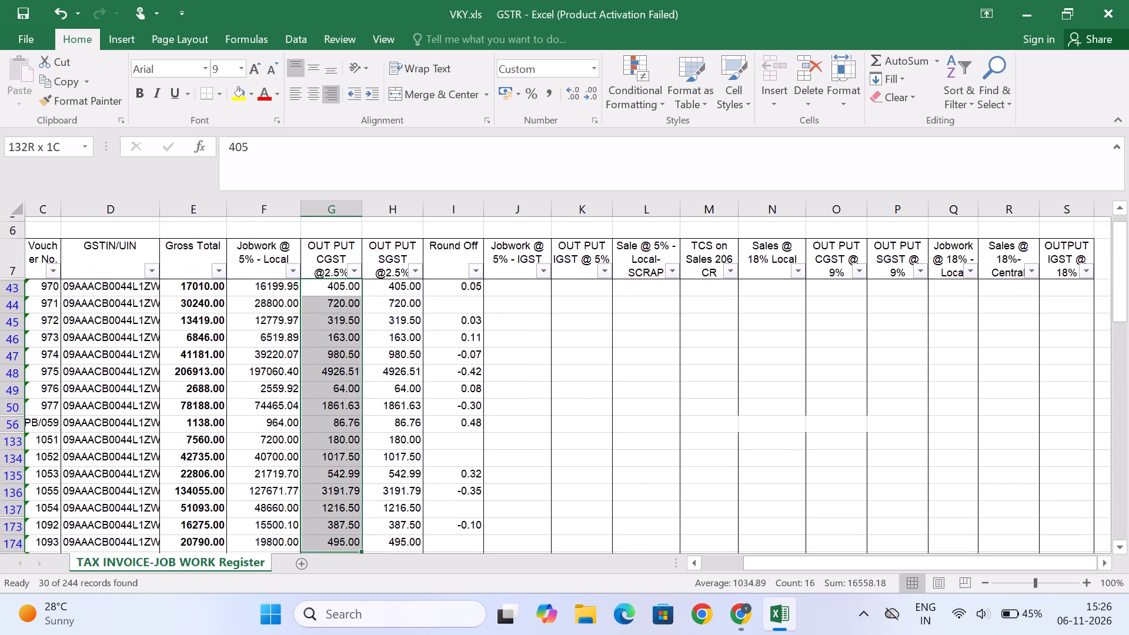
pyautogui.hotkey('shift', 'Down')
pyautogui.hotkey('shift', 'Down')
pyautogui.hotkey('shift', 'Down')
pyautogui.hotkey('shift', 'Down')
pyautogui.hotkey('shift', 'Down')
pyautogui.hotkey('shift', 'Down')
pyautogui.hotkey('shift', 'Down')
pyautogui.hotkey('shift', 'Down')
pyautogui.hotkey('shift', 'Down')
pyautogui.hotkey('shift', 'Down')
pyautogui.hotkey('shift', 'Down')
pyautogui.hotkey('shift', 'Down')
pyautogui.hotkey('shift', 'Down')
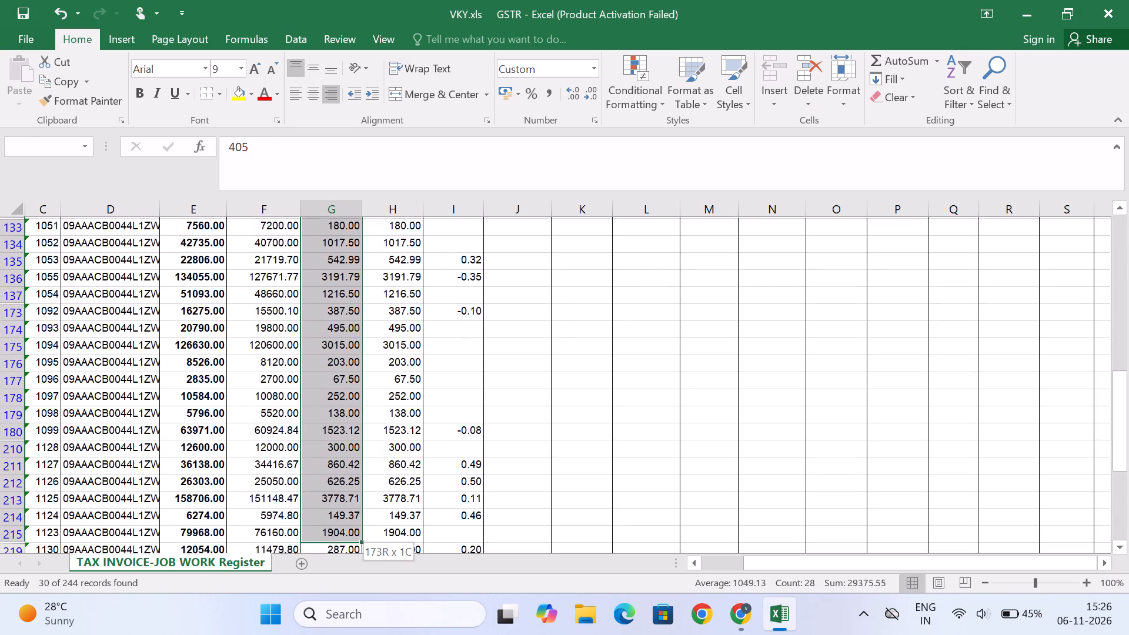
pyautogui.hotkey('shift', 'Down')
pyautogui.hotkey('shift', 'Down')
pyautogui.hotkey('shift', 'Down')
pyautogui.hotkey('shift', 'Down')
pyautogui.hotkey('shift', 'Down')
pyautogui.hotkey('shift', 'Up')
pyautogui.hotkey('shift', 'Up')
pyautogui.hotkey('shift', 'Up')
pyautogui.hotkey('shift', 'Up')
pyautogui.hotkey('shift', 'Up')
pyautogui.hotkey('shift', 'Down')
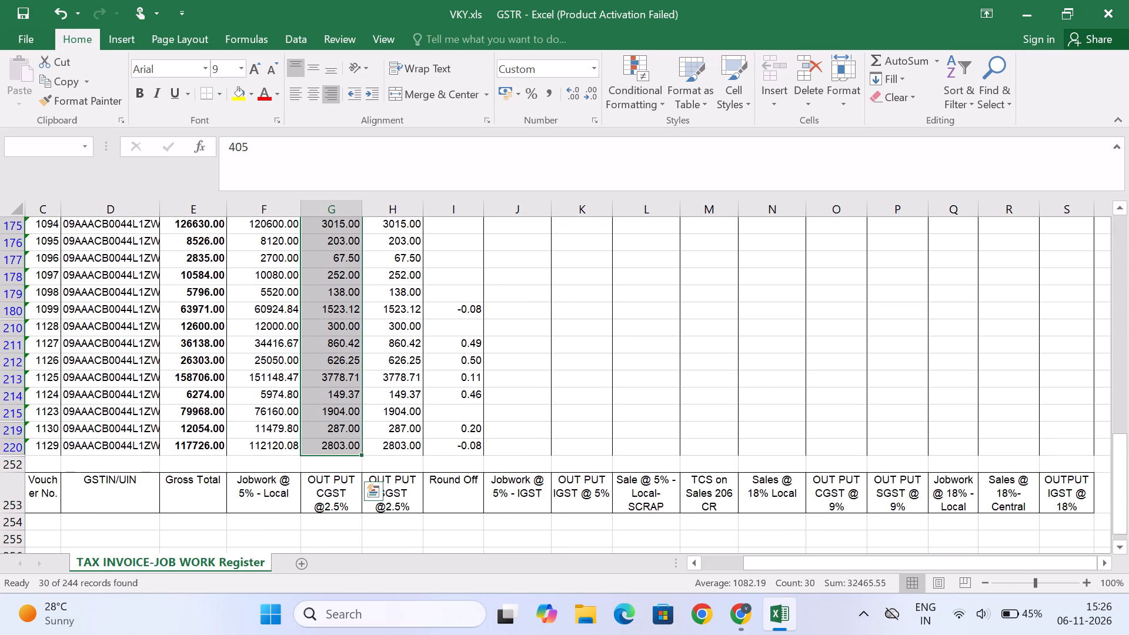
pyautogui.hotkey('alt', 'Tab')
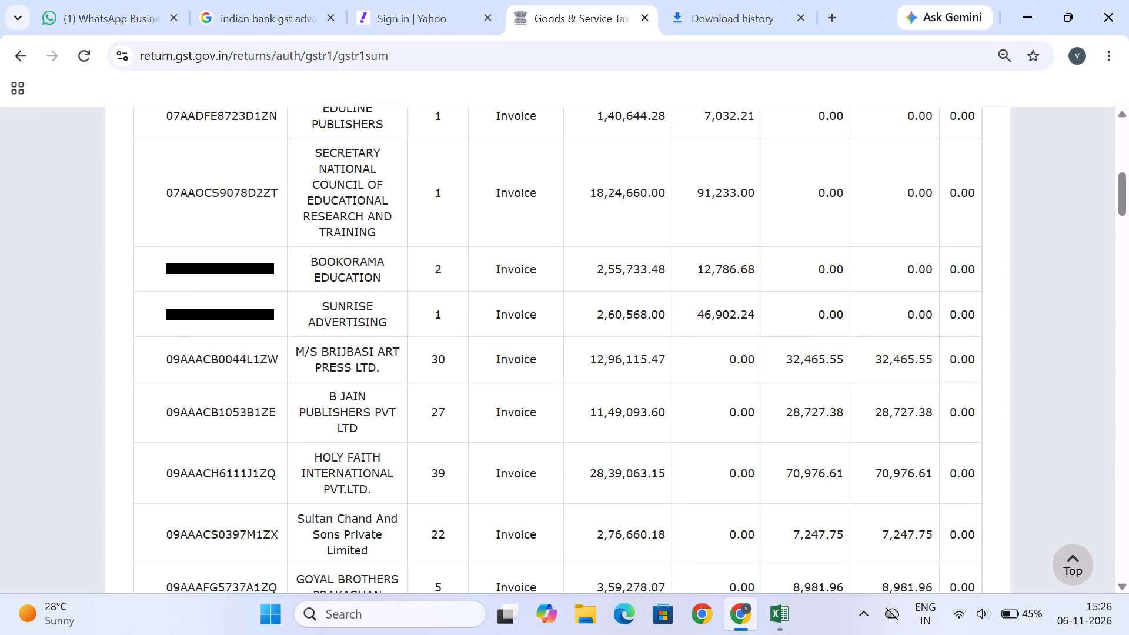
# In Excel, highlight all the filtered Brijbasi Art Press rows, 43 to 220, with yellow fill.
pyautogui.hotkey('alt', 'Tab')
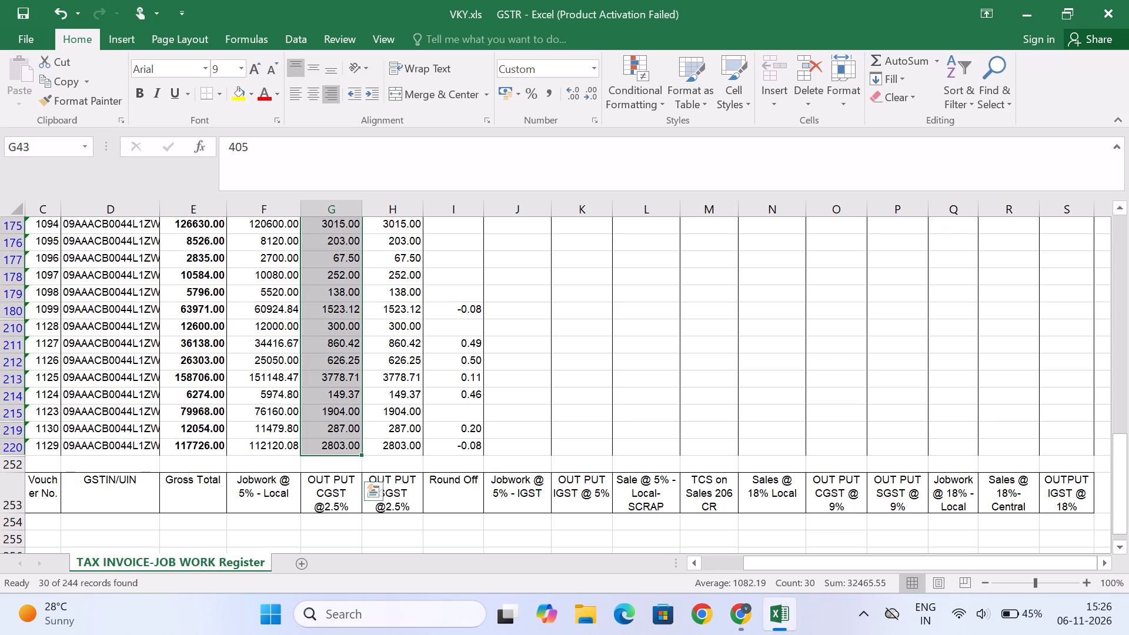
pyautogui.hotkey('shift', 'space')
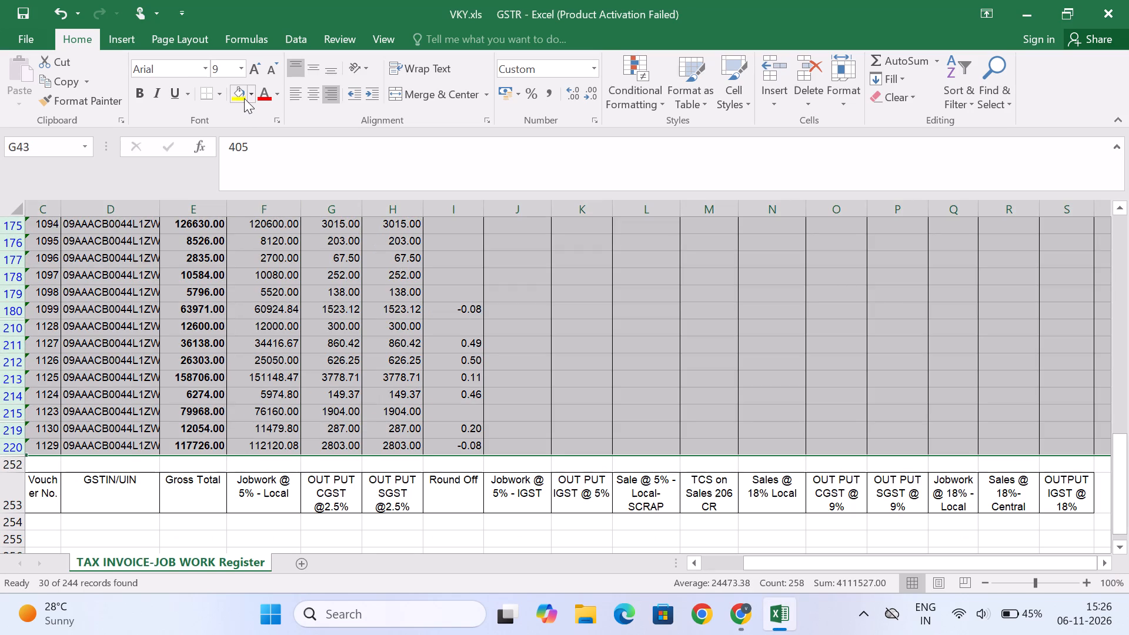
pyautogui.click(243, 98)
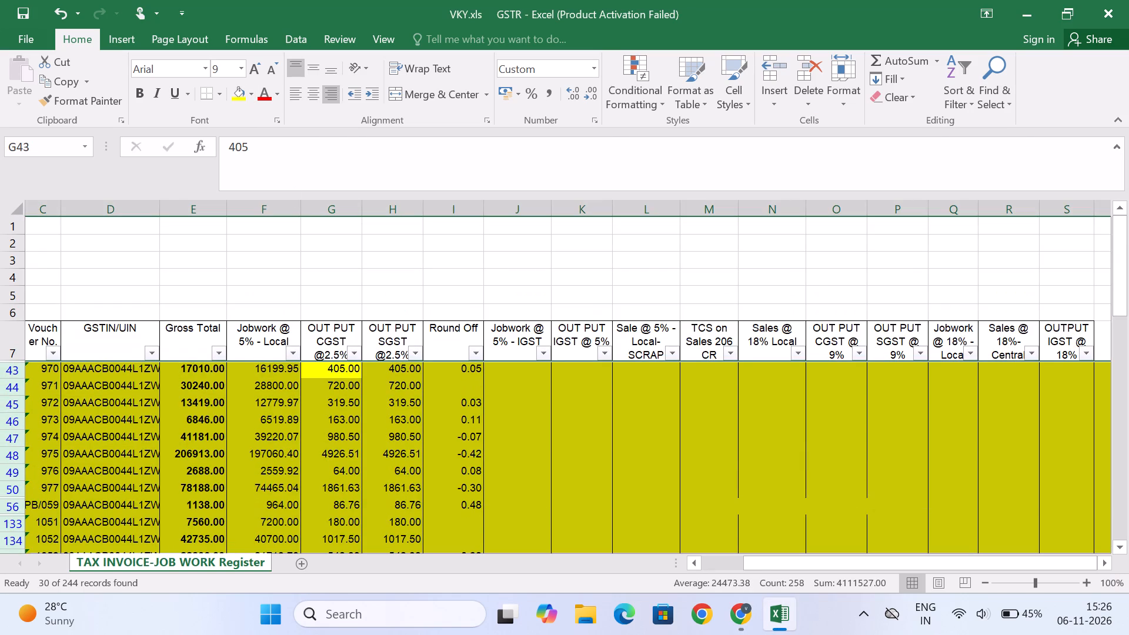
# Check the next party on the GST portal in Chrome and filter the Excel register's Particulars to only BJAIN PUBLISHERS PVT LTD.
pyautogui.hotkey('alt', 'Tab')
pyautogui.scroll(-1, 623, 470)
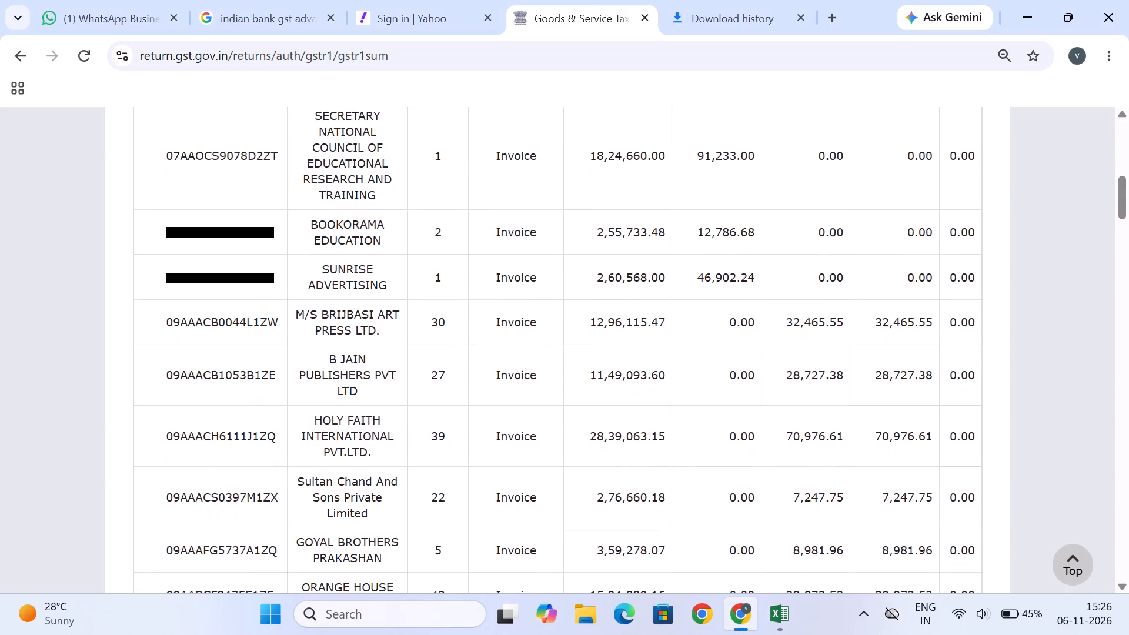
pyautogui.scroll(-1, 623, 470)
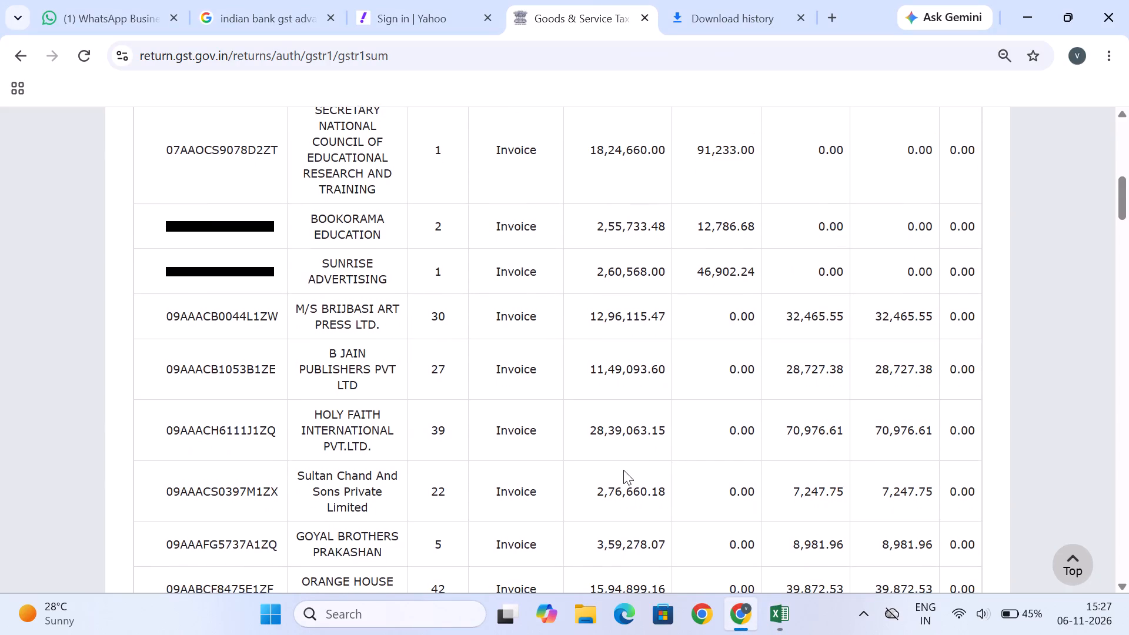
pyautogui.hotkey('alt', 'Tab')
pyautogui.hscroll(6, 399, 441)
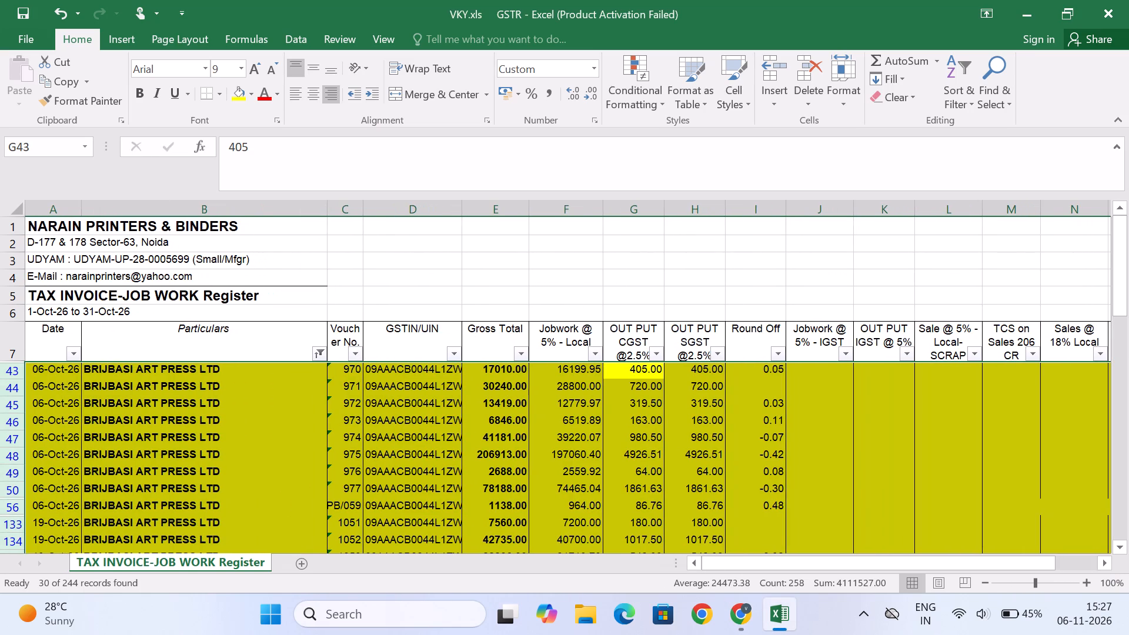
pyautogui.click(319, 350)
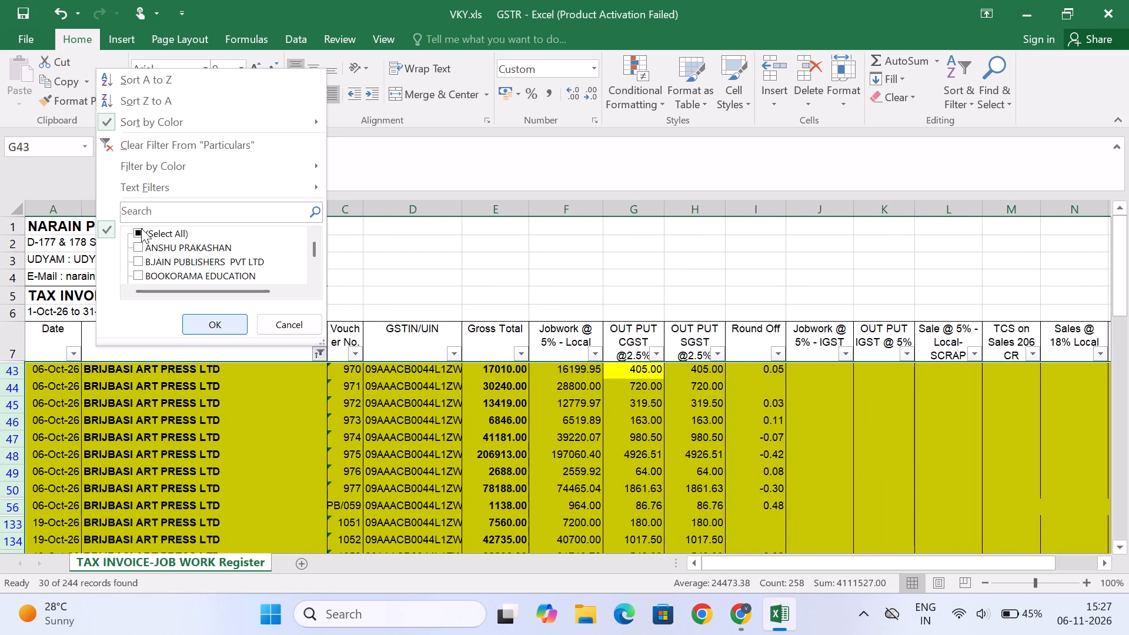
pyautogui.click(138, 262)
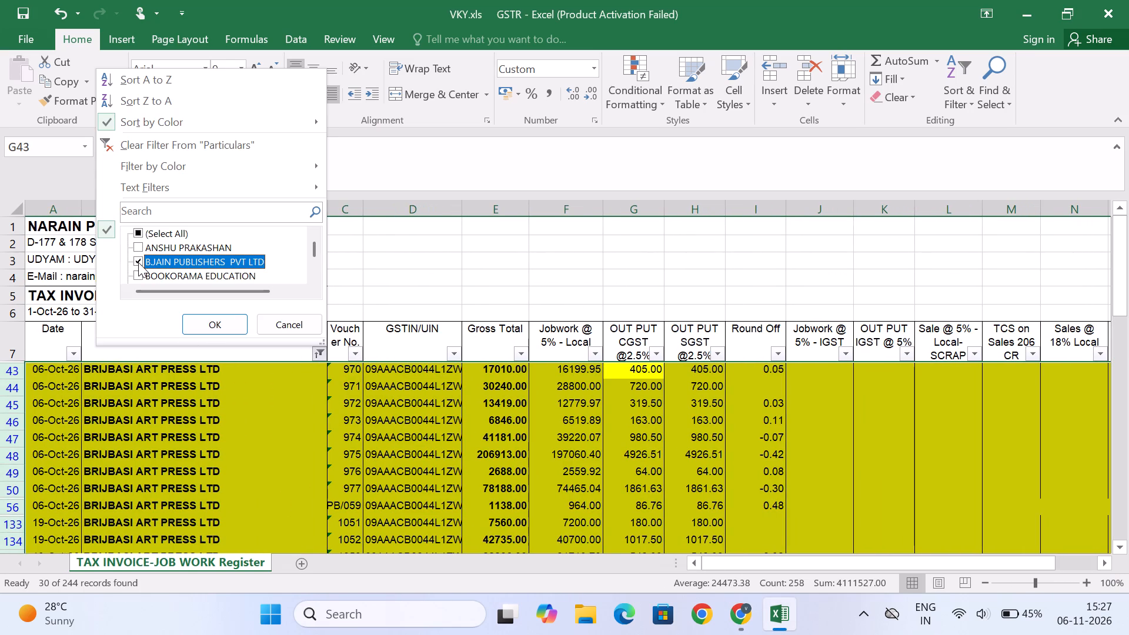
pyautogui.scroll(-1, 166, 249)
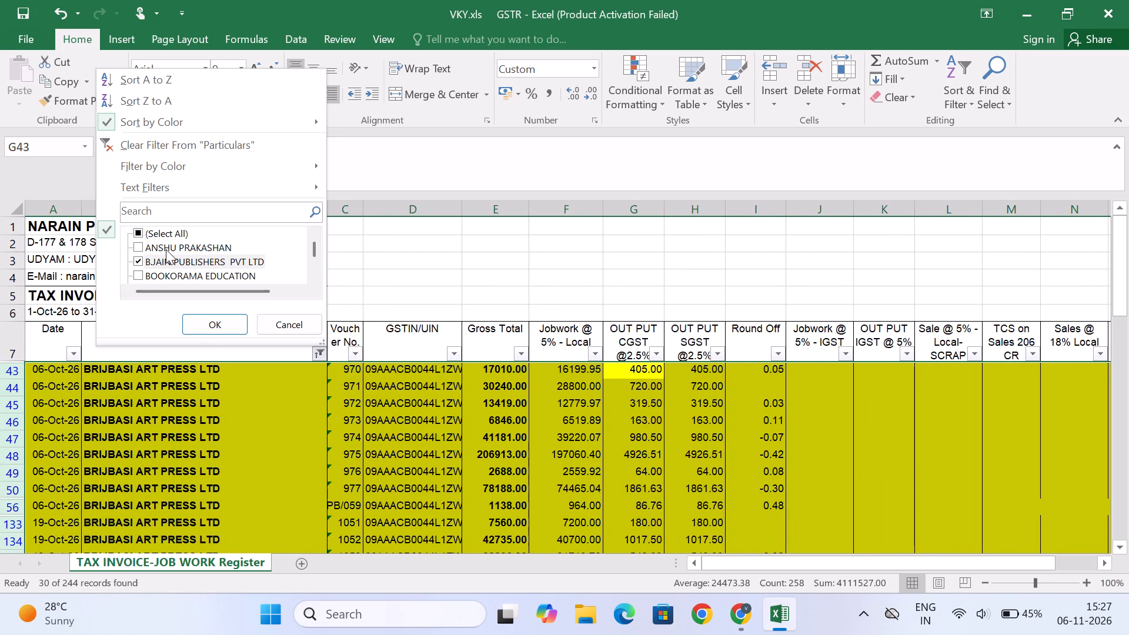
pyautogui.scroll(-1, 166, 249)
pyautogui.click(138, 230)
pyautogui.click(138, 230)
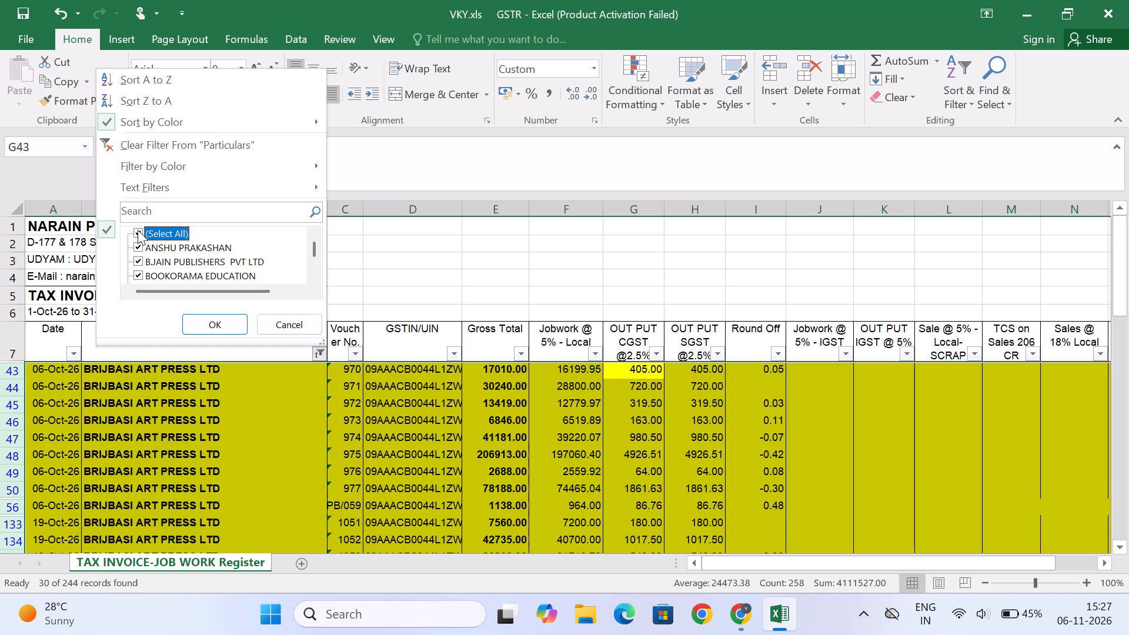
pyautogui.click(138, 230)
pyautogui.click(137, 263)
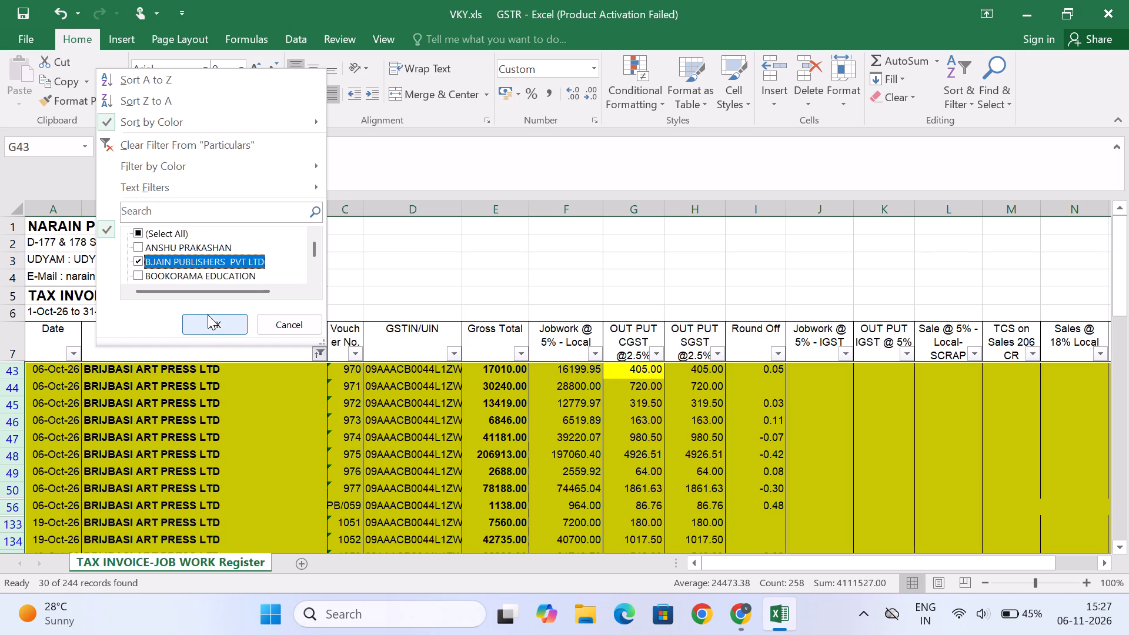
pyautogui.click(209, 327)
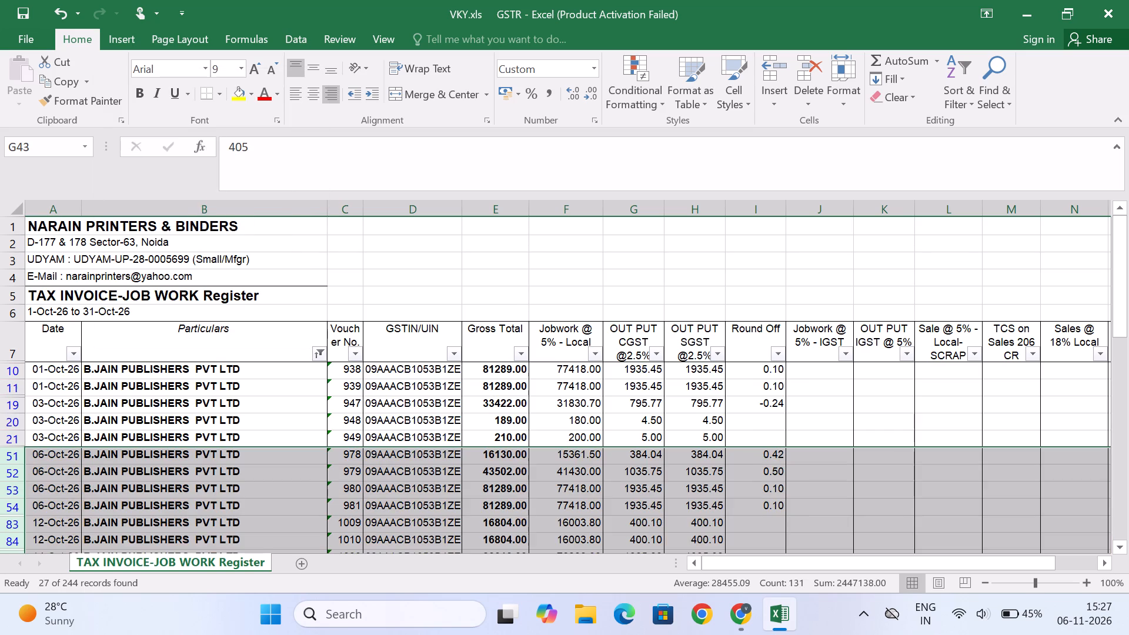
# Total B.Jain Publishers' Jobwork @ 5% - Local amounts in the register and compare with its taxable value on the GST portal in Chrome.
pyautogui.scroll(-1, 590, 382)
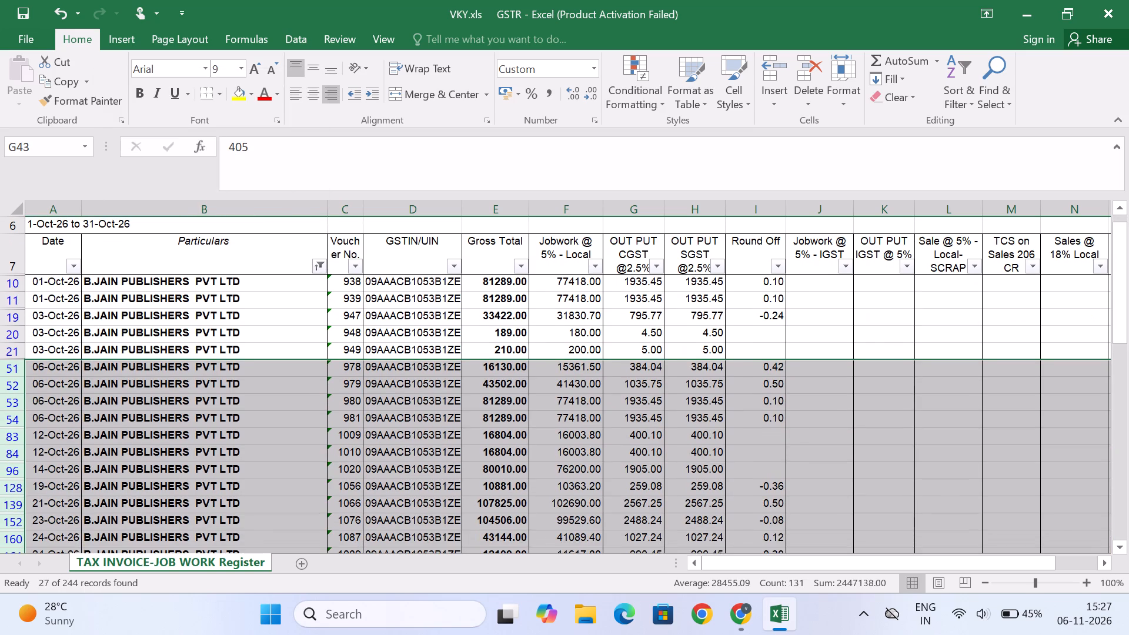
pyautogui.hscroll(-5, 855, 422)
pyautogui.hscroll(3, 855, 422)
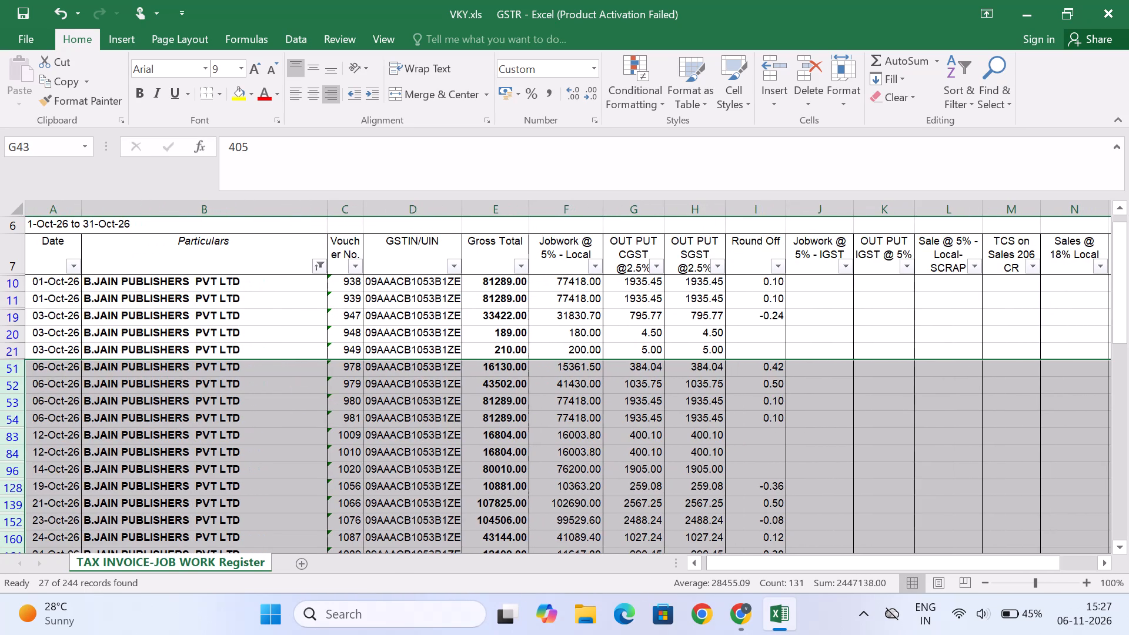
pyautogui.click(578, 287)
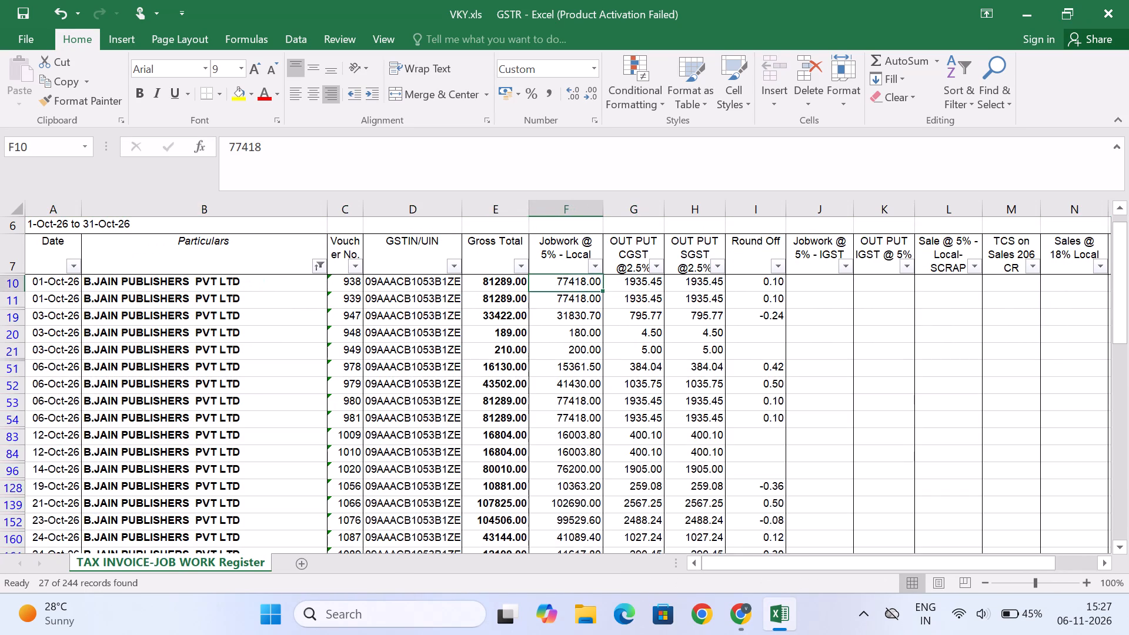
pyautogui.hotkey('shift', 'Down')
pyautogui.hotkey('shift', 'Down')
pyautogui.hotkey('shift', 'Down')
pyautogui.hotkey('shift', 'Down')
pyautogui.hotkey('shift', 'Down')
pyautogui.hotkey('shift', 'Down')
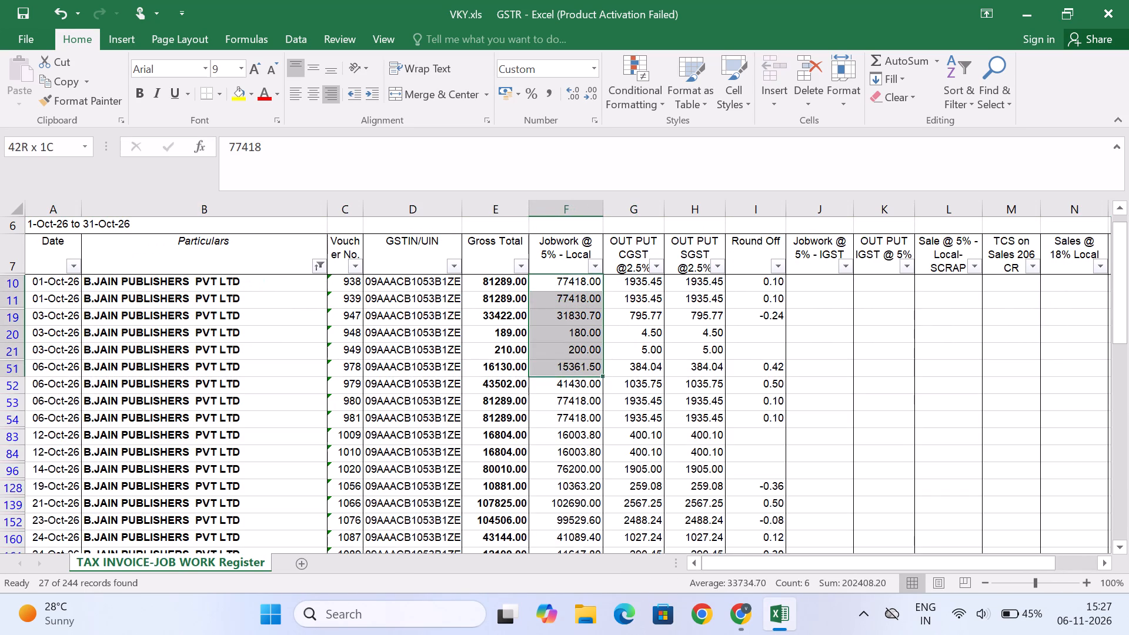
pyautogui.hotkey('shift', 'Down')
pyautogui.hotkey('shift', 'Down')
pyautogui.hotkey('shift', 'Down')
pyautogui.hotkey('shift', 'Down')
pyautogui.hotkey('shift', 'Down')
pyautogui.hotkey('shift', 'Down')
pyautogui.hotkey('shift', 'Down')
pyautogui.hotkey('shift', 'Down')
pyautogui.hotkey('shift', 'Down')
pyautogui.hotkey('shift', 'Down')
pyautogui.hotkey('shift', 'Down')
pyautogui.hotkey('shift', 'Down')
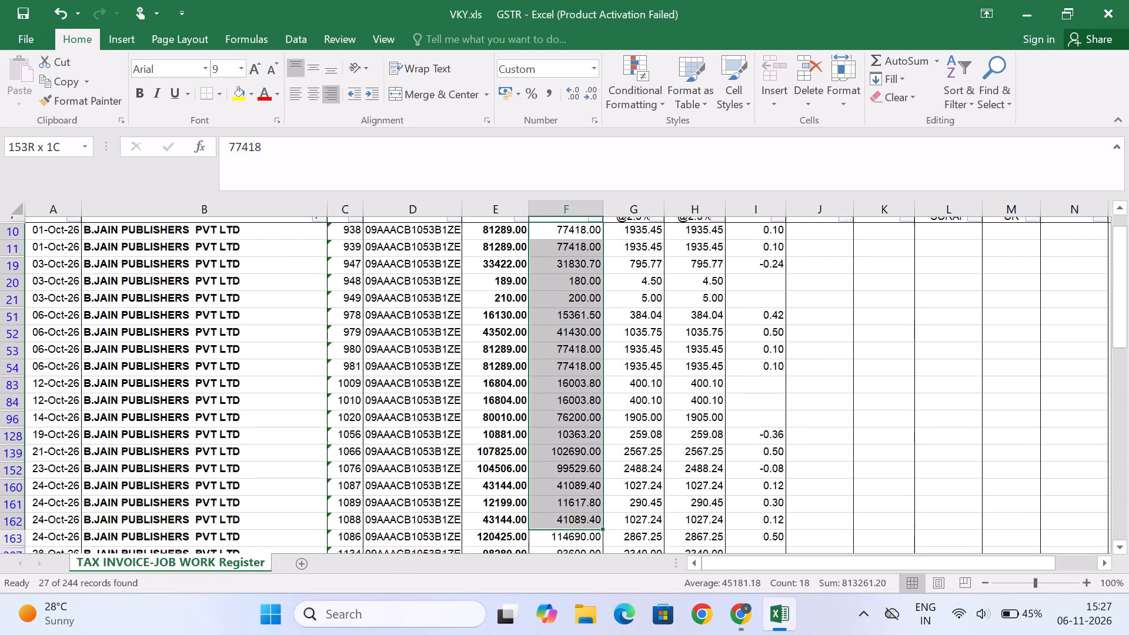
pyautogui.hotkey('shift', 'Down')
pyautogui.hotkey('shift', 'Down')
pyautogui.hotkey('shift', 'Down')
pyautogui.hotkey('shift', 'Down')
pyautogui.hotkey('shift', 'Down')
pyautogui.hotkey('shift', 'Down')
pyautogui.hotkey('shift', 'Down')
pyautogui.hotkey('shift', 'Down')
pyautogui.hotkey('shift', 'Down')
pyautogui.hotkey('shift', 'Down')
pyautogui.hotkey('shift', 'Down')
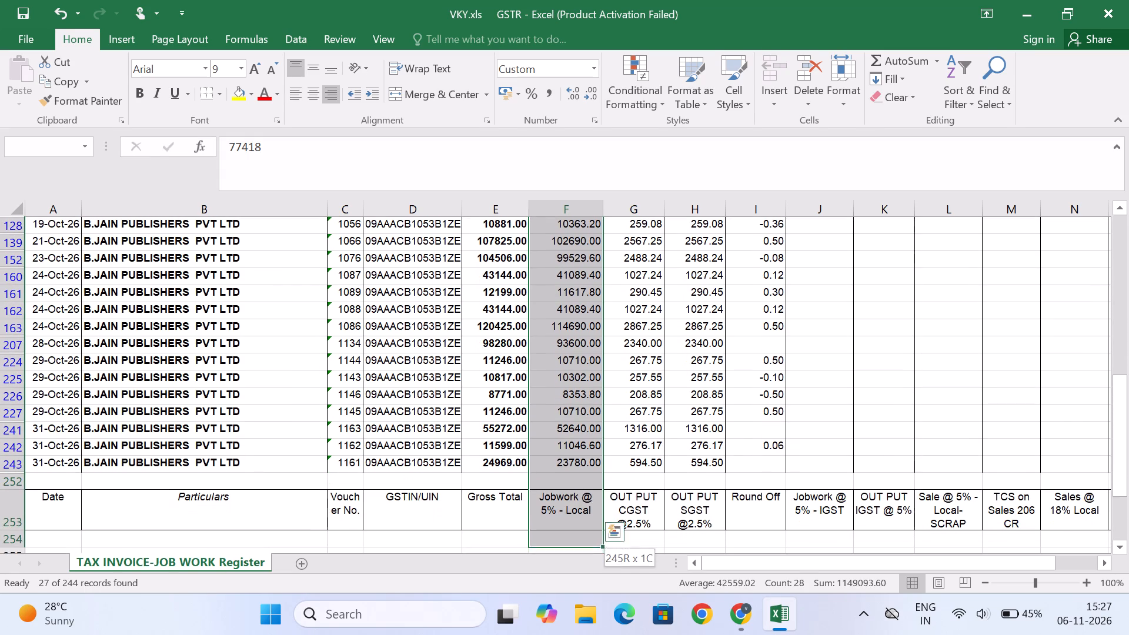
pyautogui.hotkey('shift', 'Up')
pyautogui.hotkey('shift', 'Up')
pyautogui.hotkey('shift', 'Up')
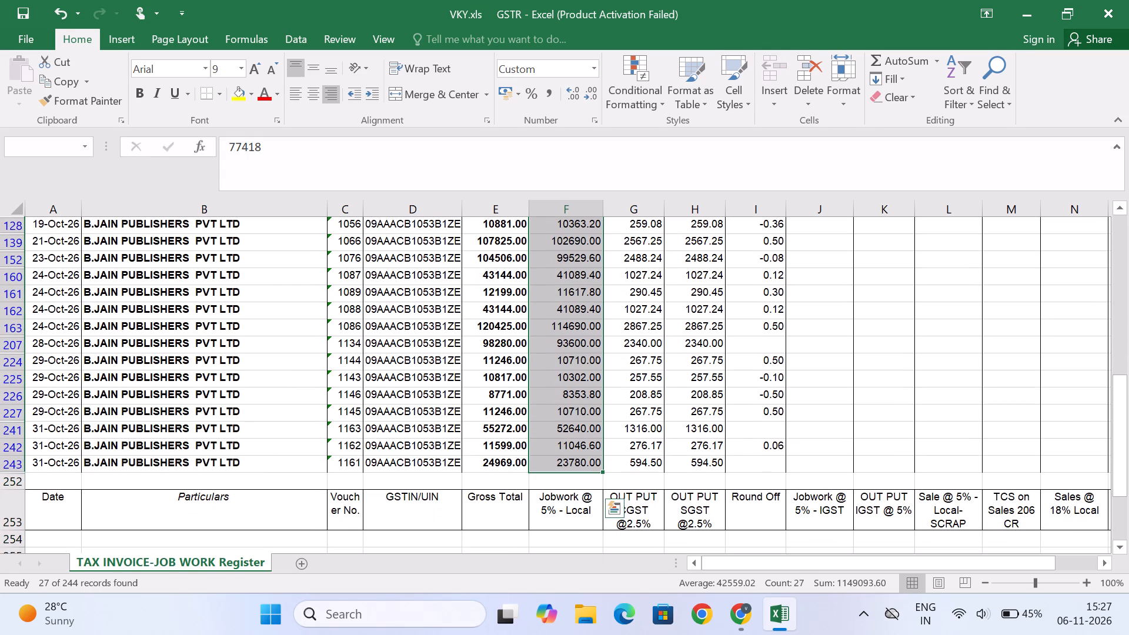
pyautogui.hotkey('alt', 'Tab')
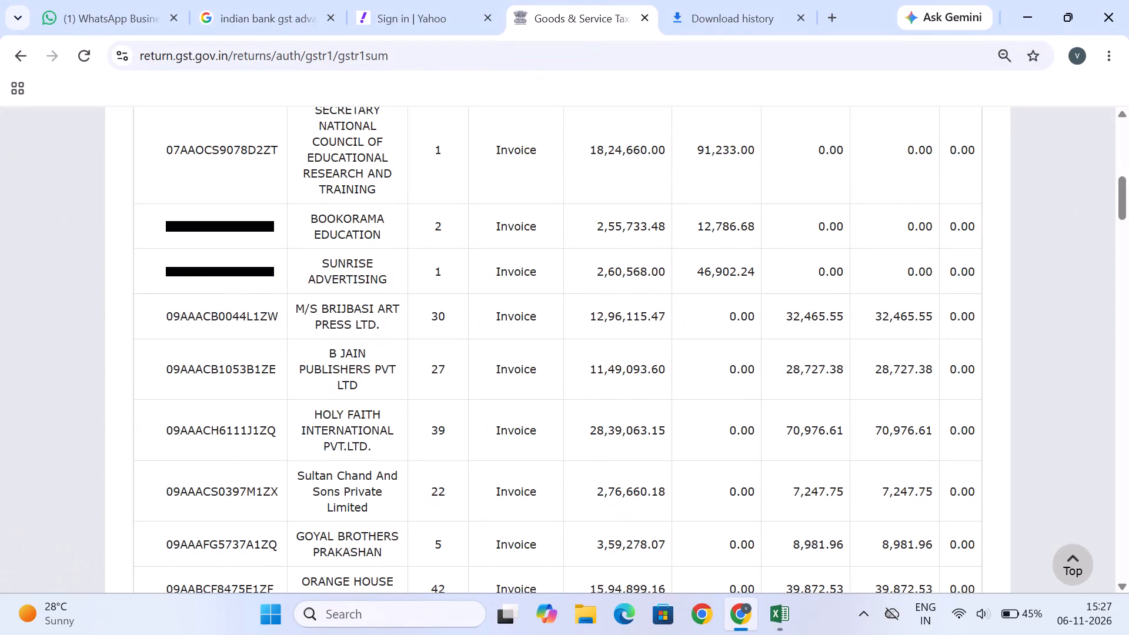
pyautogui.hotkey('alt', 'Tab')
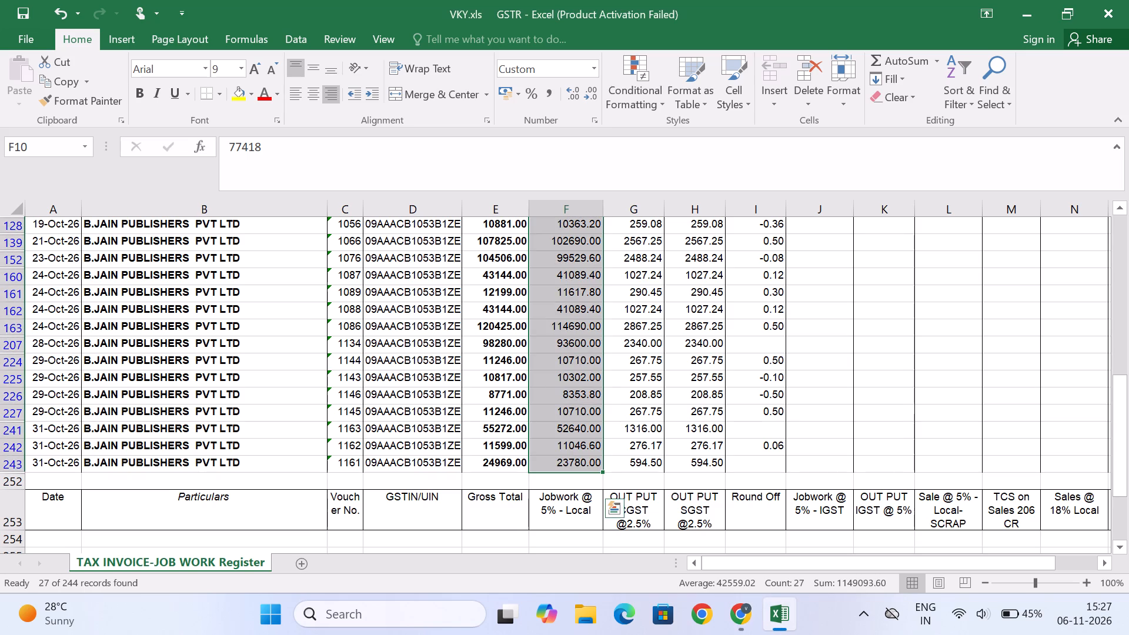
# Total B.Jain Publishers' OUT PUT CGST @2.5% amounts in the register and compare with its central tax on the GST portal in Chrome.
pyautogui.scroll(4, 646, 367)
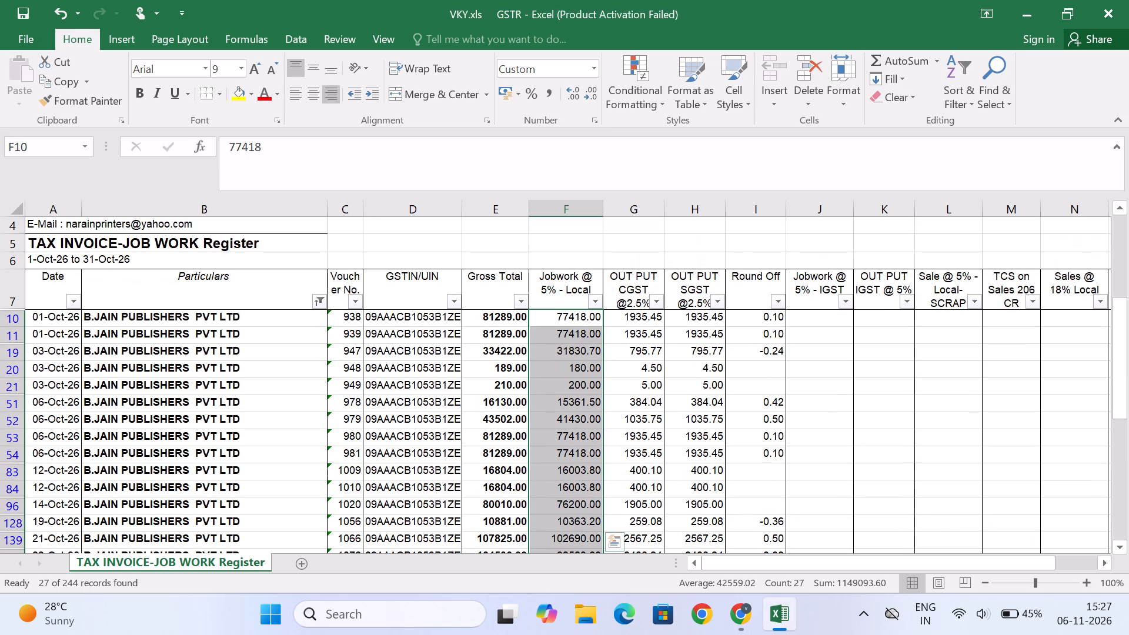
pyautogui.click(637, 317)
pyautogui.hotkey('shift', 'Down')
pyautogui.hotkey('shift', 'Down')
pyautogui.hotkey('shift', 'Down')
pyautogui.hotkey('shift', 'Down')
pyautogui.hotkey('shift', 'Down')
pyautogui.hotkey('shift', 'Down')
pyautogui.hotkey('shift', 'Down')
pyautogui.hotkey('shift', 'Down')
pyautogui.hotkey('shift', 'Down')
pyautogui.hotkey('shift', 'Down')
pyautogui.hotkey('shift', 'Down')
pyautogui.hotkey('shift', 'Down')
pyautogui.hotkey('shift', 'Down')
pyautogui.hotkey('shift', 'Down')
pyautogui.hotkey('shift', 'Down')
pyautogui.hotkey('shift', 'Down')
pyautogui.hotkey('shift', 'Down')
pyautogui.hotkey('shift', 'Down')
pyautogui.hotkey('shift', 'Down')
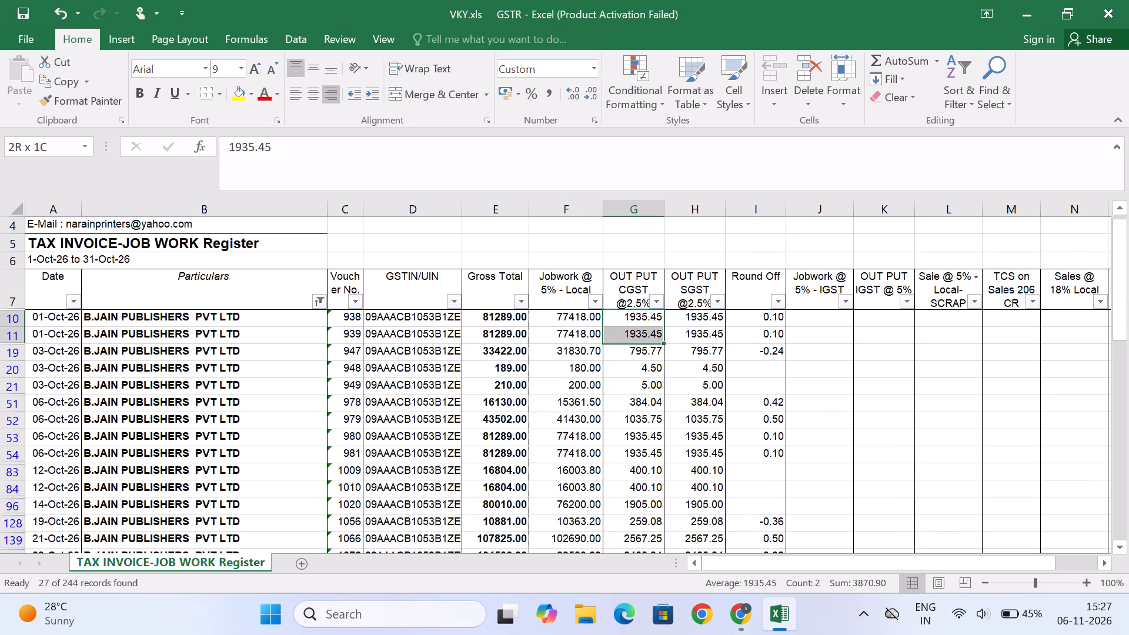
pyautogui.hotkey('shift', 'Down')
pyautogui.hotkey('shift', 'Down')
pyautogui.hotkey('shift', 'Down')
pyautogui.hotkey('shift', 'Down')
pyautogui.hotkey('shift', 'Down')
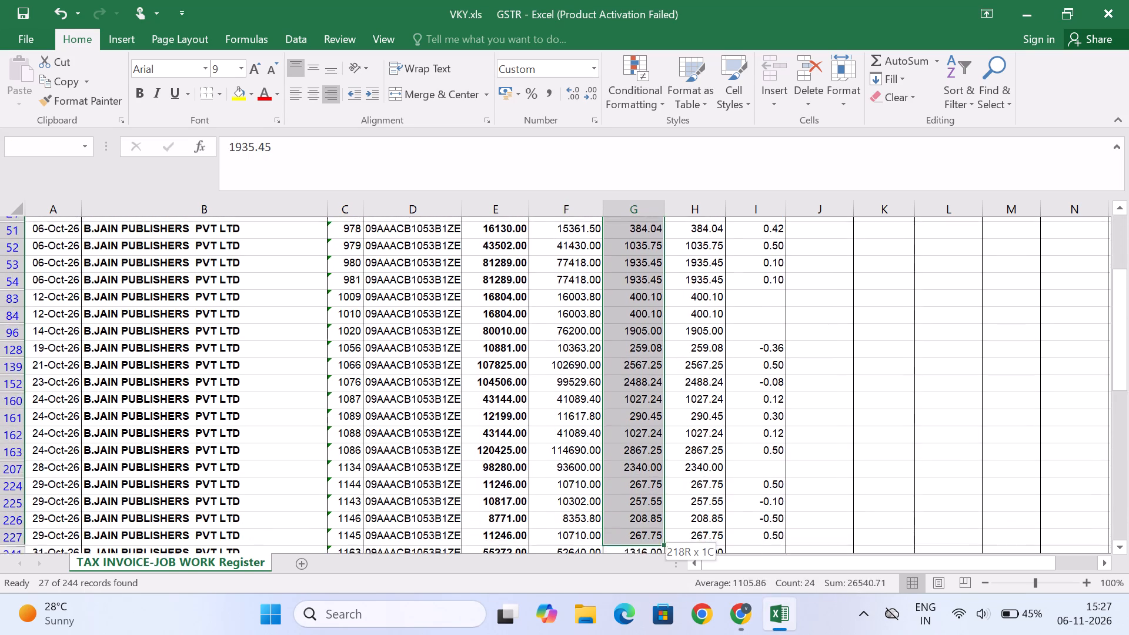
pyautogui.hotkey('shift', 'Down')
pyautogui.hotkey('shift', 'Down')
pyautogui.hotkey('shift', 'Down')
pyautogui.hotkey('shift', 'Down')
pyautogui.hotkey('shift', 'Up')
pyautogui.hotkey('shift', 'Up')
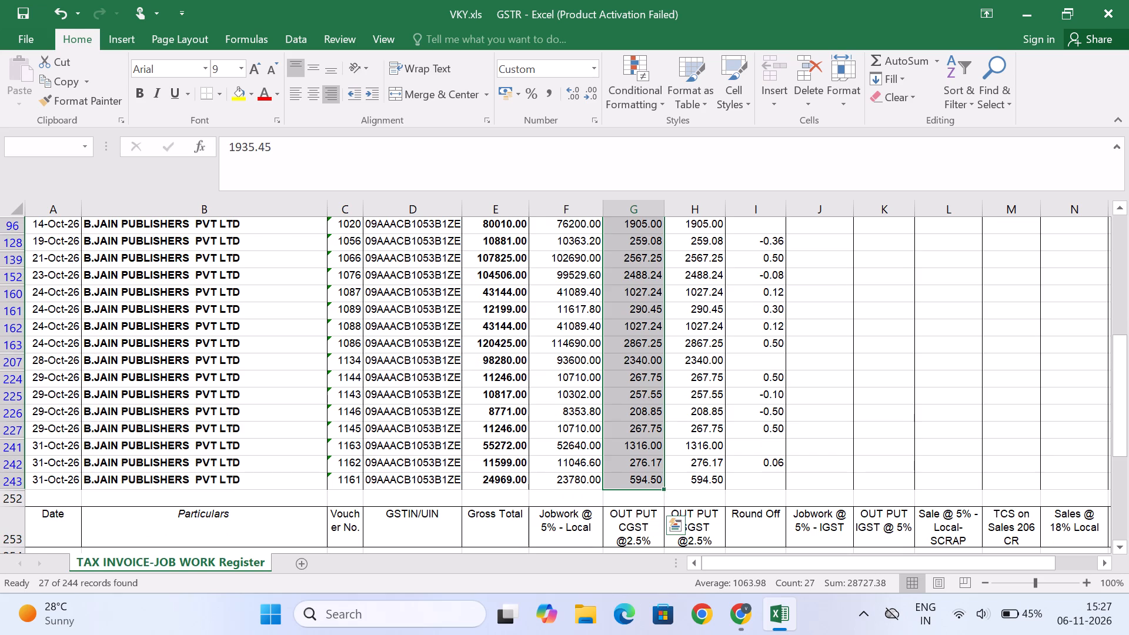
pyautogui.hotkey('alt', 'Tab')
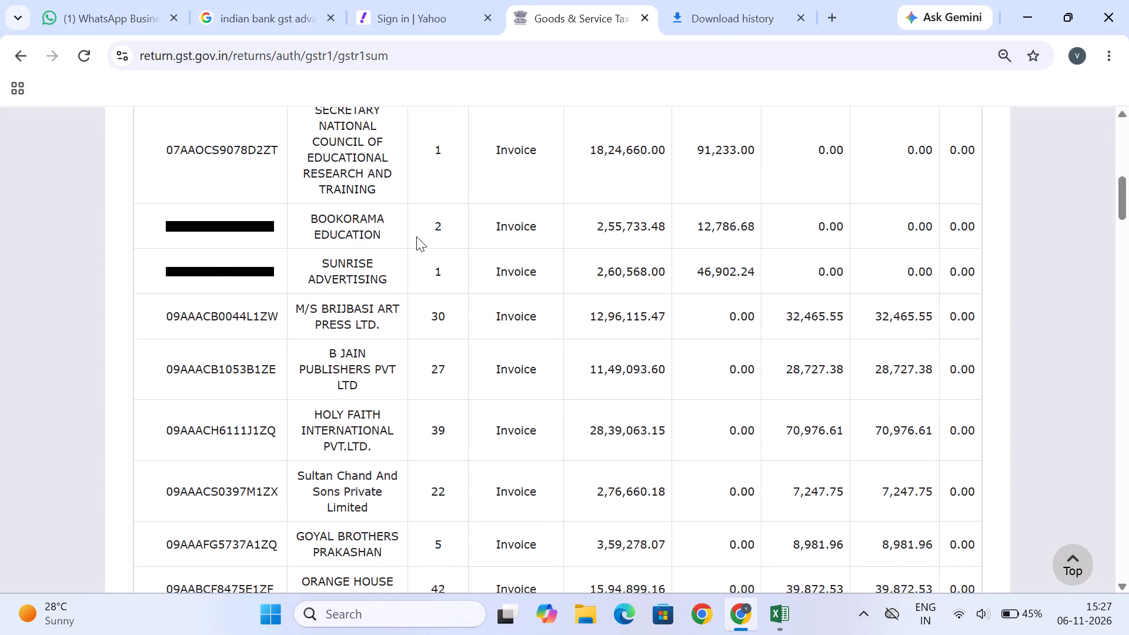
# Back in Excel, highlight all the filtered B.Jain Publishers rows, 10 to 243, with yellow fill.
pyautogui.hotkey('alt', 'Tab')
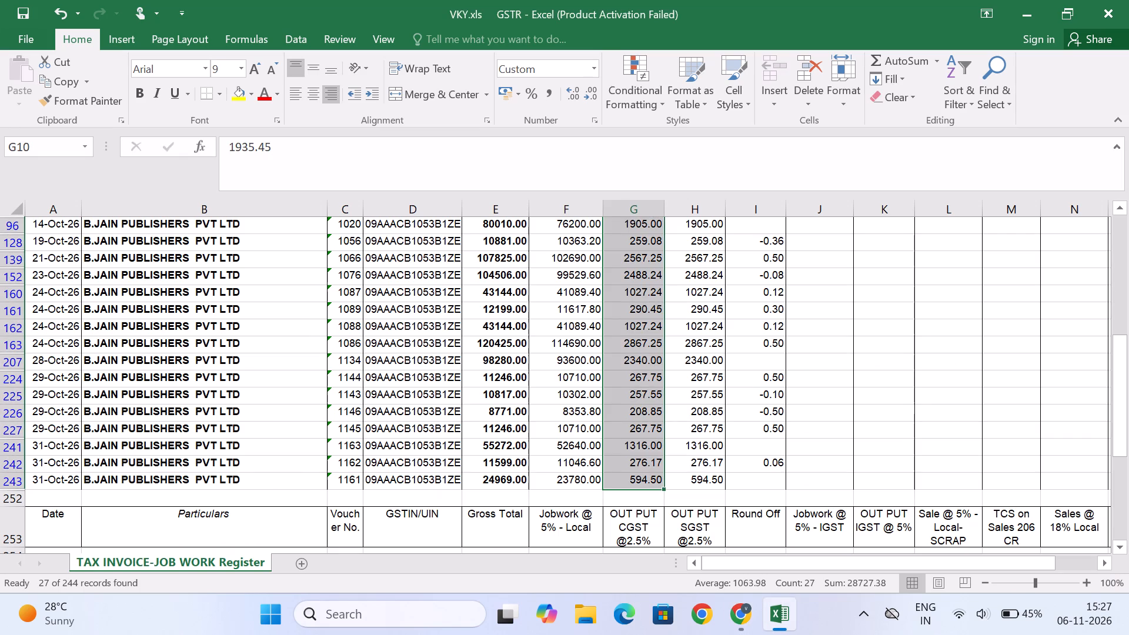
pyautogui.hotkey('shift', 'space')
pyautogui.click(237, 101)
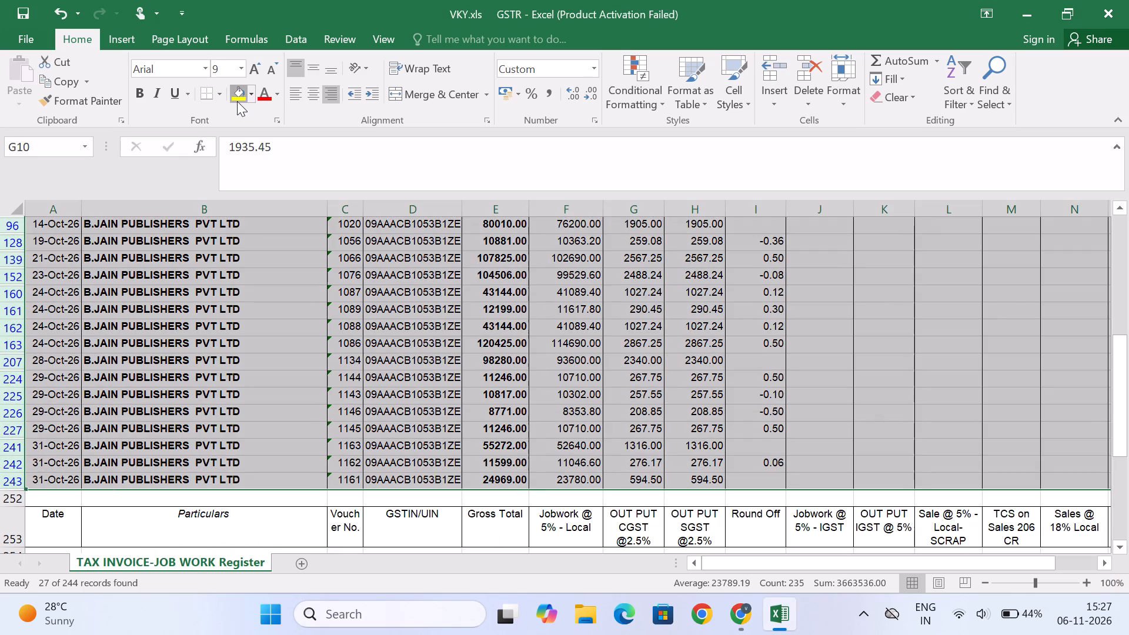
# Check the next party on the GST portal in Chrome and filter the Excel register's Particulars to only HOLY FAITH INTERNATIONAL PVT.LTD.
pyautogui.click(1057, 0)
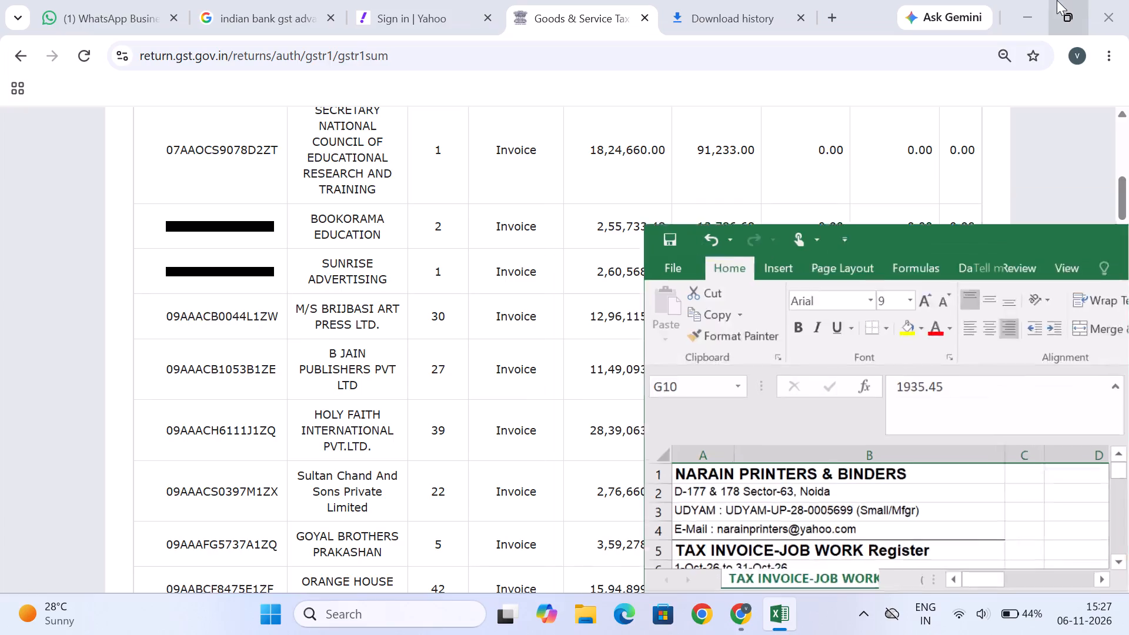
pyautogui.click(1042, 8)
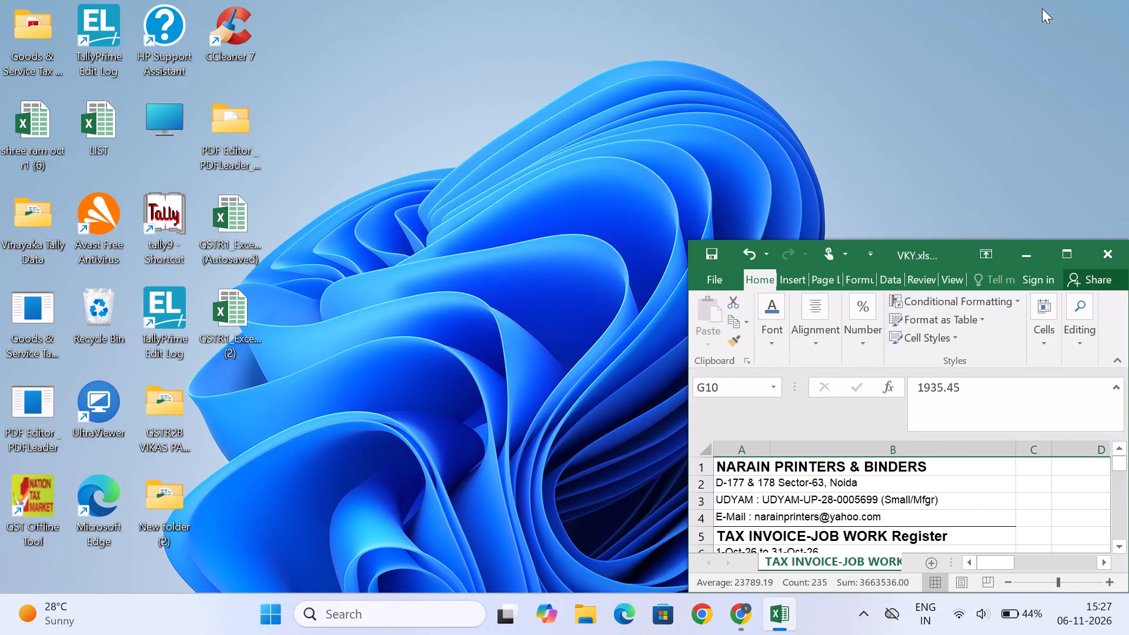
pyautogui.click(1028, 244)
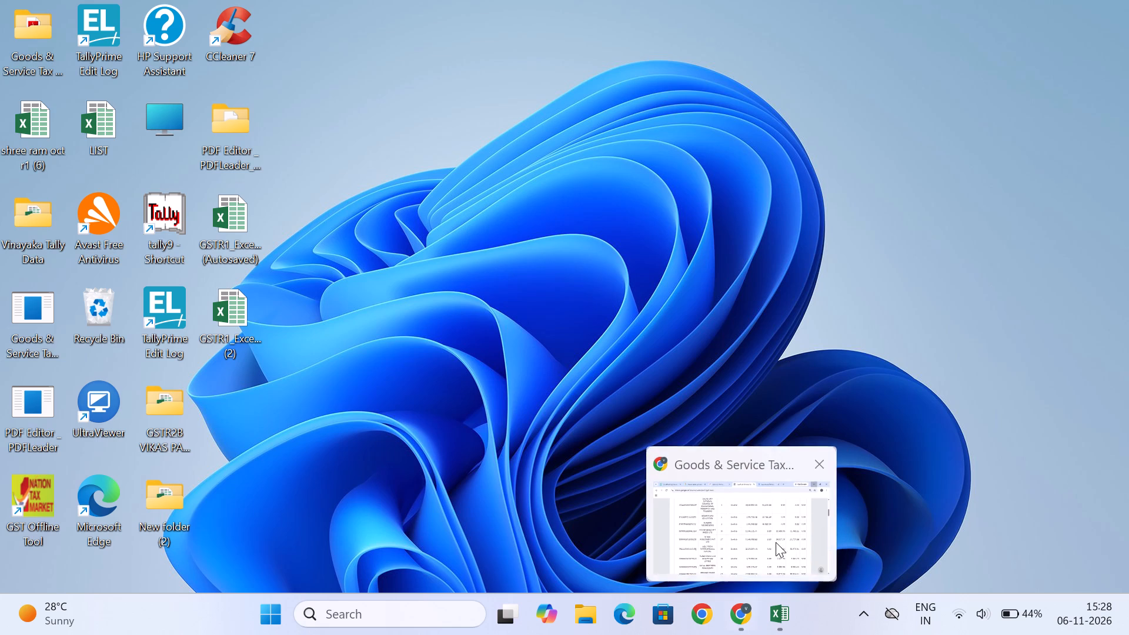
pyautogui.click(774, 524)
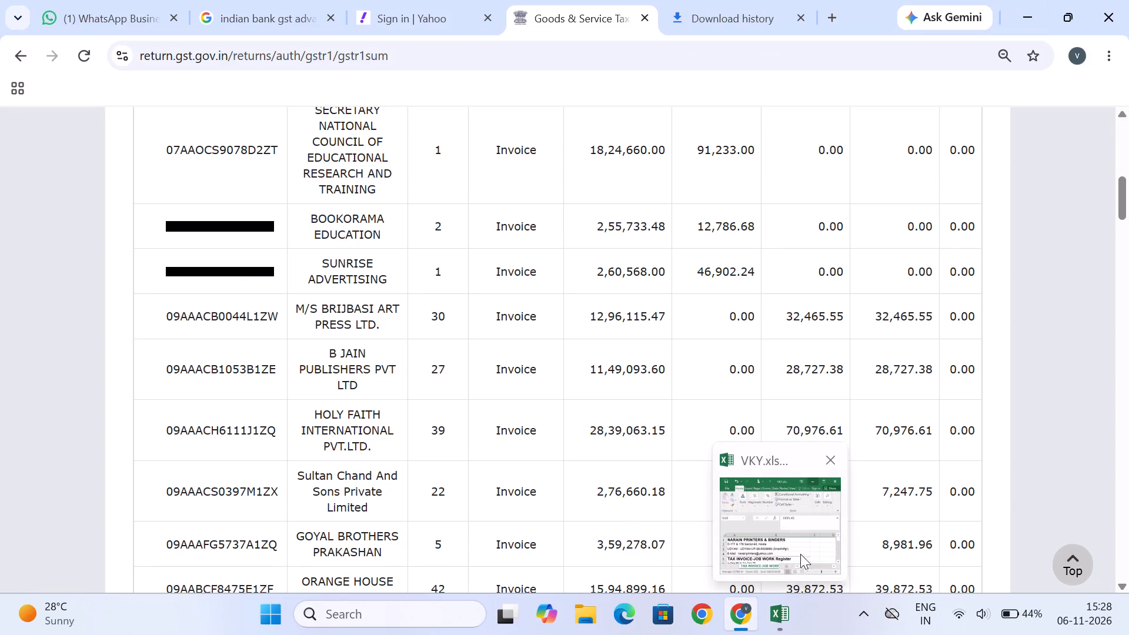
pyautogui.click(800, 553)
pyautogui.click(1067, 258)
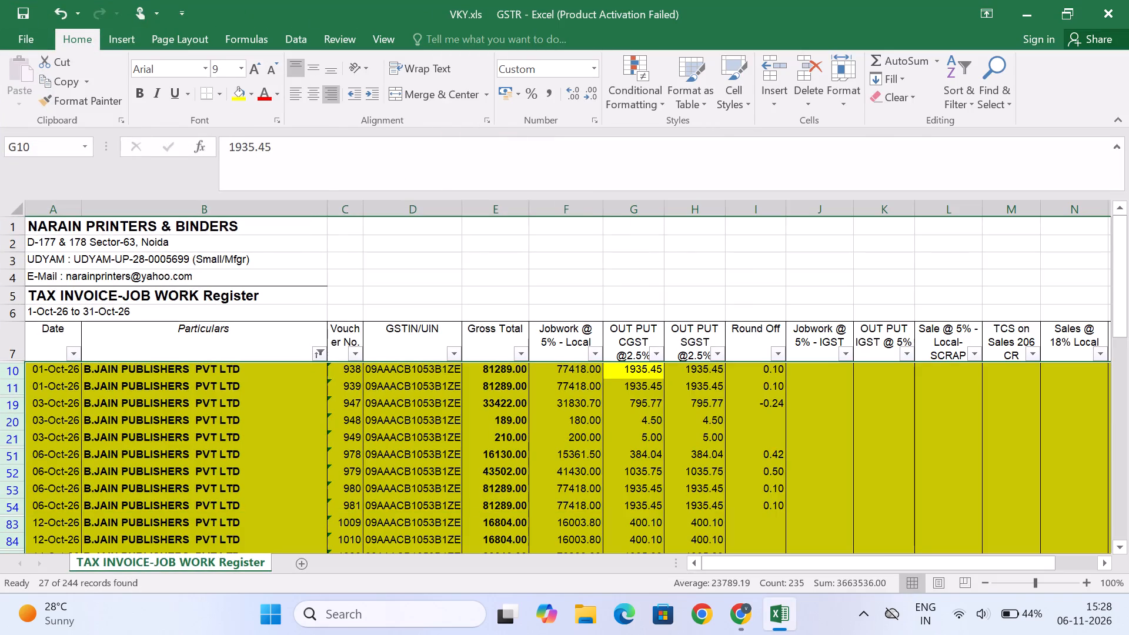
pyautogui.click(320, 352)
pyautogui.click(135, 229)
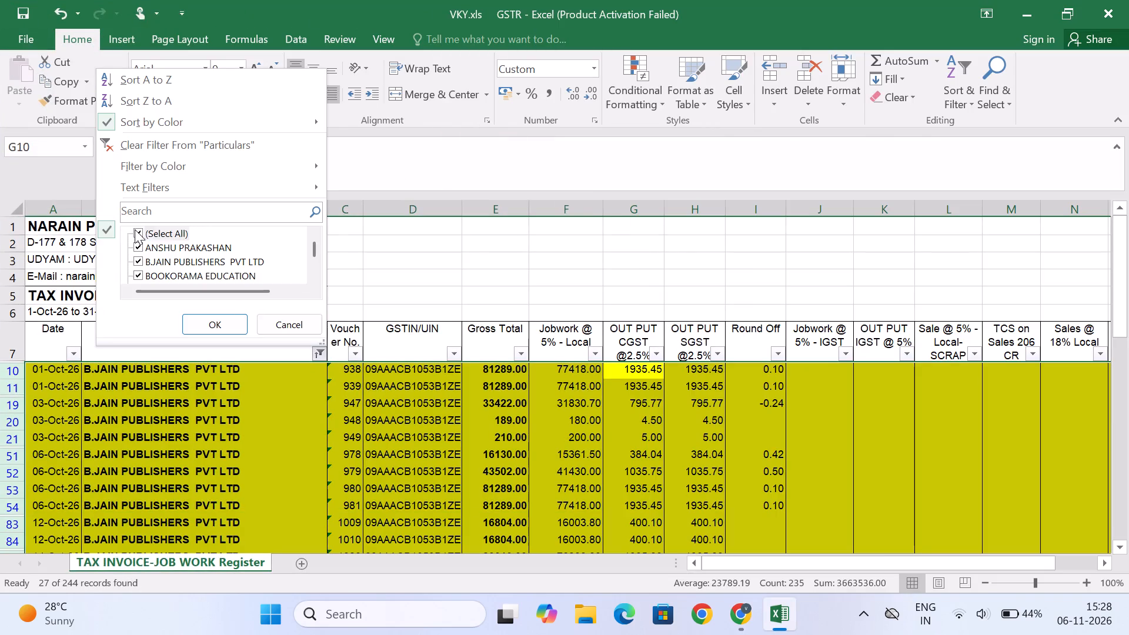
pyautogui.click(135, 229)
pyautogui.click(154, 210)
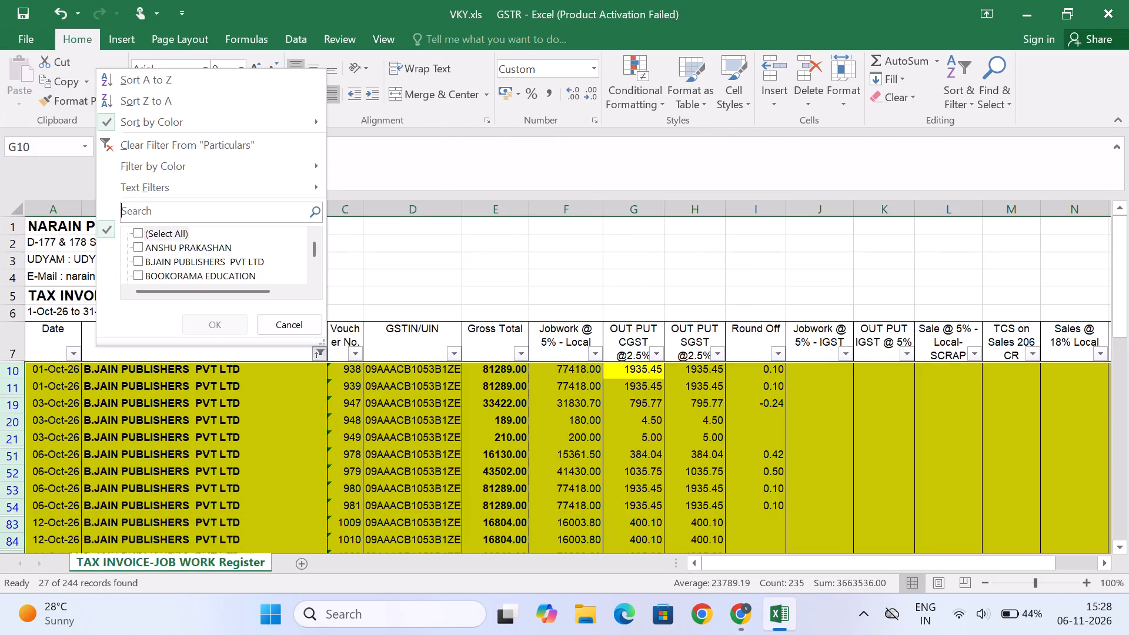
pyautogui.write('hol')
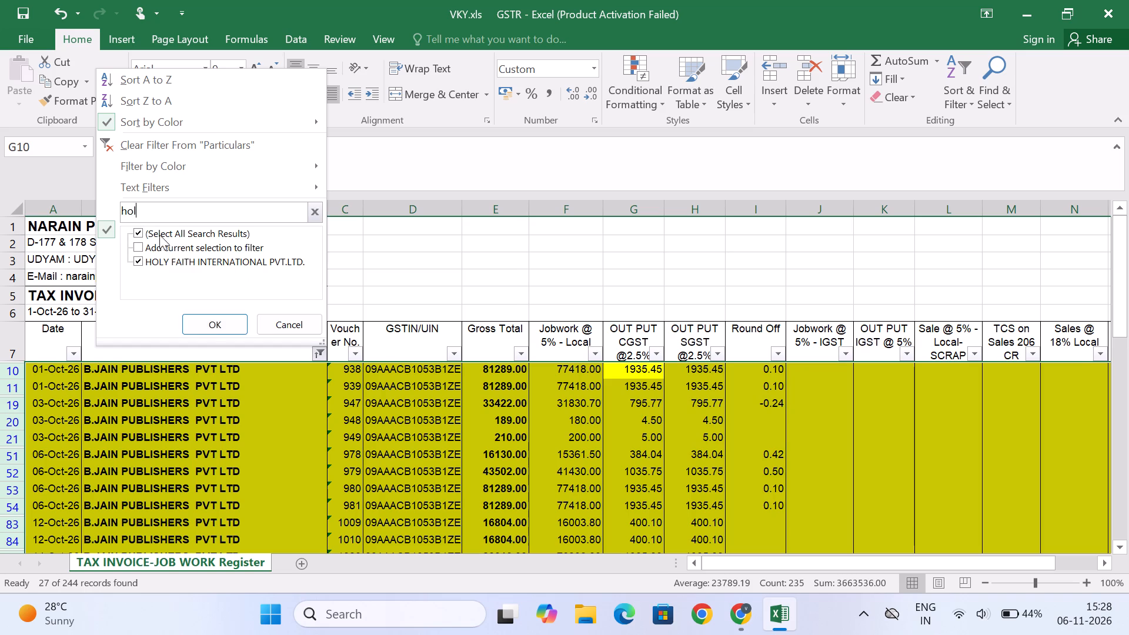
pyautogui.click(206, 329)
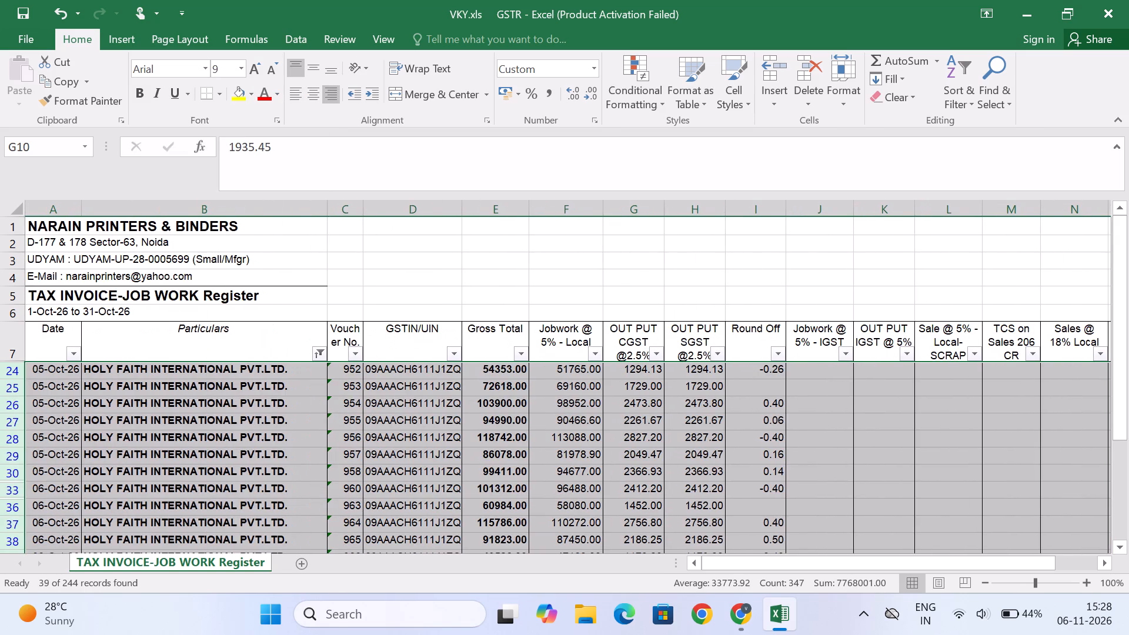
# Total Holy Faith International's Jobwork @ 5% - Local amounts in the register and compare with its taxable value on the GST portal in Chrome.
pyautogui.click(579, 367)
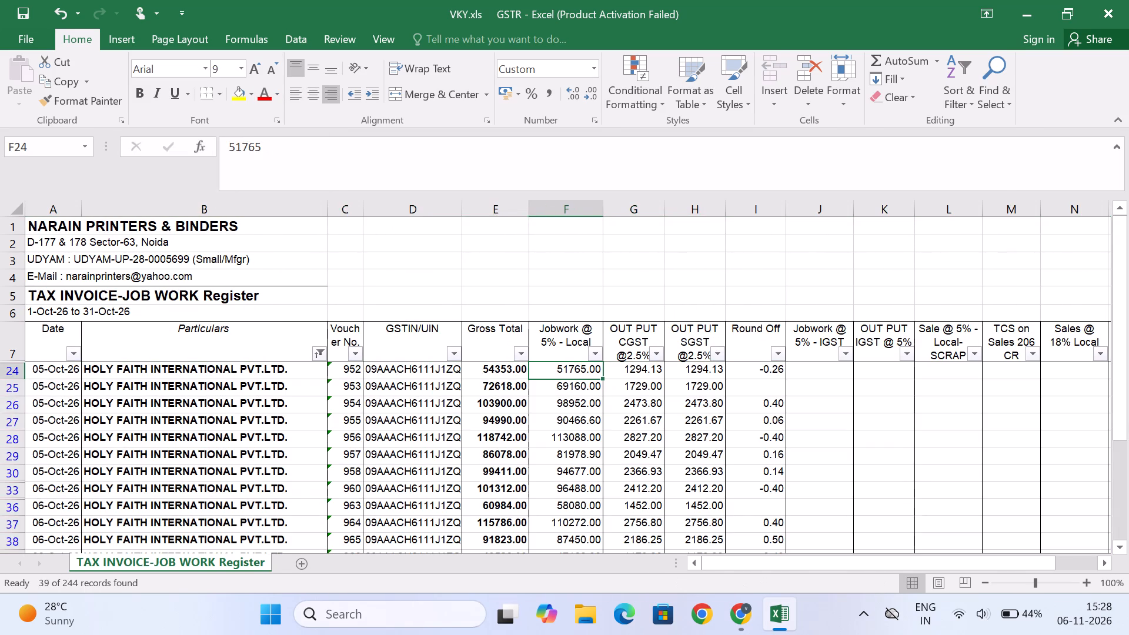
pyautogui.hotkey('shift', 'Down')
pyautogui.hotkey('shift', 'Down')
pyautogui.hotkey('shift', 'Down')
pyautogui.hotkey('shift', 'Down')
pyautogui.hotkey('shift', 'Down')
pyautogui.hotkey('shift', 'Down')
pyautogui.hotkey('shift', 'Down')
pyautogui.hotkey('shift', 'Down')
pyautogui.hotkey('shift', 'Down')
pyautogui.hotkey('shift', 'Down')
pyautogui.hotkey('shift', 'Down')
pyautogui.hotkey('shift', 'Down')
pyautogui.hotkey('shift', 'Down')
pyautogui.hotkey('shift', 'Down')
pyautogui.hotkey('shift', 'Down')
pyautogui.hotkey('shift', 'Down')
pyautogui.hotkey('shift', 'Down')
pyautogui.hotkey('shift', 'Down')
pyautogui.hotkey('shift', 'Down')
pyautogui.hotkey('shift', 'Down')
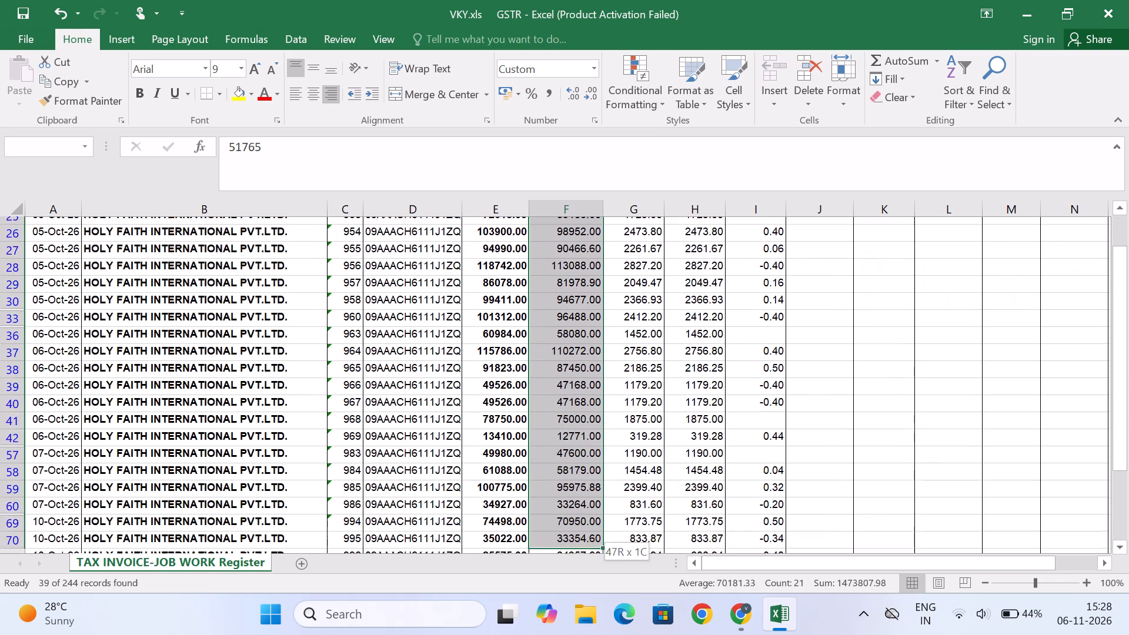
pyautogui.hotkey('shift', 'Down')
pyautogui.hotkey('shift', 'Down')
pyautogui.hotkey('shift', 'Down')
pyautogui.hotkey('shift', 'Down')
pyautogui.hotkey('shift', 'Down')
pyautogui.hotkey('shift', 'Down')
pyautogui.hotkey('shift', 'Down')
pyautogui.hotkey('shift', 'Down')
pyautogui.hotkey('shift', 'Down')
pyautogui.hotkey('shift', 'Down')
pyautogui.hotkey('shift', 'Down')
pyautogui.hotkey('shift', 'Down')
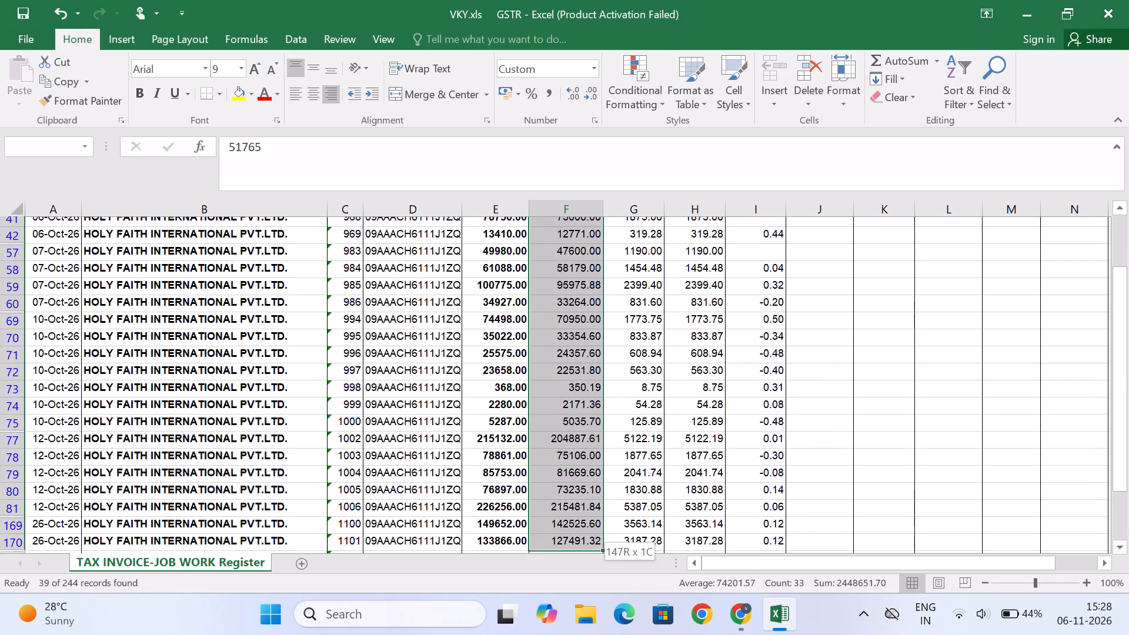
pyautogui.hotkey('shift', 'Down')
pyautogui.hotkey('shift', 'Down')
pyautogui.hotkey('shift', 'Down')
pyautogui.hotkey('shift', 'Down')
pyautogui.hotkey('shift', 'Down')
pyautogui.hotkey('shift', 'Down')
pyautogui.hotkey('shift', 'Down')
pyautogui.hotkey('shift', 'Down')
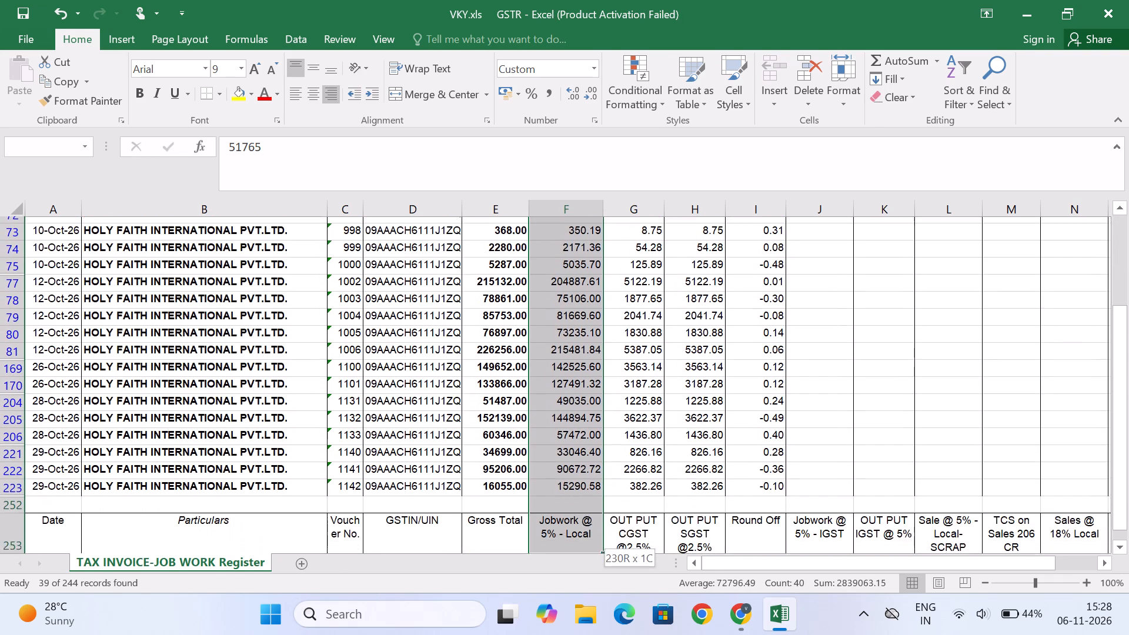
pyautogui.hotkey('shift', 'Up')
pyautogui.hotkey('shift', 'Up')
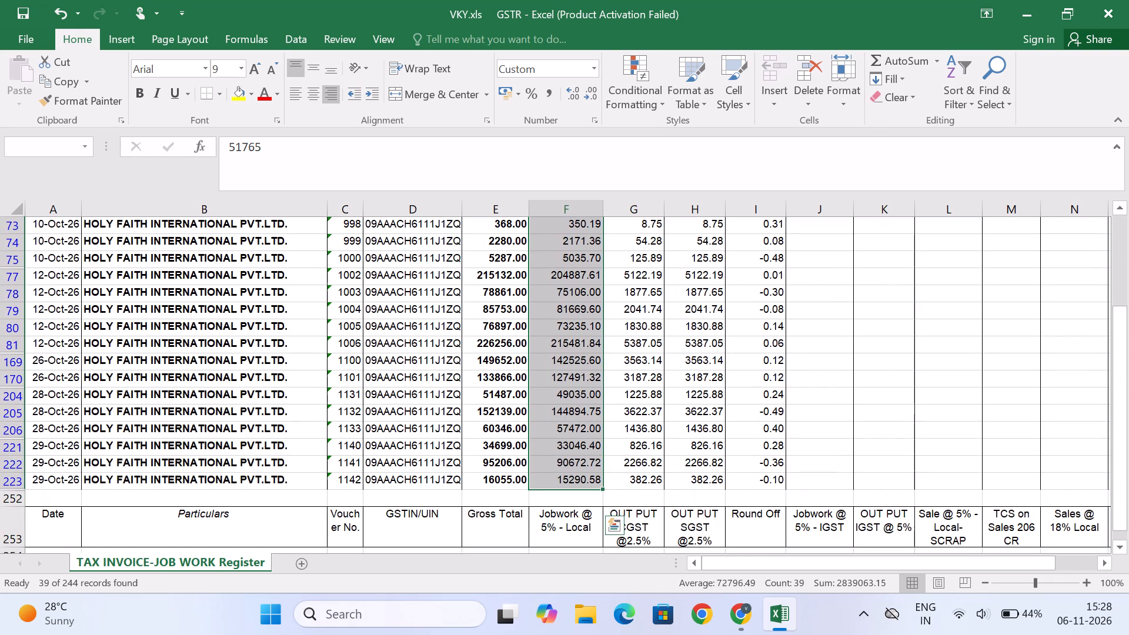
pyautogui.hotkey('alt', 'Tab')
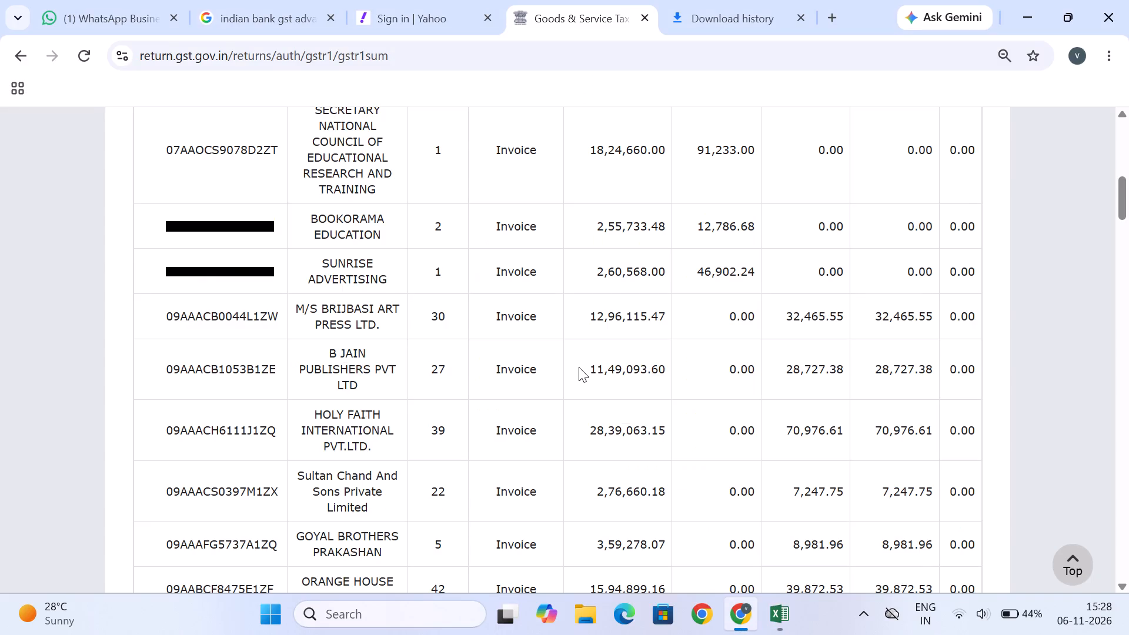
# Back in Excel, highlight all the filtered Holy Faith International rows, 24 to 223, with yellow fill.
pyautogui.hotkey('alt', 'Tab')
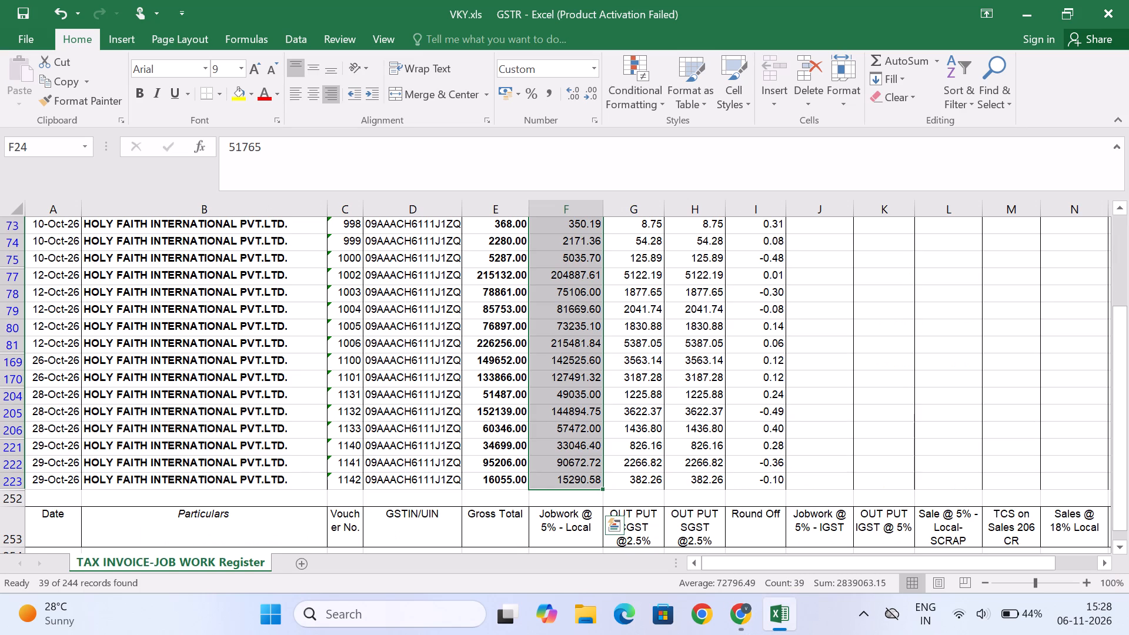
pyautogui.hotkey('shift', 'space')
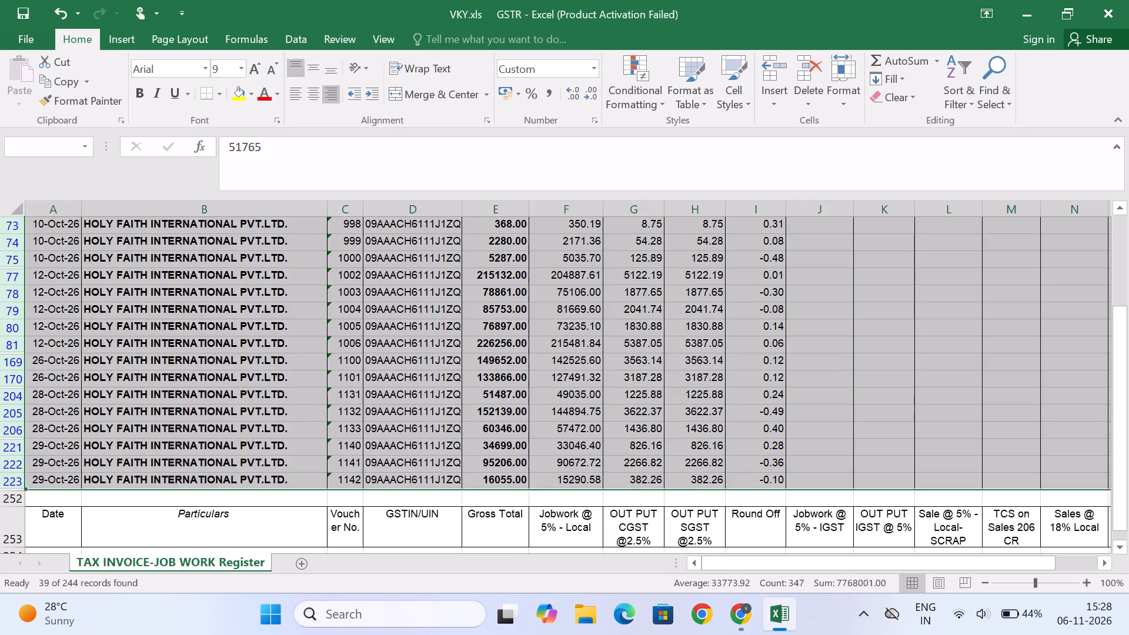
pyautogui.click(242, 99)
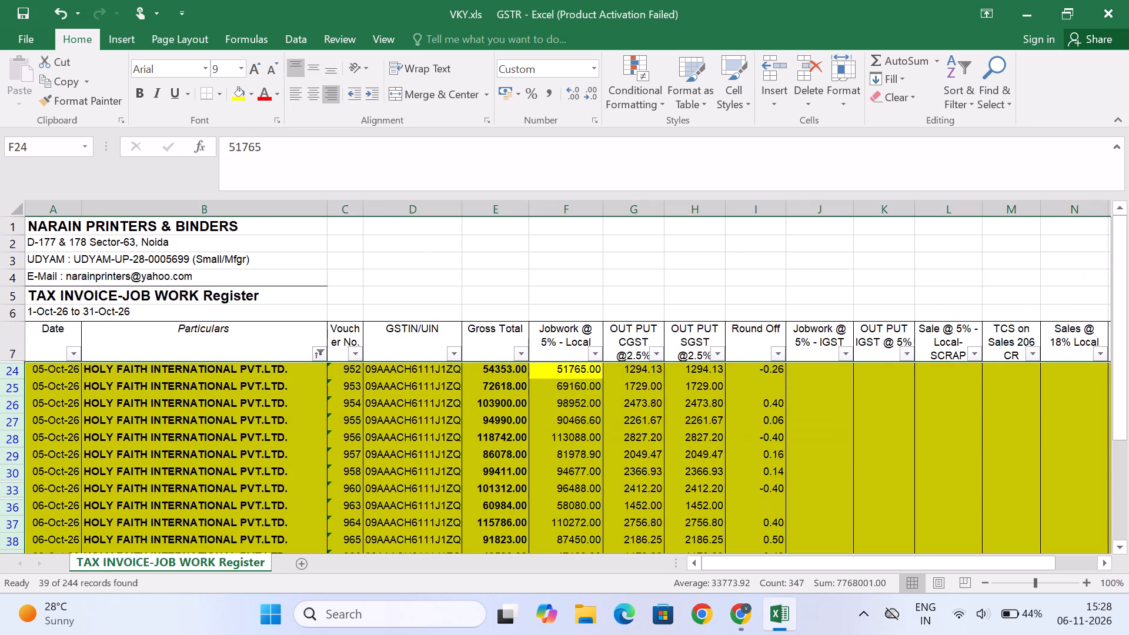
# Total Holy Faith International's OUT PUT CGST @2.5% amounts in the register and compare with its central tax on the GST portal in Chrome.
pyautogui.click(636, 371)
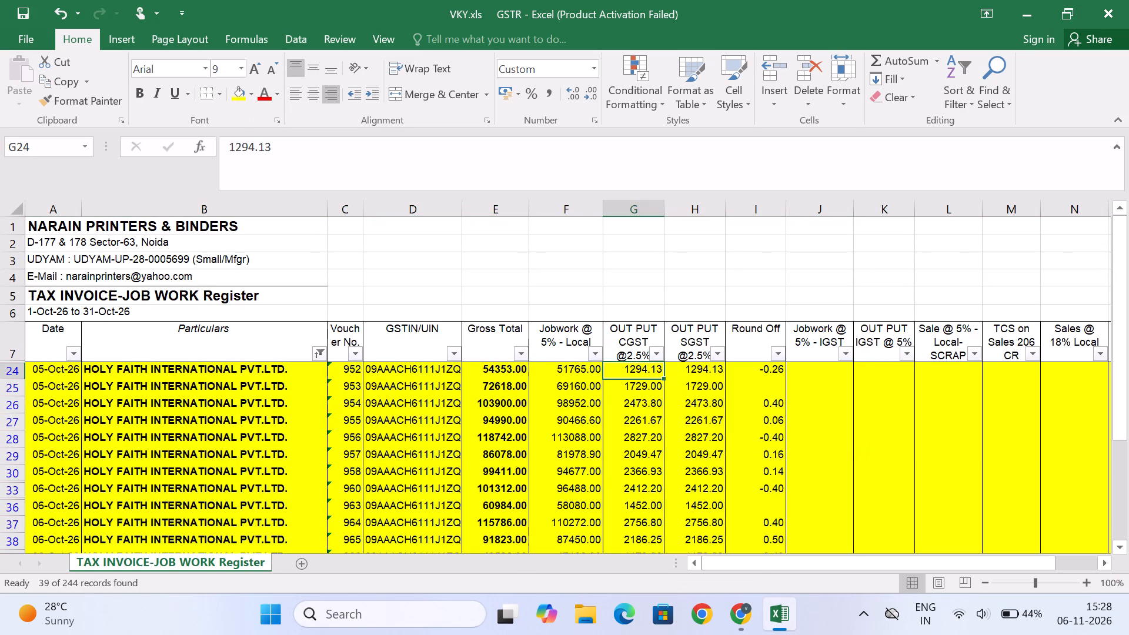
pyautogui.hotkey('shift', 'Down')
pyautogui.hotkey('shift', 'Down')
pyautogui.hotkey('shift', 'Down')
pyautogui.hotkey('shift', 'Down')
pyautogui.hotkey('shift', 'Down')
pyautogui.hotkey('shift', 'Down')
pyautogui.hotkey('shift', 'Down')
pyautogui.hotkey('shift', 'Down')
pyautogui.hotkey('shift', 'Down')
pyautogui.hotkey('shift', 'Down')
pyautogui.hotkey('shift', 'Down')
pyautogui.hotkey('shift', 'Down')
pyautogui.hotkey('shift', 'Down')
pyautogui.hotkey('shift', 'Down')
pyautogui.hotkey('shift', 'Down')
pyautogui.hotkey('shift', 'Down')
pyautogui.hotkey('shift', 'Down')
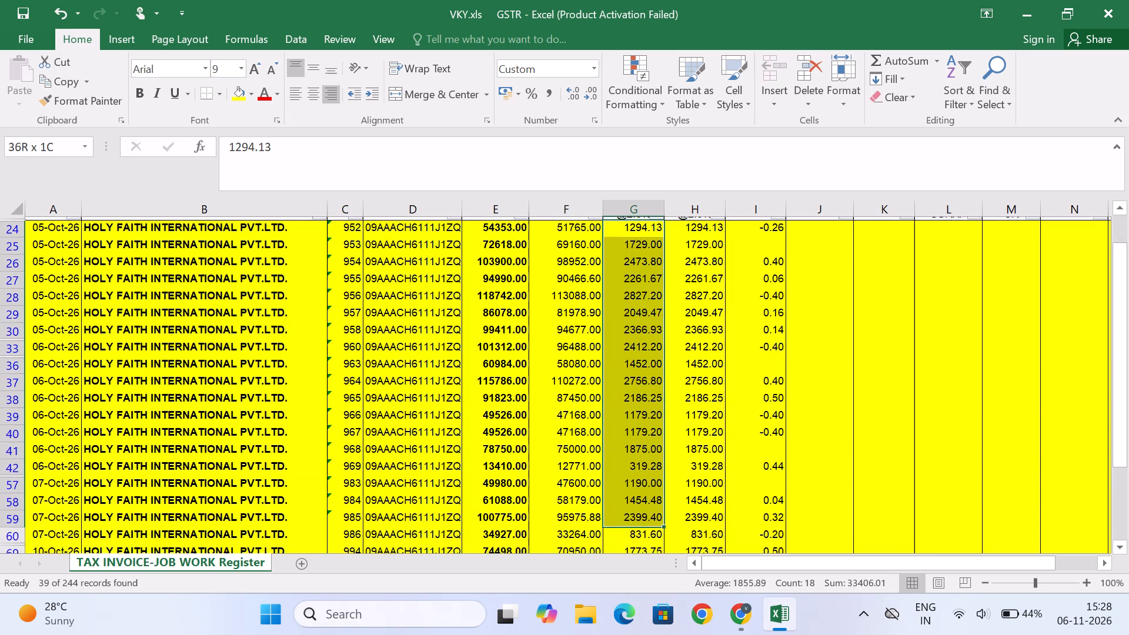
pyautogui.hotkey('shift', 'Down')
pyautogui.hotkey('shift', 'Down')
pyautogui.hotkey('shift', 'Down')
pyautogui.hotkey('shift', 'Down')
pyautogui.hotkey('shift', 'Down')
pyautogui.hotkey('shift', 'Down')
pyautogui.hotkey('shift', 'Down')
pyautogui.hotkey('shift', 'Down')
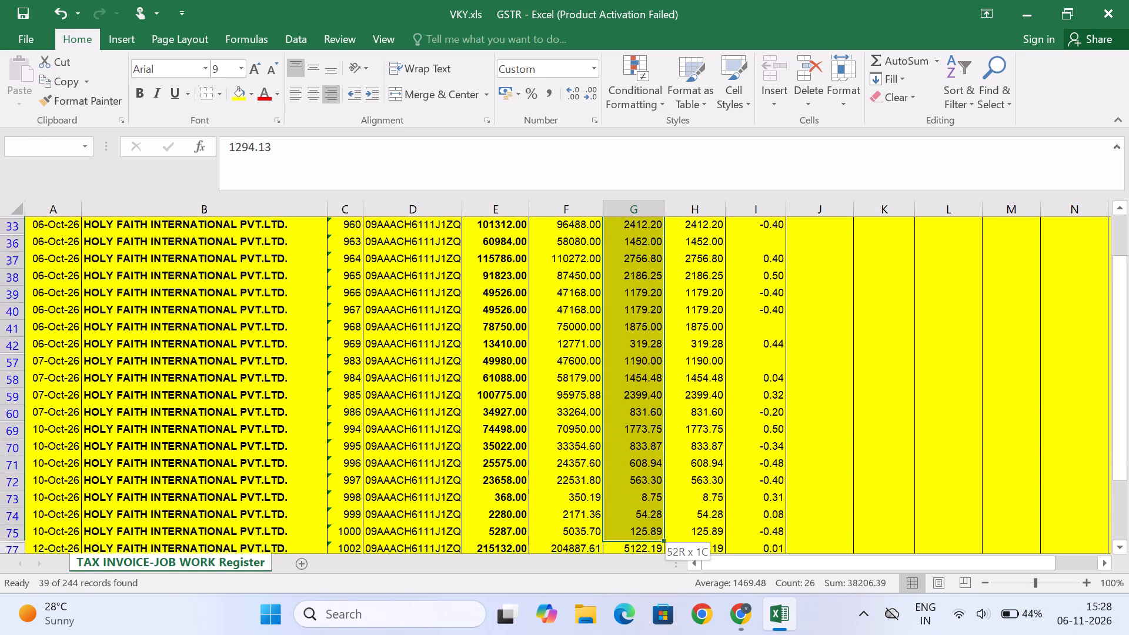
pyautogui.hotkey('shift', 'Down')
pyautogui.hotkey('shift', 'Down')
pyautogui.hotkey('shift', 'Down')
pyautogui.hotkey('shift', 'Down')
pyautogui.hotkey('shift', 'Down')
pyautogui.hotkey('shift', 'Down')
pyautogui.hotkey('shift', 'Down')
pyautogui.hotkey('shift', 'Down')
pyautogui.hotkey('shift', 'Down')
pyautogui.hotkey('shift', 'Down')
pyautogui.hotkey('shift', 'Down')
pyautogui.hotkey('shift', 'Down')
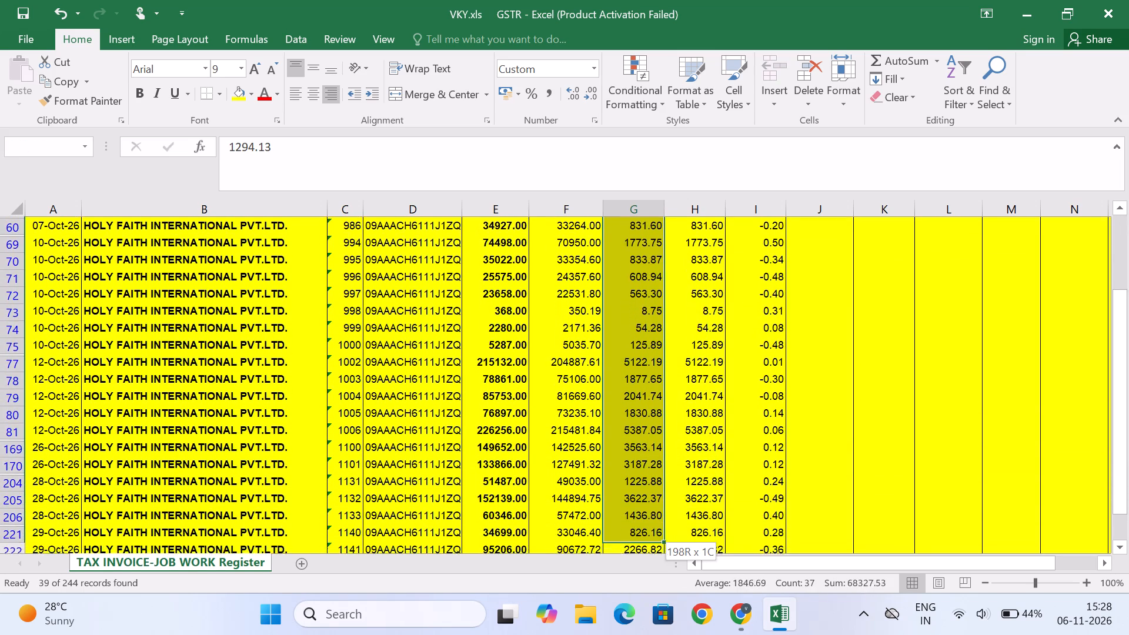
pyautogui.hotkey('shift', 'Down')
pyautogui.hotkey('shift', 'Down')
pyautogui.hotkey('shift', 'Down')
pyautogui.hotkey('shift', 'Up')
pyautogui.hotkey('shift', 'Up')
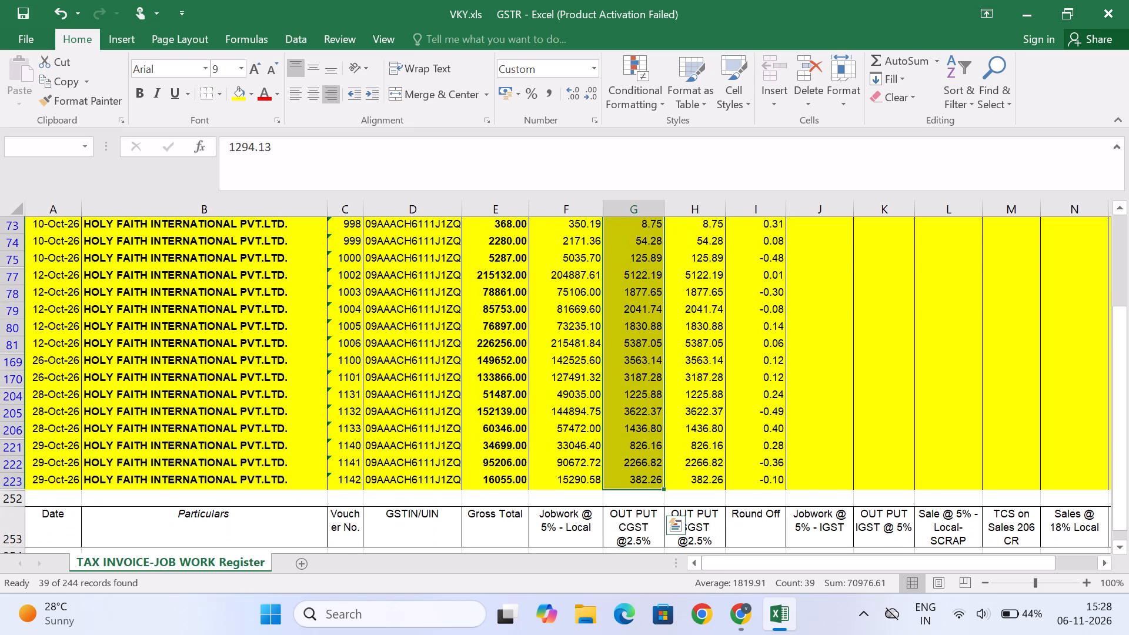
pyautogui.hotkey('alt', 'Tab')
# Check the next party on the GST portal and filter the Excel register's Particulars to only SULTAN CHAND & SONS PVT LTD.
pyautogui.scroll(-1, 794, 454)
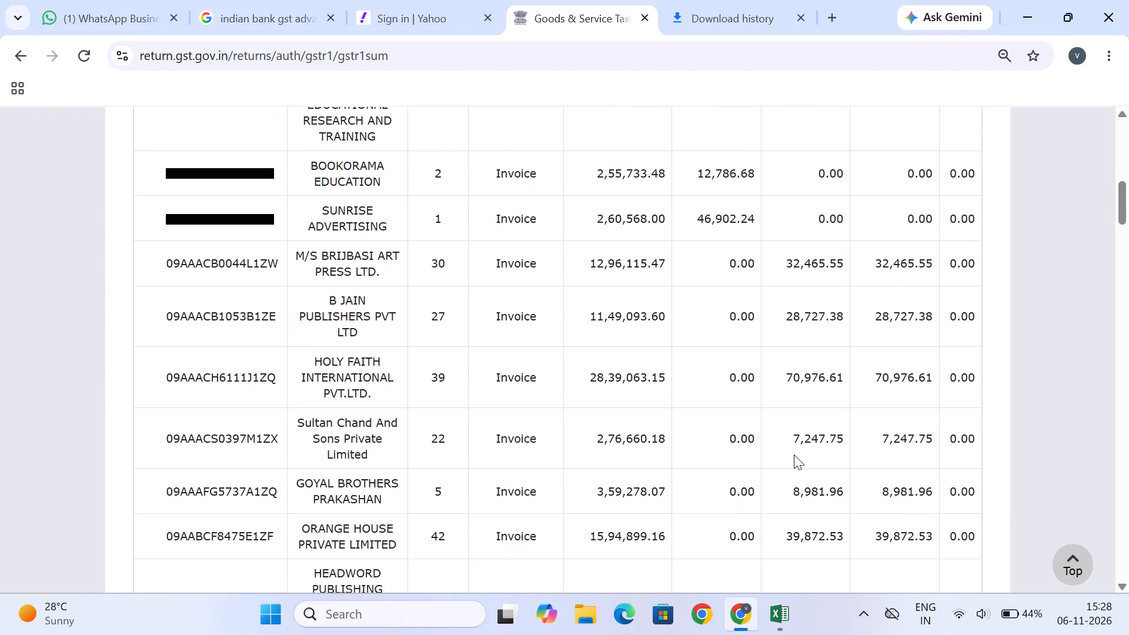
pyautogui.scroll(-1, 794, 454)
pyautogui.hotkey('alt', 'Tab')
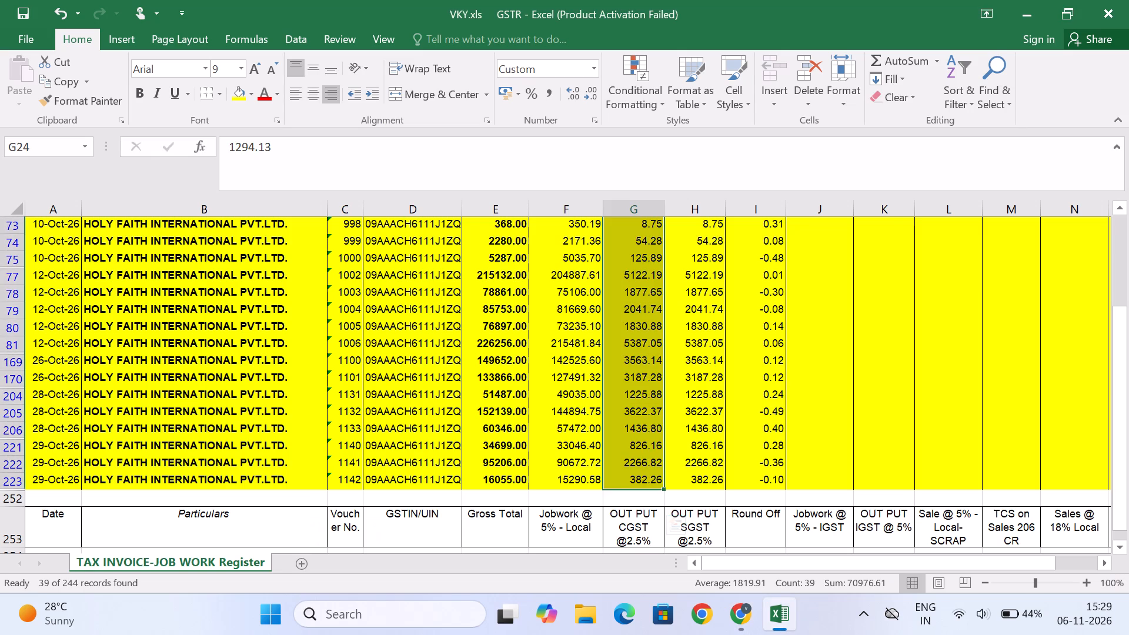
pyautogui.scroll(3, 355, 357)
pyautogui.click(318, 360)
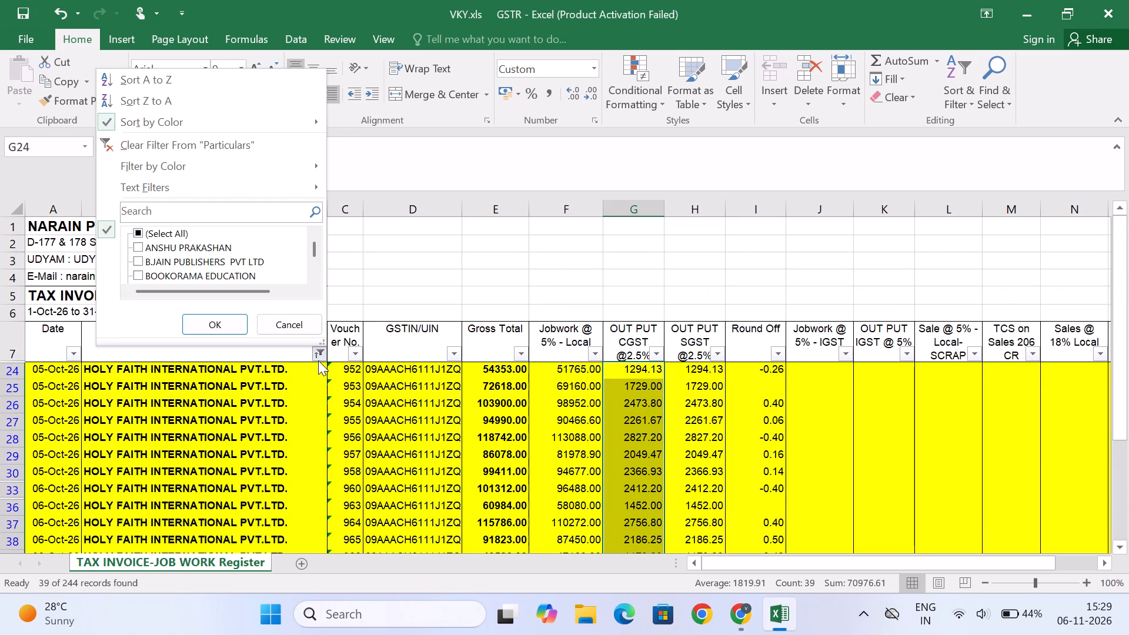
pyautogui.click(138, 236)
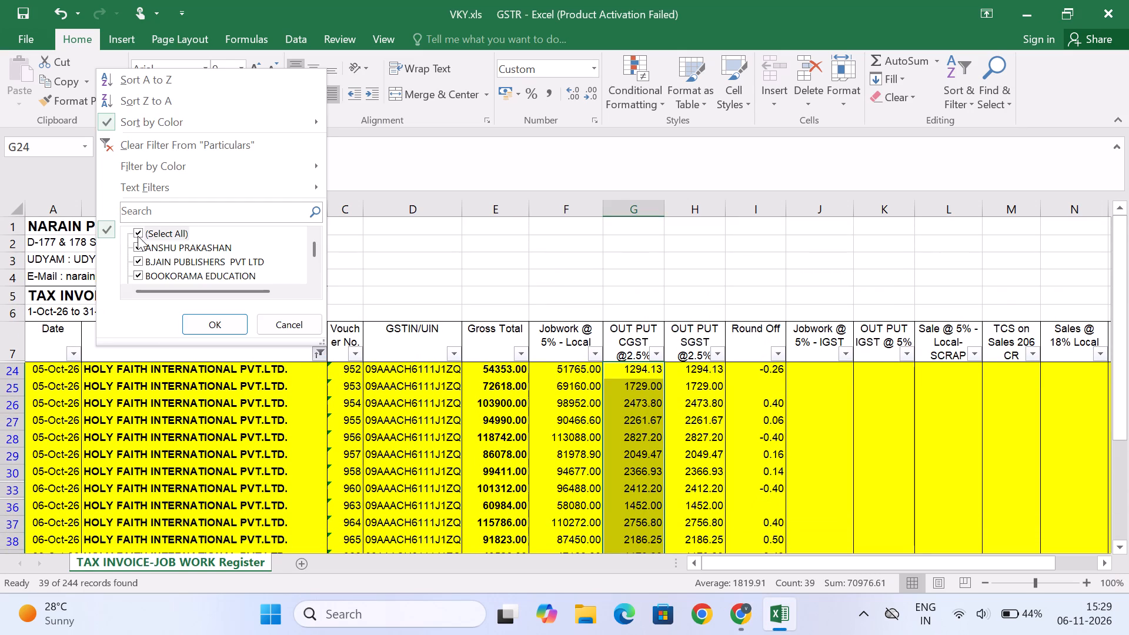
pyautogui.click(138, 236)
pyautogui.click(143, 214)
pyautogui.write('sultan')
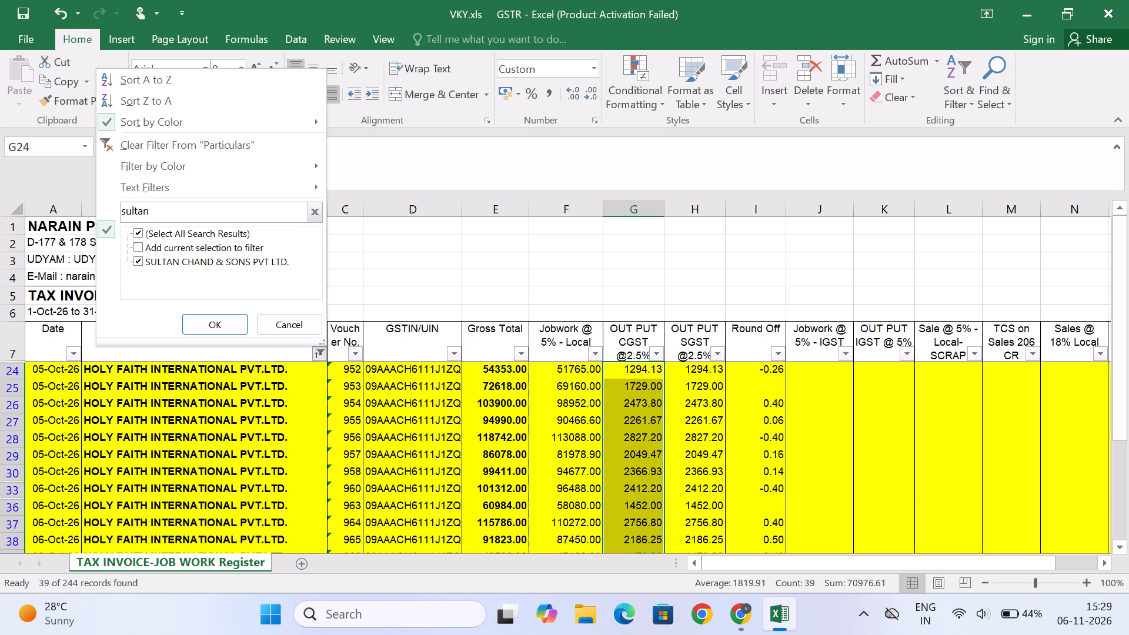
pyautogui.click(206, 323)
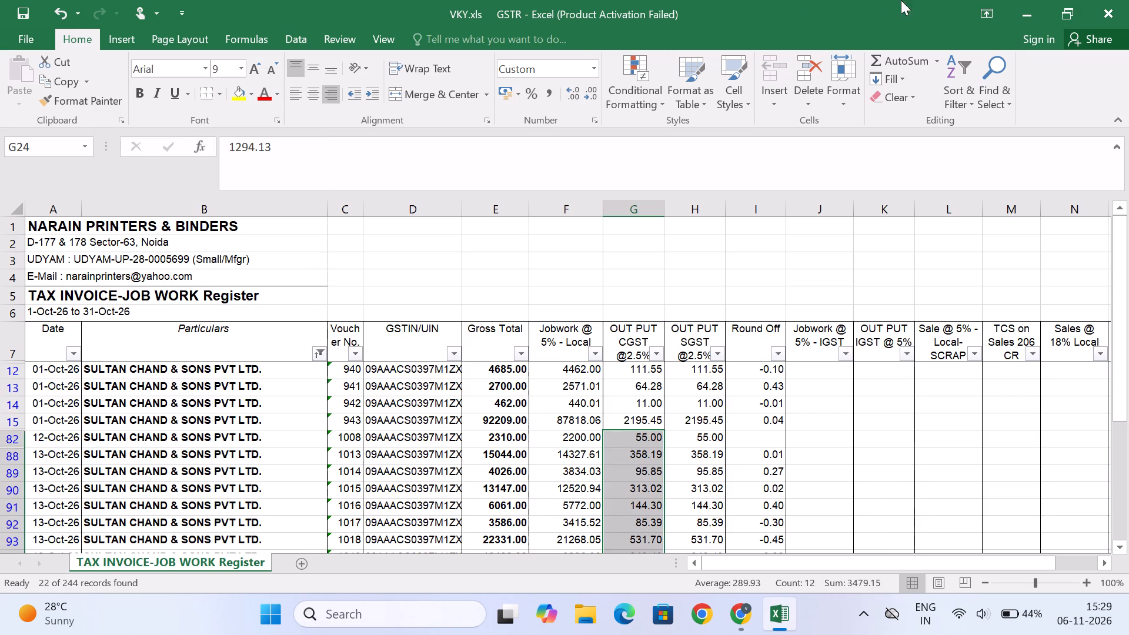
# Minimize the Excel and Chrome windows to the desktop and reopen Chrome with the vicky profile.
pyautogui.click(1019, 0)
pyautogui.doubleClick(1019, 0)
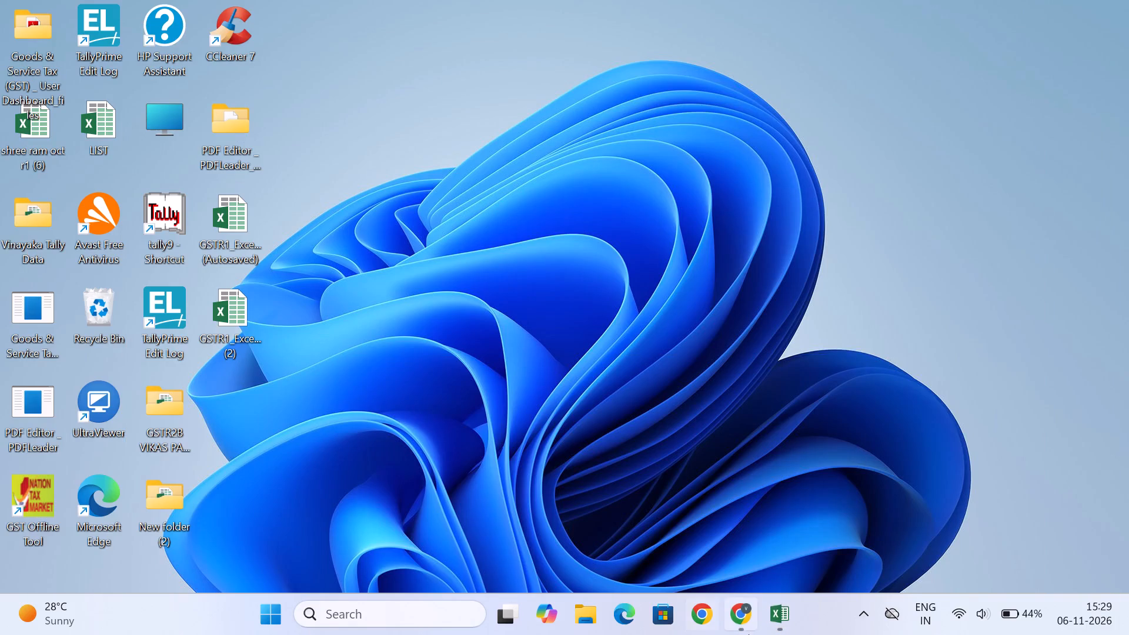
pyautogui.click(704, 624)
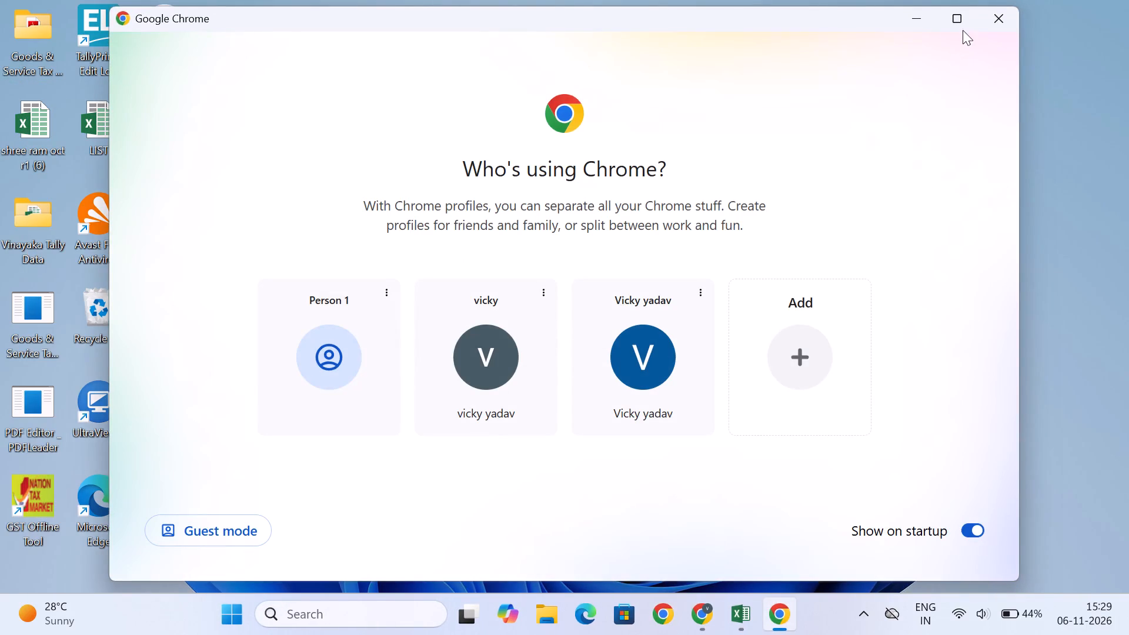
pyautogui.click(959, 21)
pyautogui.click(484, 363)
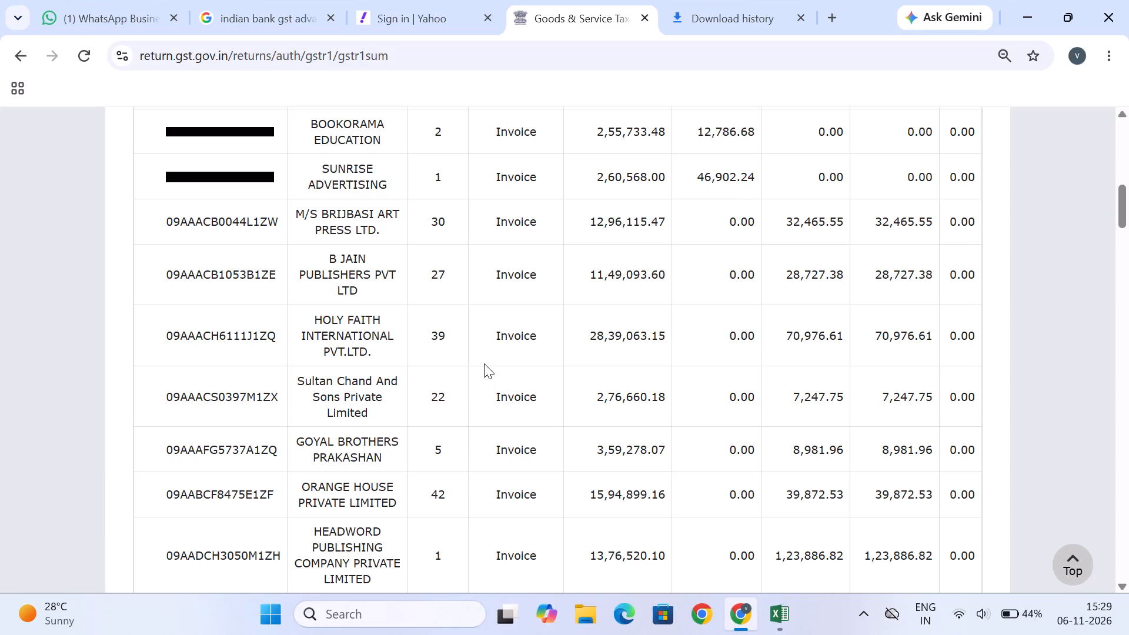
# Bring up the Google search results about increasing the Indian Bank GST Advantage loan amount.
pyautogui.click(265, 1)
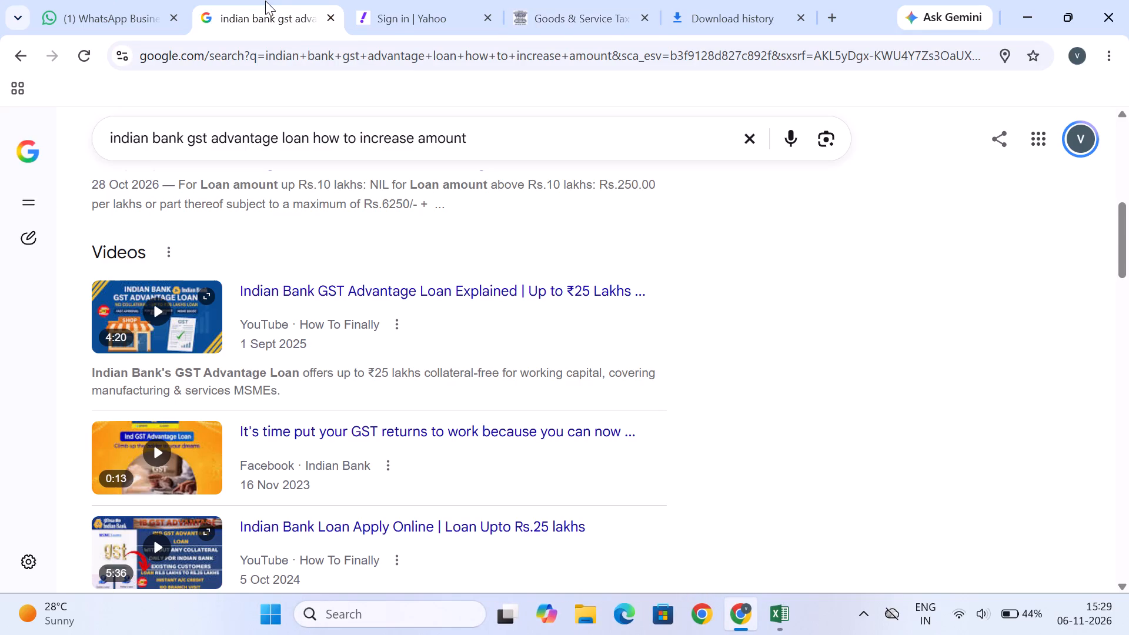
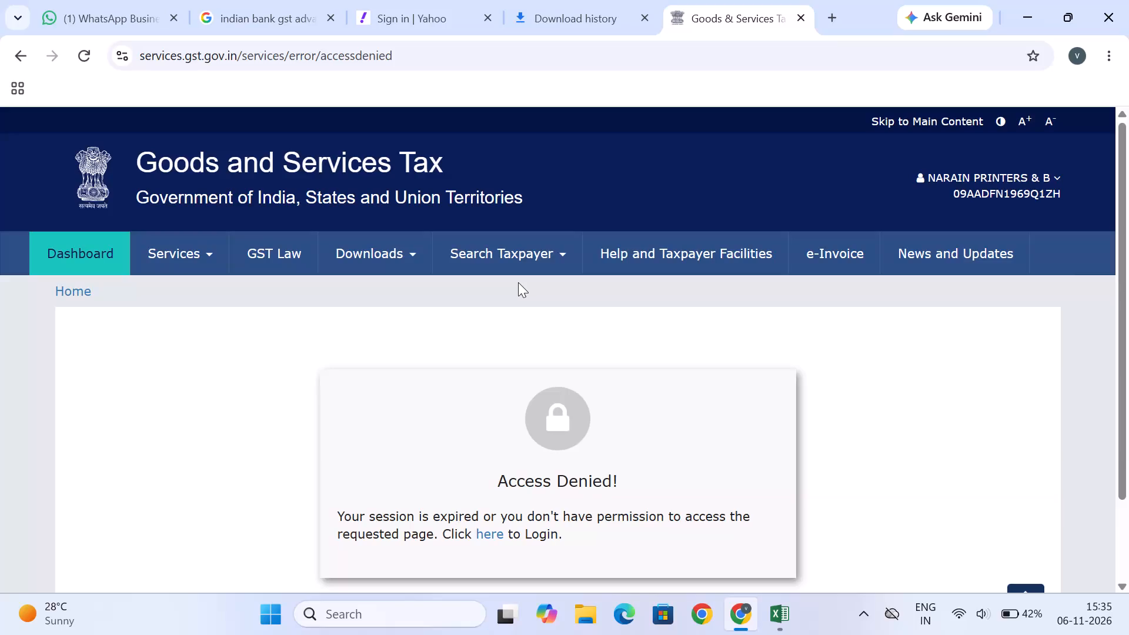
# Try to reopen the taxpayer dashboard on the GST portal from the expired-session page.
pyautogui.scroll(-1, 518, 282)
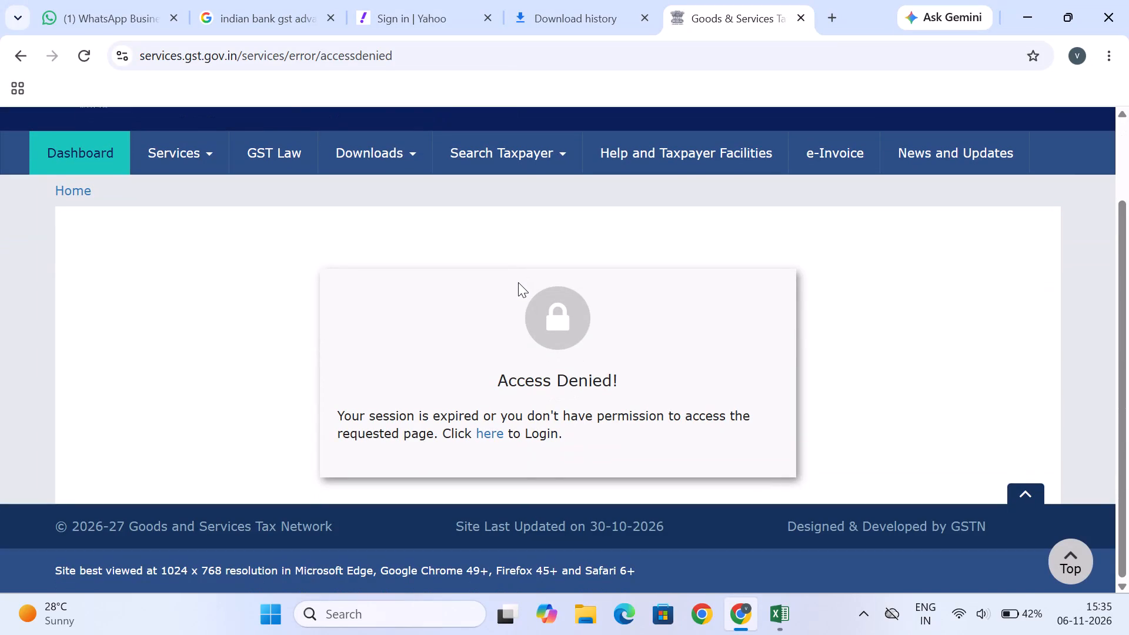
pyautogui.scroll(1, 518, 282)
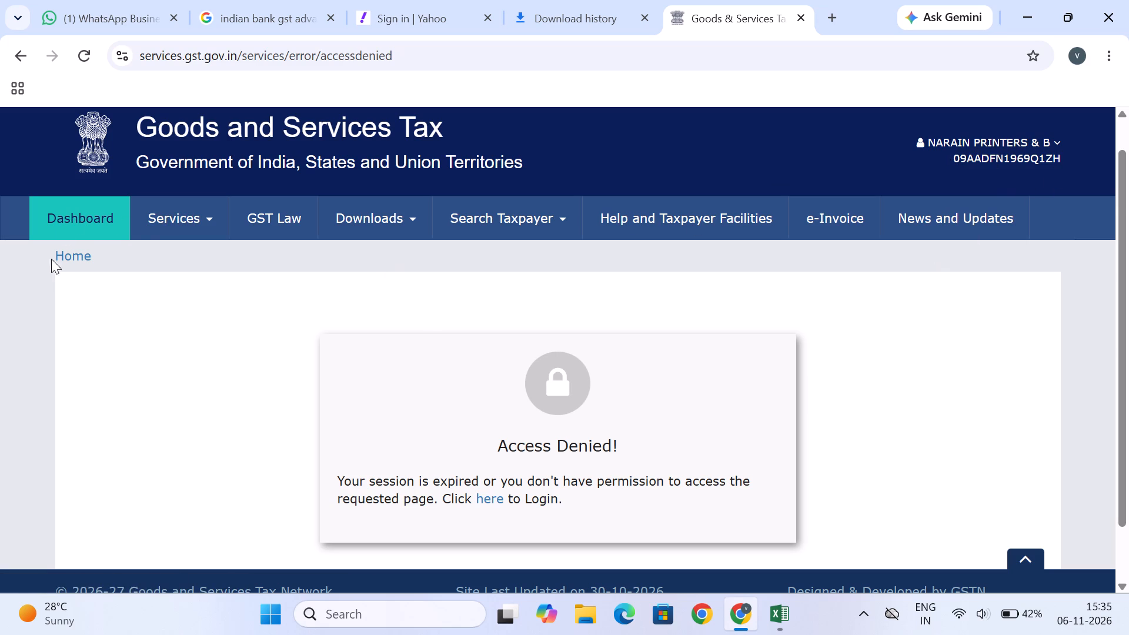
pyautogui.click(69, 218)
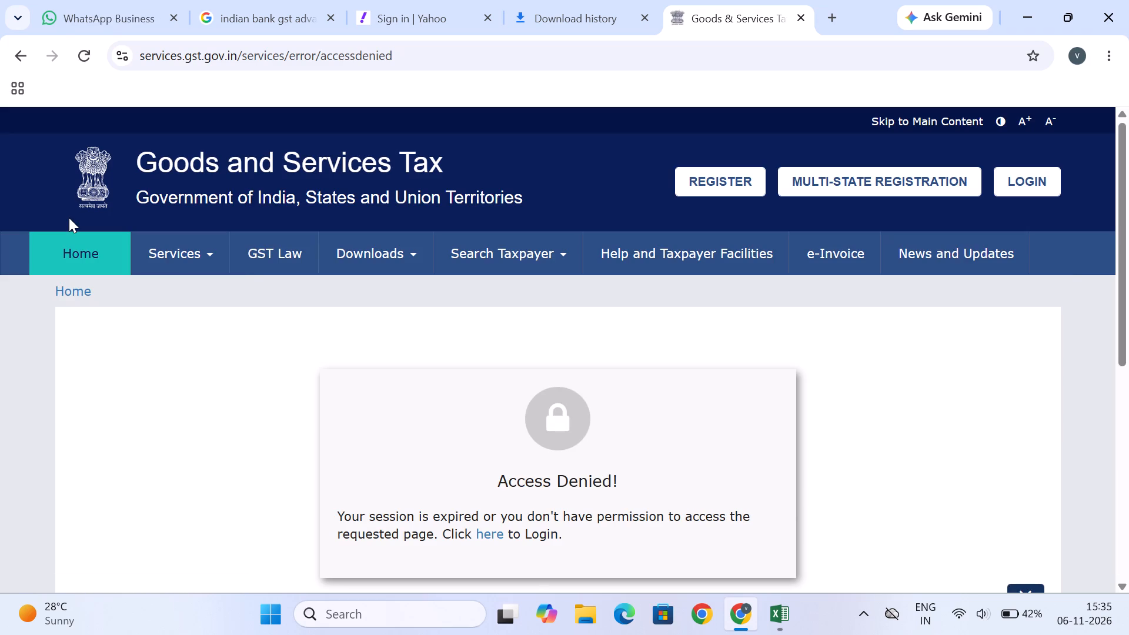
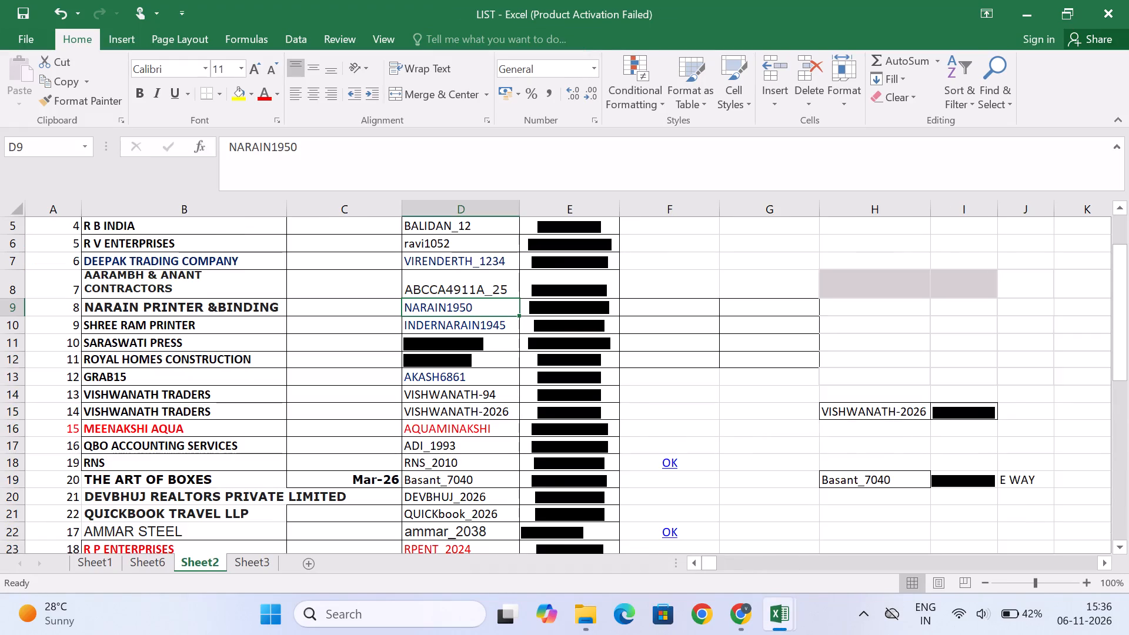
# Copy the portal username of NARAIN PRINTER &BINDING from the client login list in Excel.
pyautogui.hotkey('ctrl', 'c')
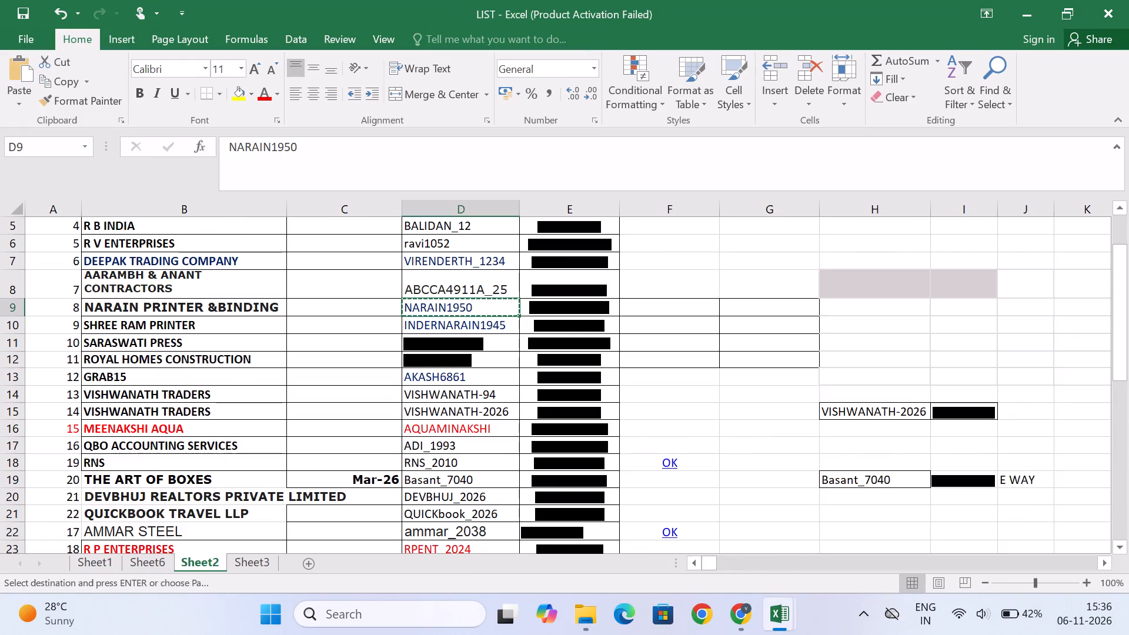
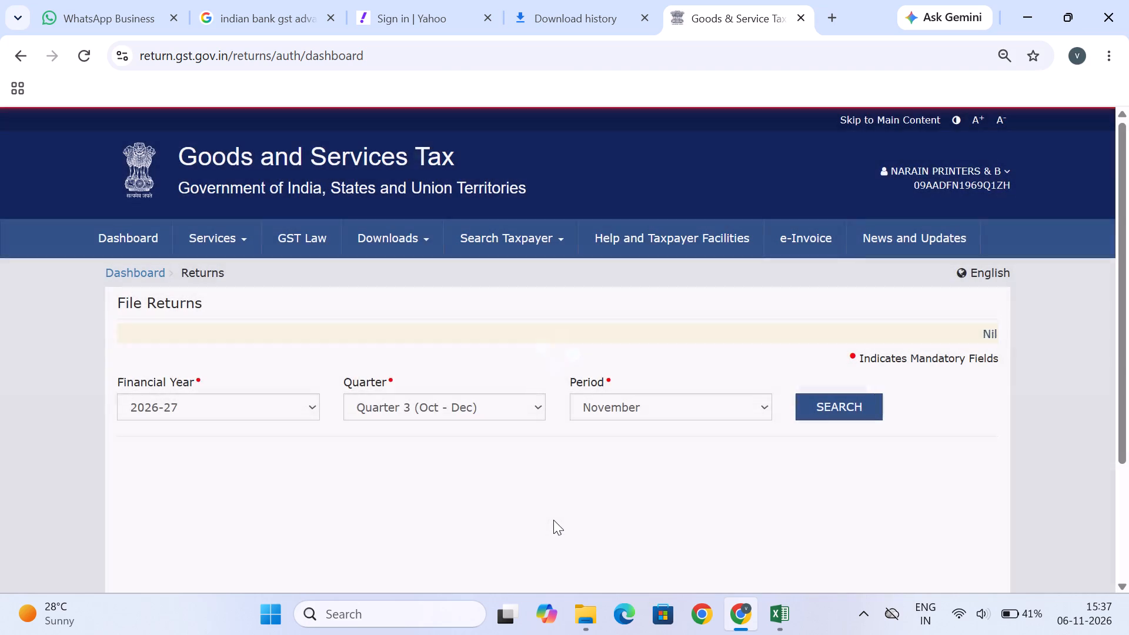
# Search the returns for October of Quarter 3, 2026-27, and open GSTR-1 for online preparation.
pyautogui.click(643, 406)
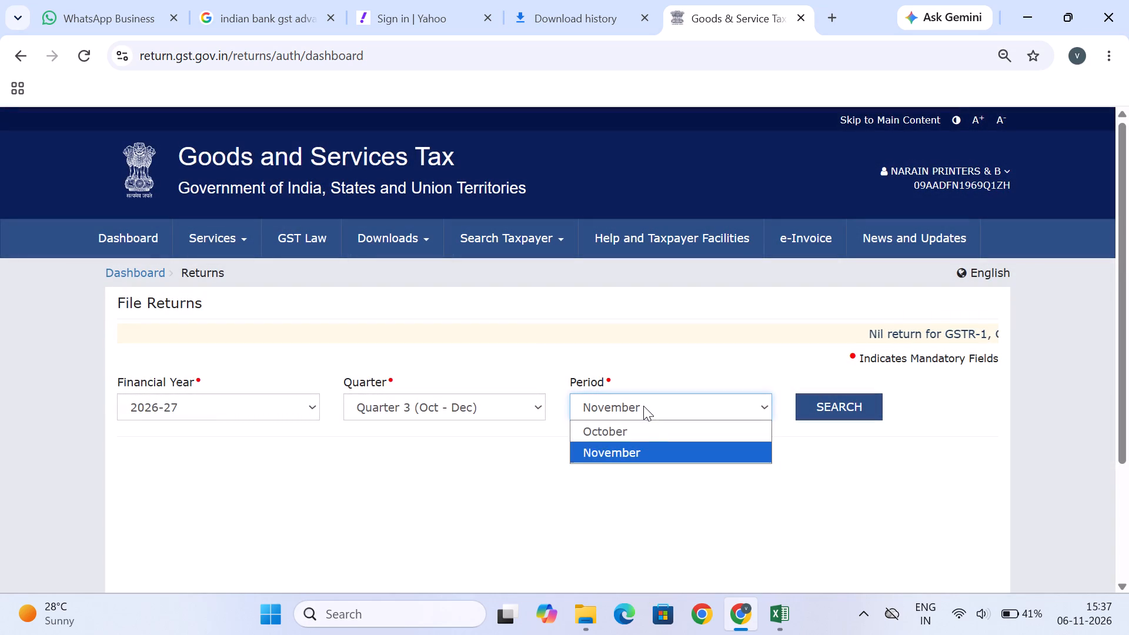
pyautogui.click(643, 431)
pyautogui.click(834, 408)
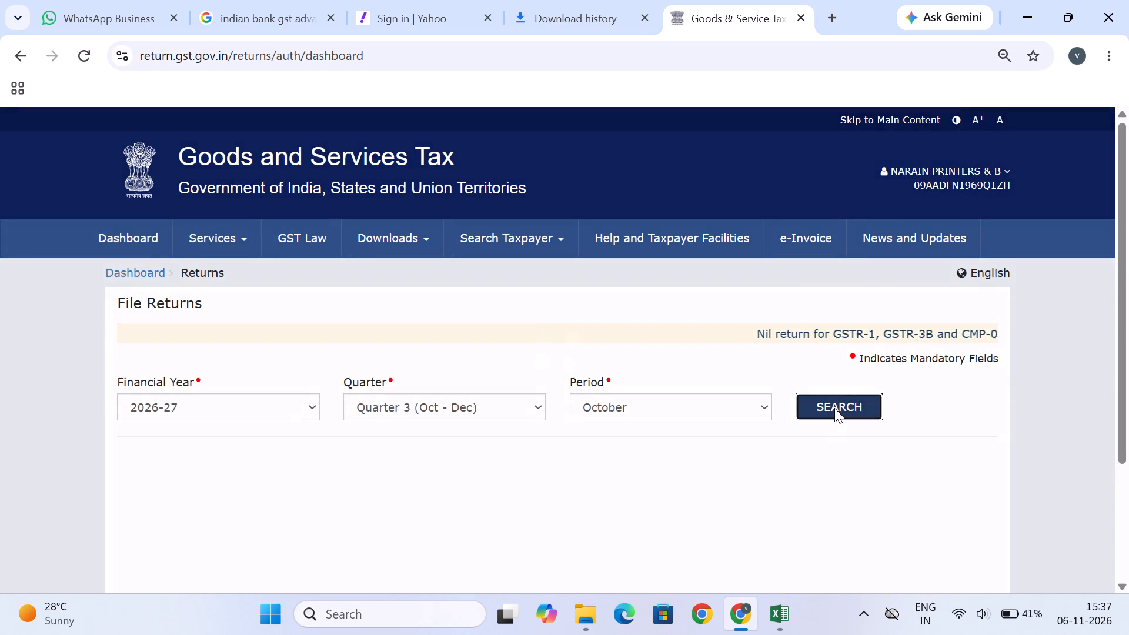
pyautogui.scroll(-5, 642, 495)
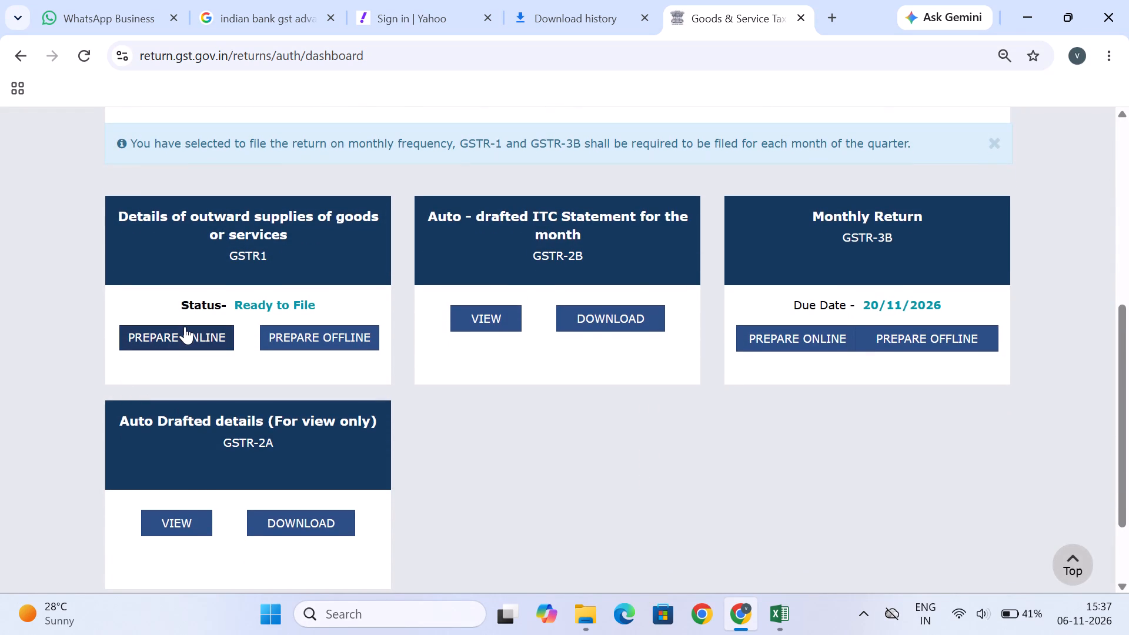
pyautogui.click(185, 326)
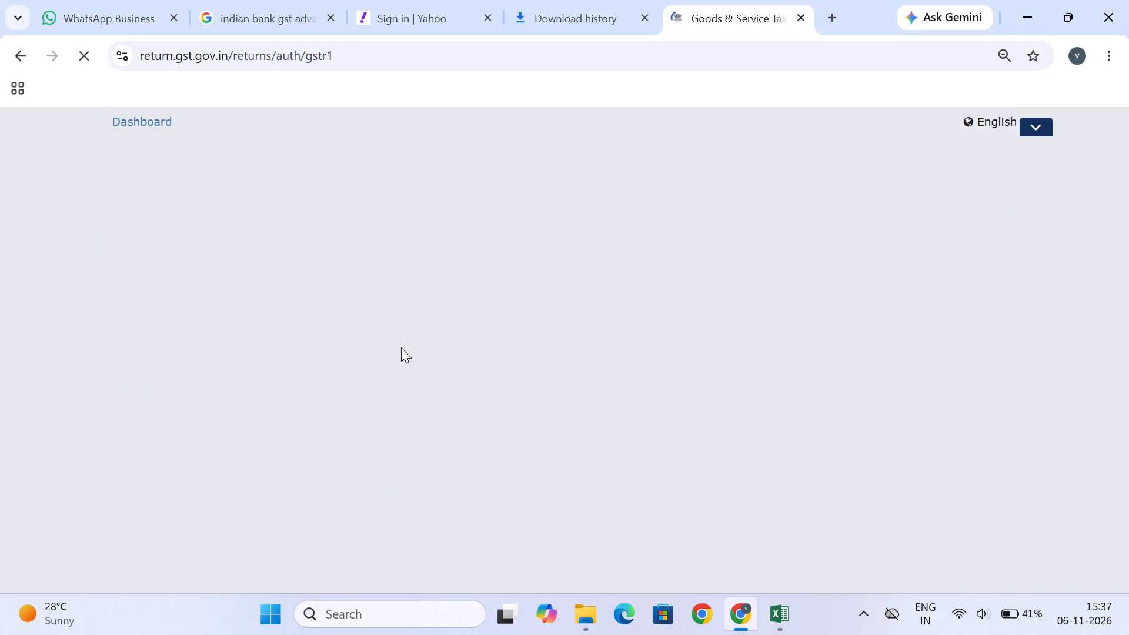
# Proceed from the October GSTR-1 record details to the filing summary.
pyautogui.scroll(-3, 608, 382)
pyautogui.click(270, 330)
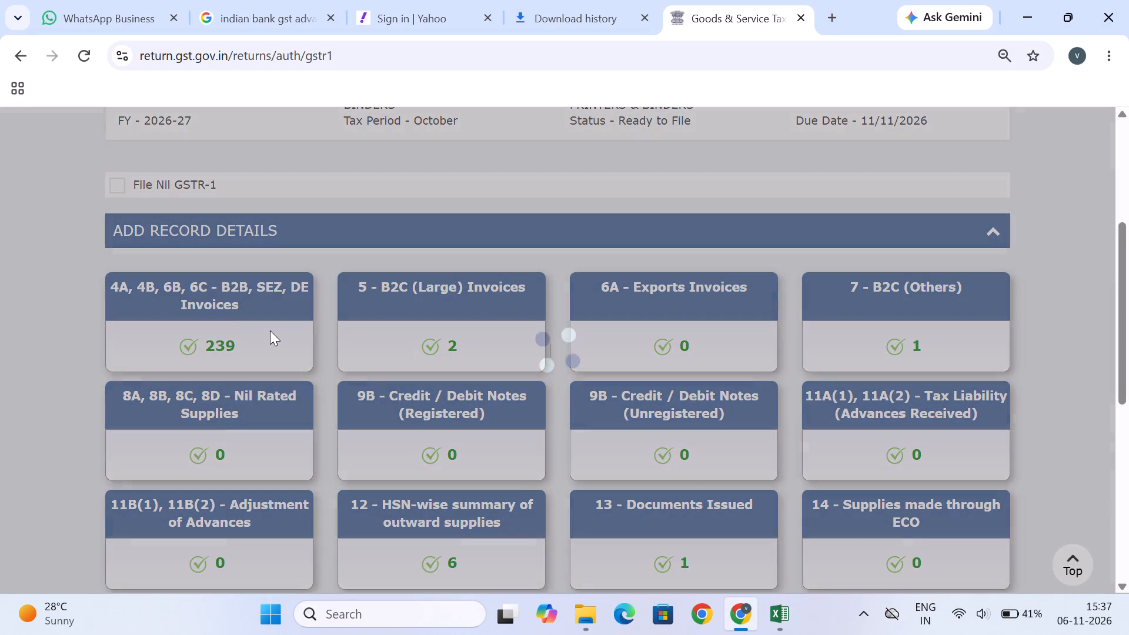
pyautogui.scroll(-6, 640, 355)
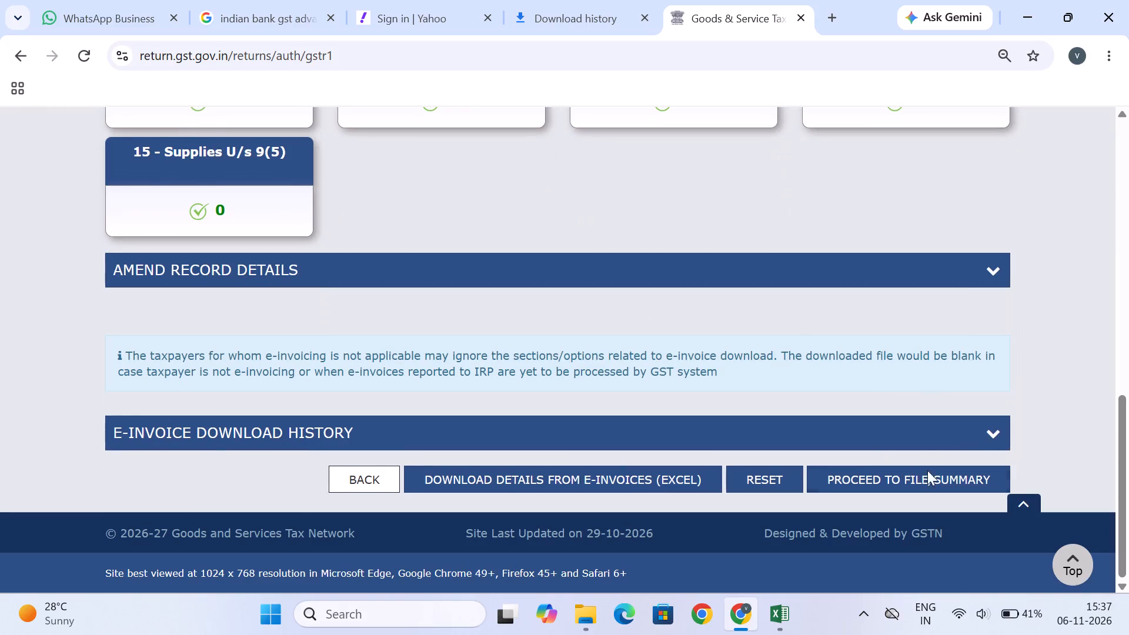
pyautogui.click(915, 479)
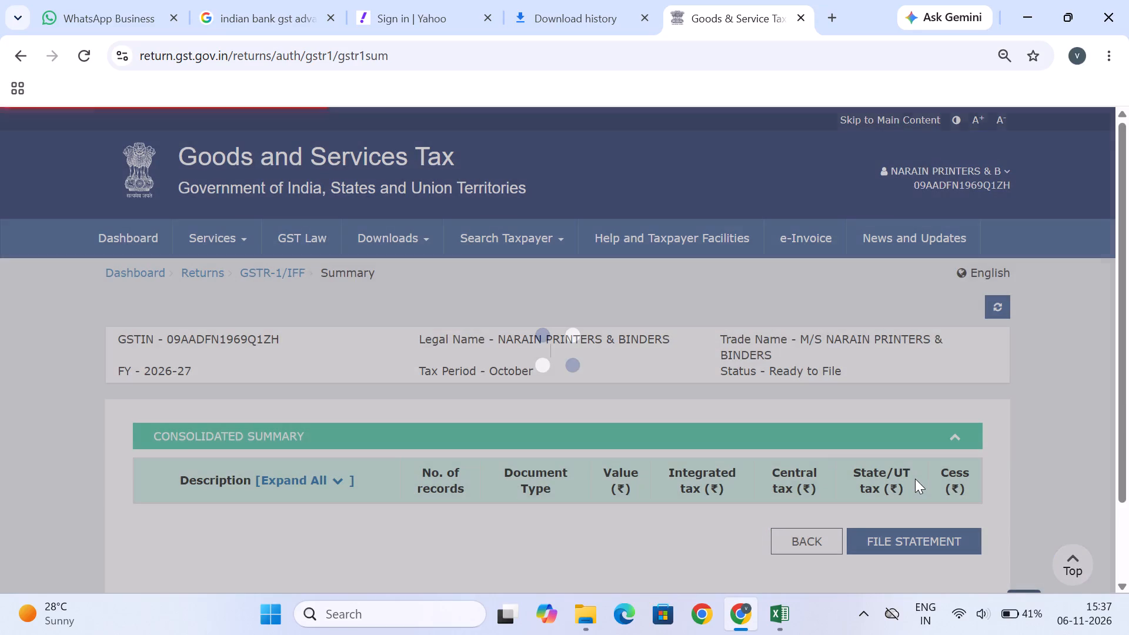
# Expand the recipient-wise summary under 4A B2B Regular and examine the per-party values, including Sultan Chand And Sons.
pyautogui.scroll(-5, 915, 479)
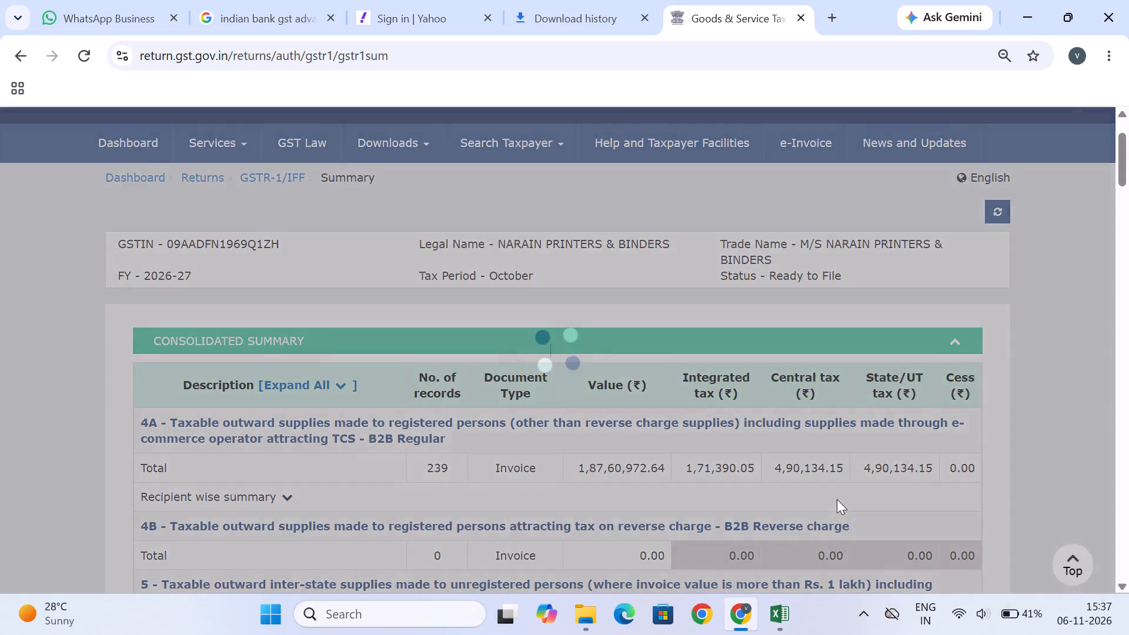
pyautogui.scroll(-3, 837, 499)
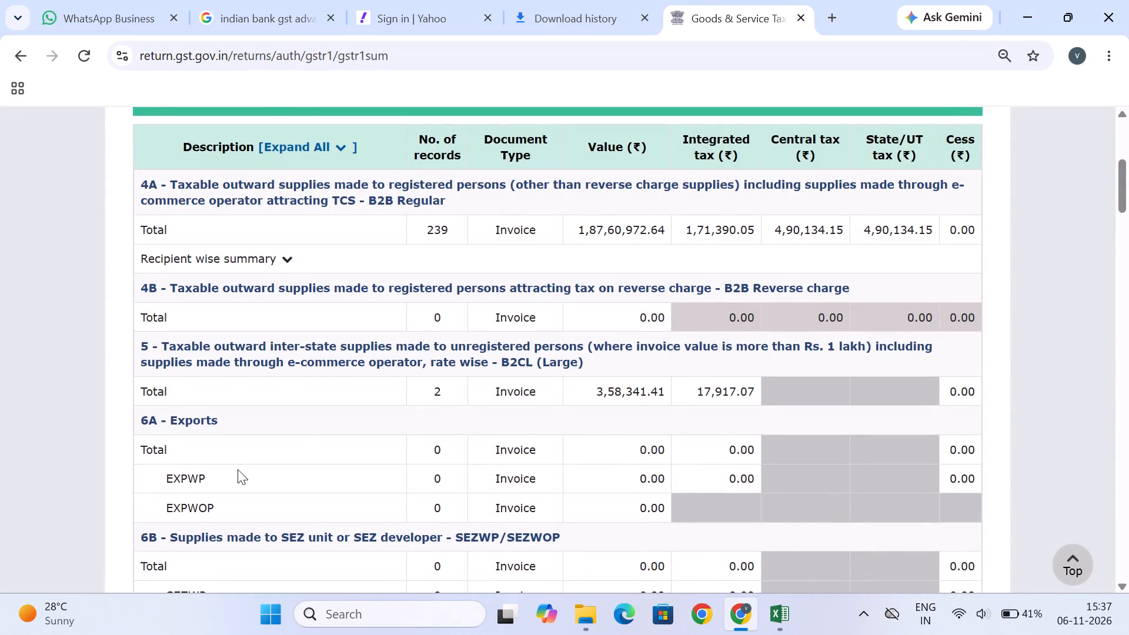
pyautogui.click(288, 259)
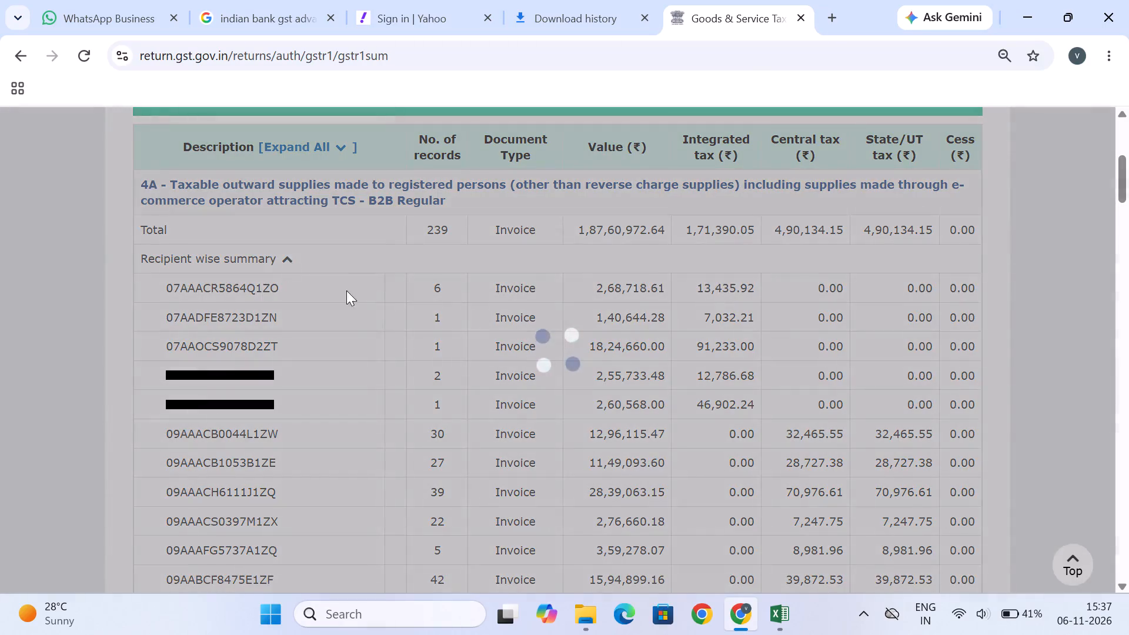
pyautogui.scroll(-6, 480, 400)
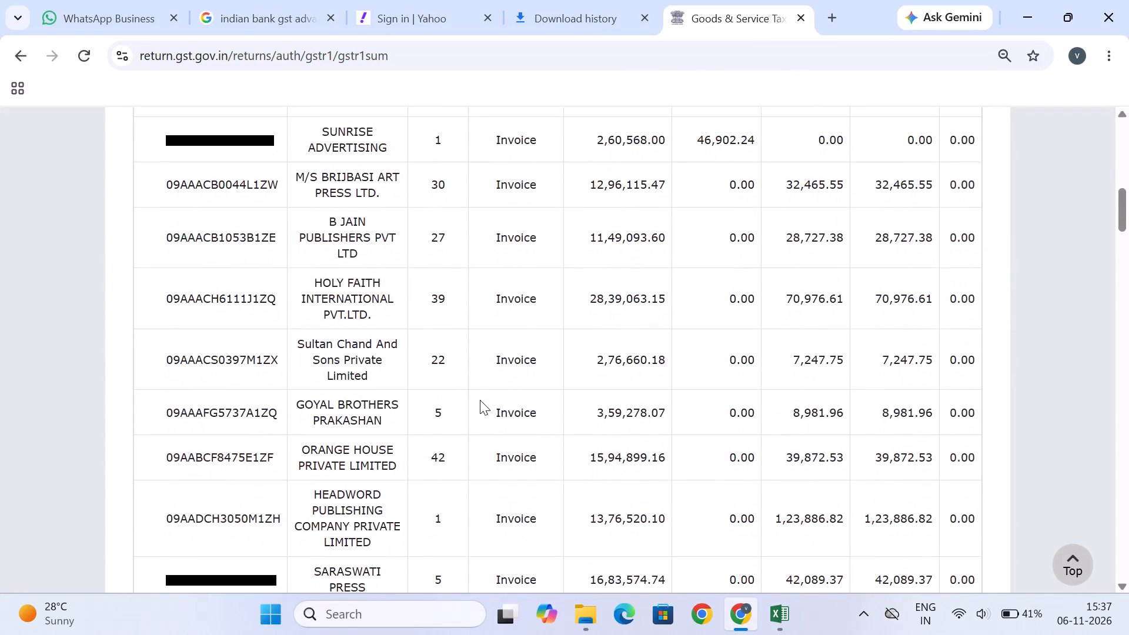
pyautogui.scroll(-1, 480, 400)
# In the Excel job-work register, total the filtered Sultan Chand & Sons amounts in the Jobwork @ 5% - Local column.
pyautogui.hotkey('alt', 'Tab')
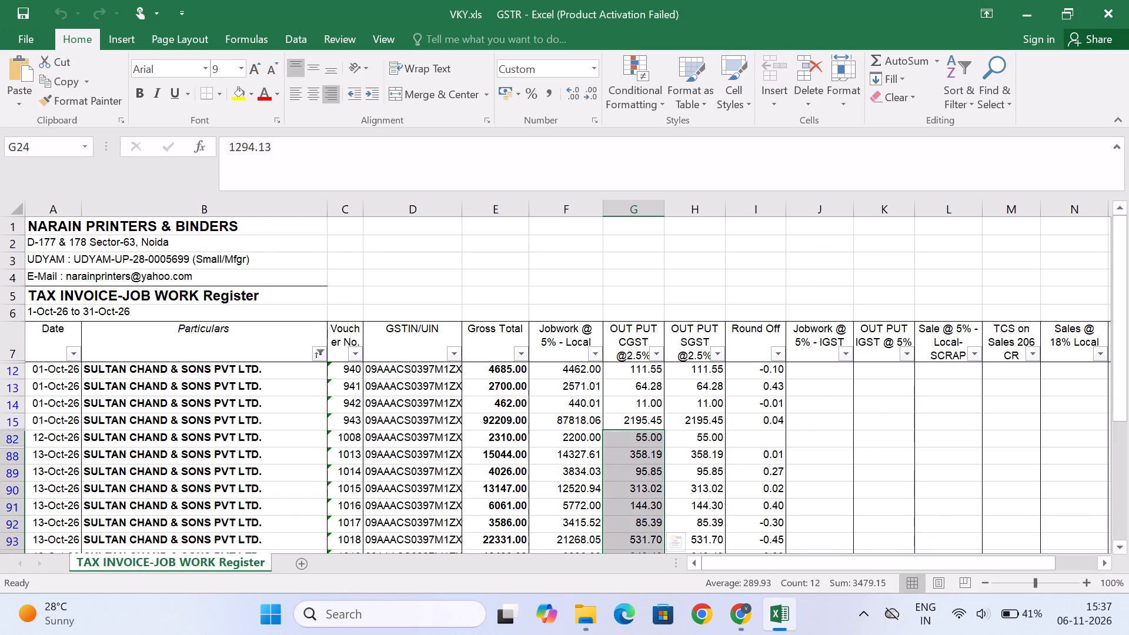
pyautogui.click(586, 366)
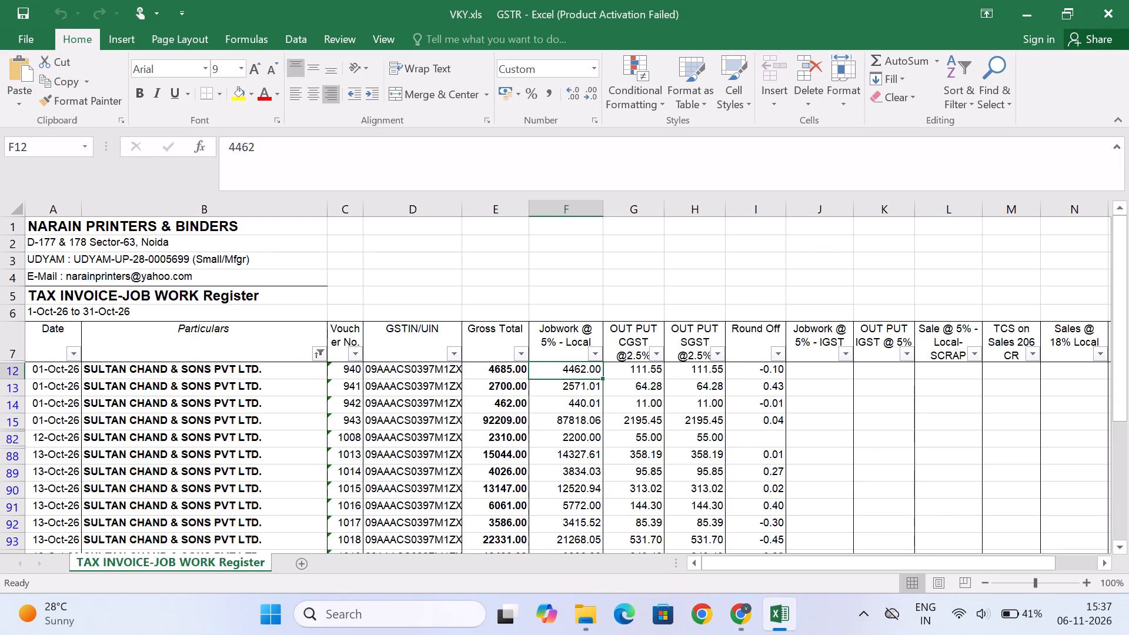
pyautogui.hotkey('shift', 'Down')
pyautogui.hotkey('shift', 'Down')
pyautogui.hotkey('shift', 'Down')
pyautogui.hotkey('shift', 'Down')
pyautogui.hotkey('shift', 'Down')
pyautogui.hotkey('shift', 'Down')
pyautogui.hotkey('shift', 'Down')
pyautogui.hotkey('shift', 'Down')
pyautogui.hotkey('shift', 'Down')
pyautogui.hotkey('shift', 'Down')
pyautogui.hotkey('shift', 'Down')
pyautogui.hotkey('shift', 'Down')
pyautogui.hotkey('shift', 'Down')
pyautogui.hotkey('shift', 'Down')
pyautogui.hotkey('shift', 'Down')
pyautogui.hotkey('shift', 'Down')
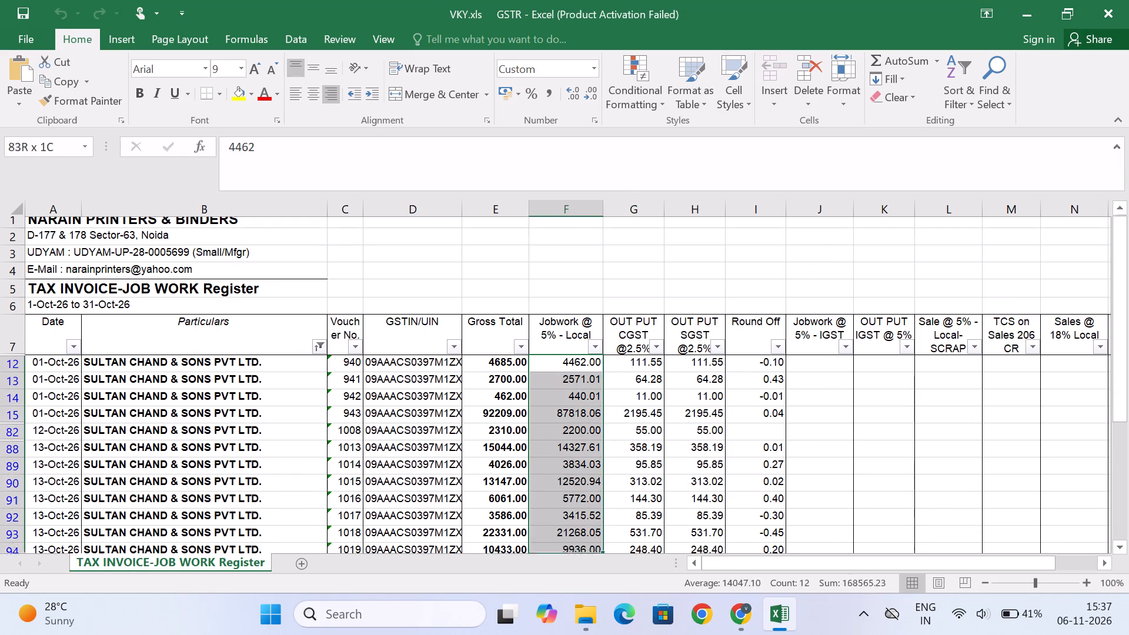
pyautogui.hotkey('shift', 'Down')
pyautogui.hotkey('shift', 'Down')
pyautogui.hotkey('shift', 'Down')
pyautogui.hotkey('shift', 'Down')
pyautogui.hotkey('shift', 'Down')
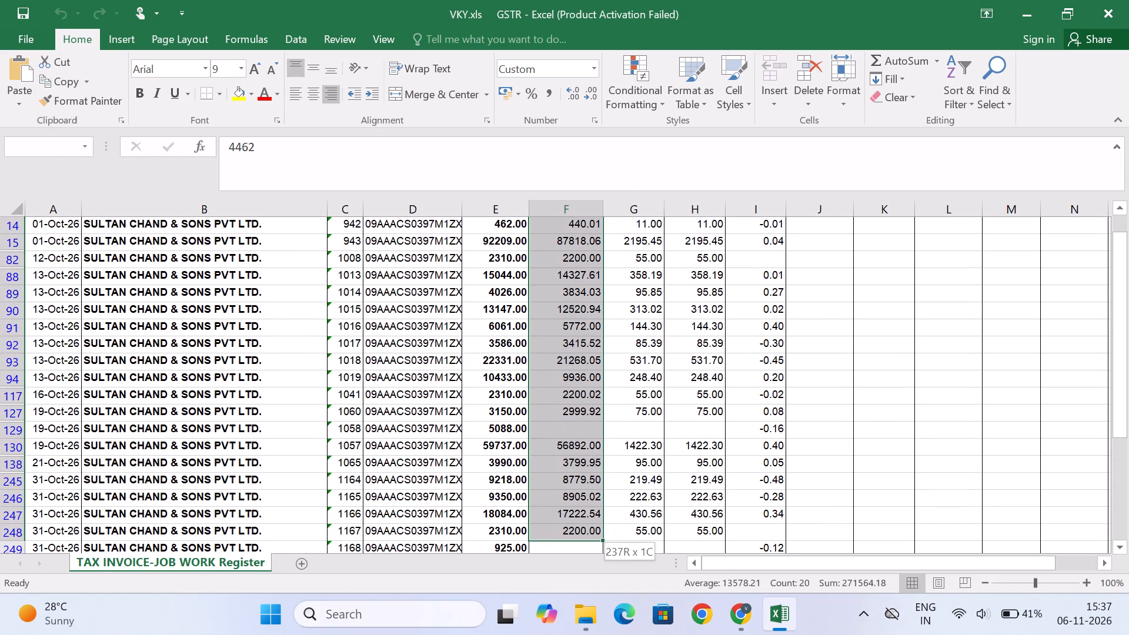
pyautogui.hotkey('shift', 'Down')
# Examine the 18% jobwork, CGST @ 9% and SGST @ 9% columns for the Sultan Chand & Sons vouchers.
pyautogui.hscroll(-5, 917, 383)
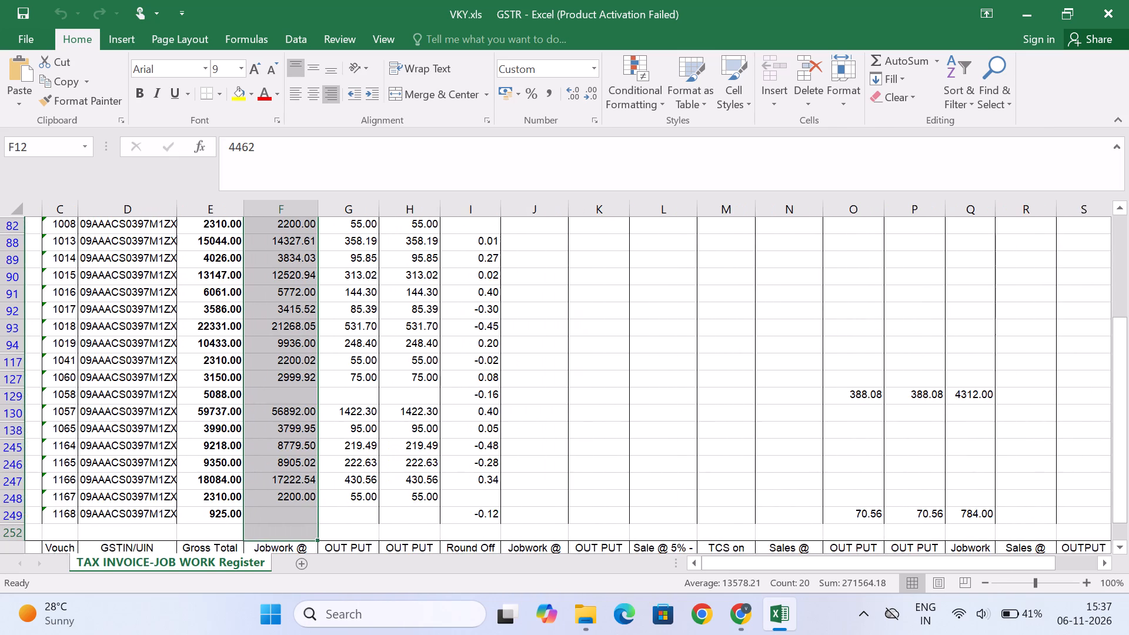
pyautogui.click(857, 395)
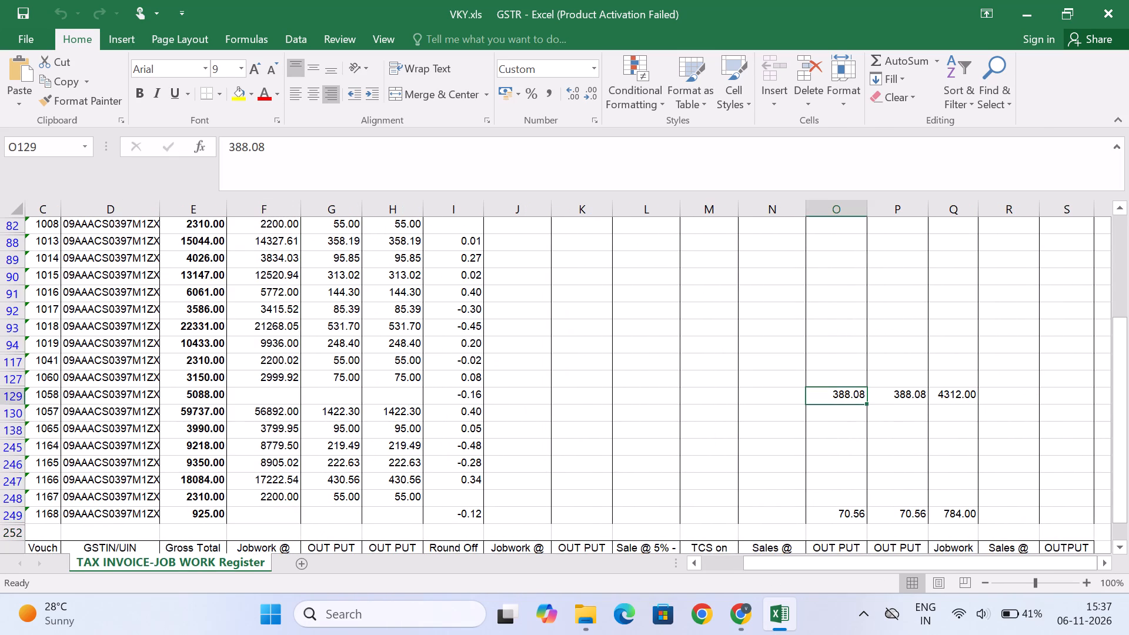
pyautogui.scroll(4, 882, 405)
pyautogui.scroll(-2, 882, 405)
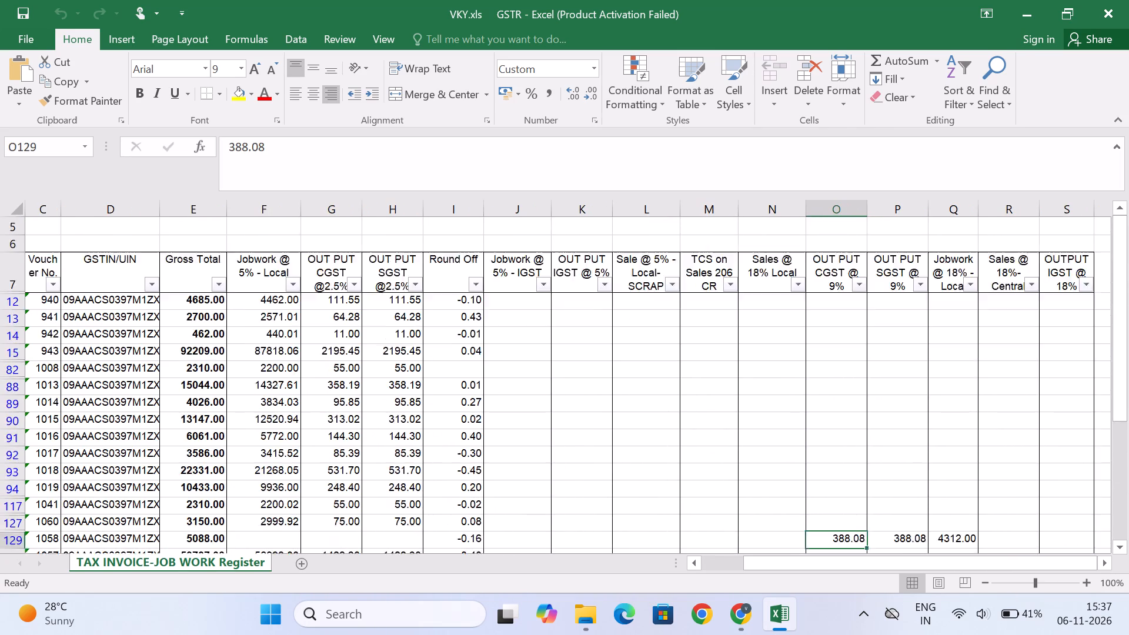
pyautogui.scroll(-3, 882, 405)
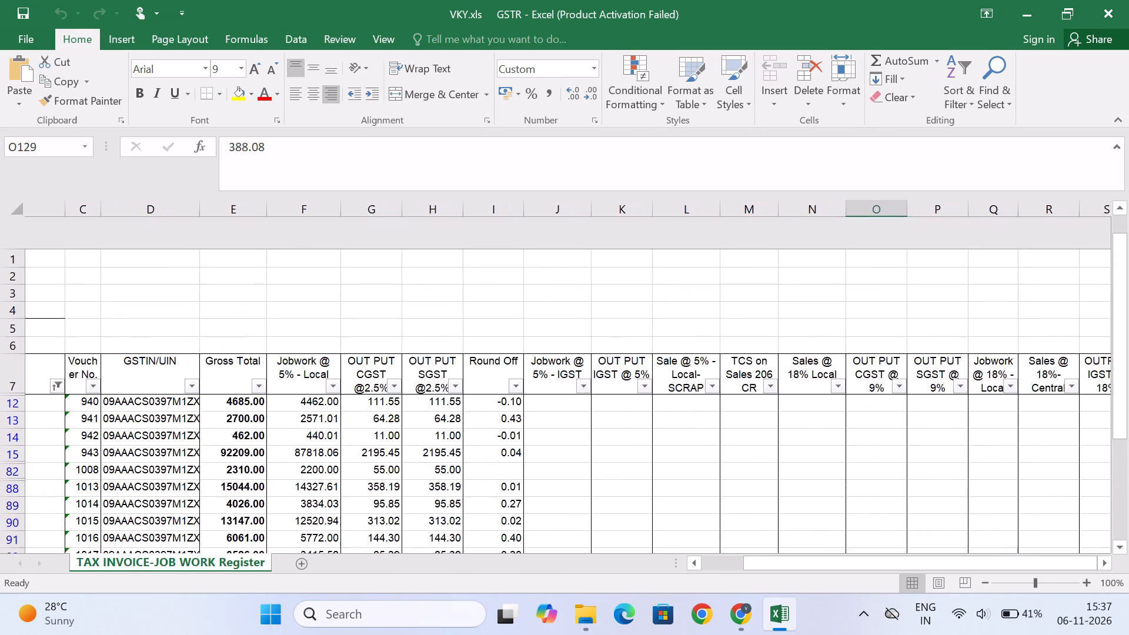
pyautogui.scroll(-4, 882, 405)
pyautogui.scroll(1, 941, 392)
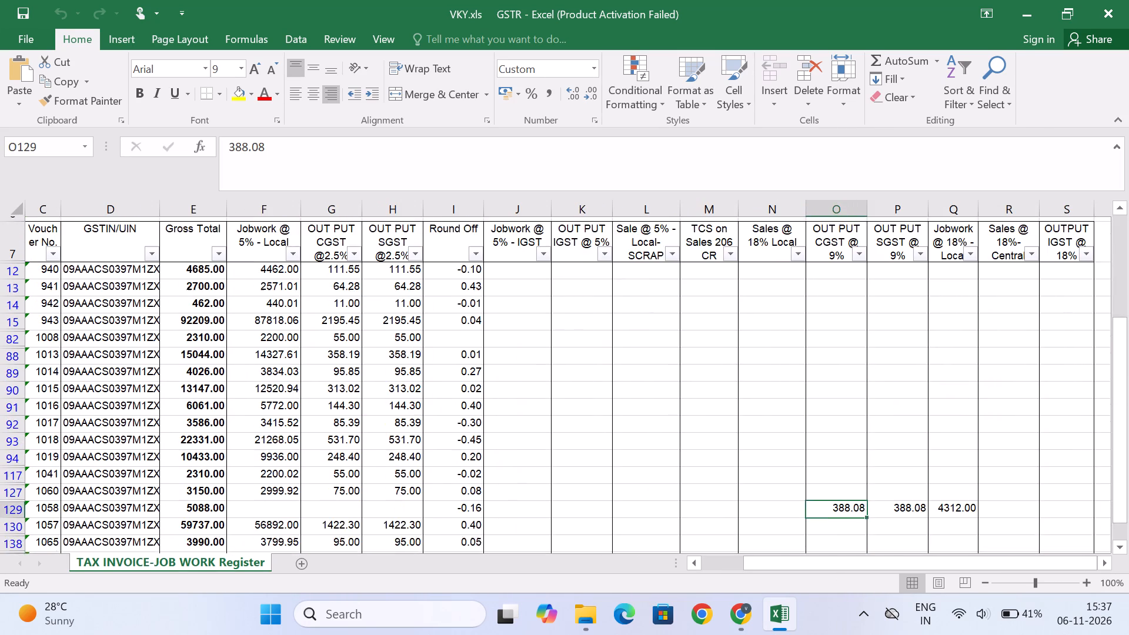
pyautogui.scroll(1, 941, 392)
# Move voucher 1058's 18% jobwork value, CGST and SGST into the Jobwork @ 5% - Local, CGST @2.5% and SGST @2.5% columns.
pyautogui.click(958, 504)
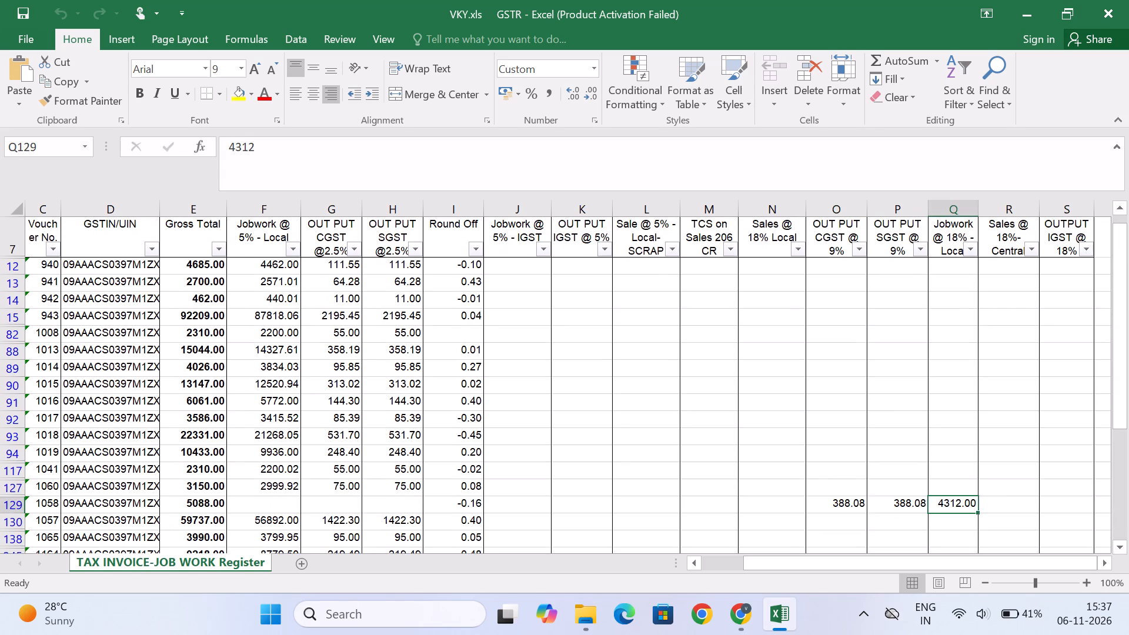
pyautogui.hotkey('ctrl', 'x')
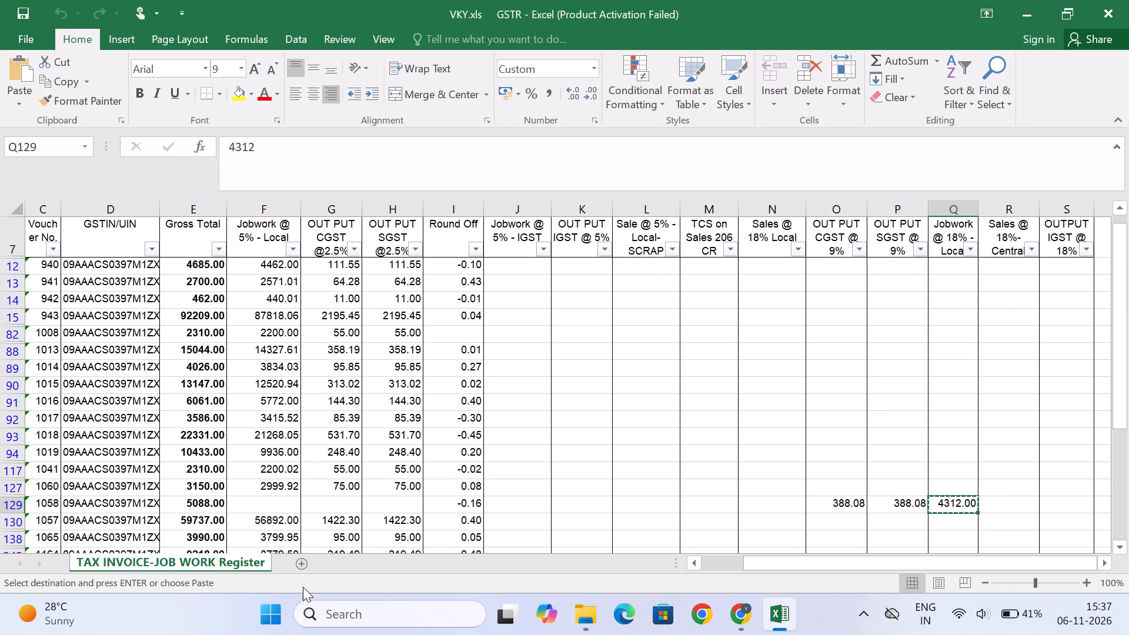
pyautogui.click(258, 511)
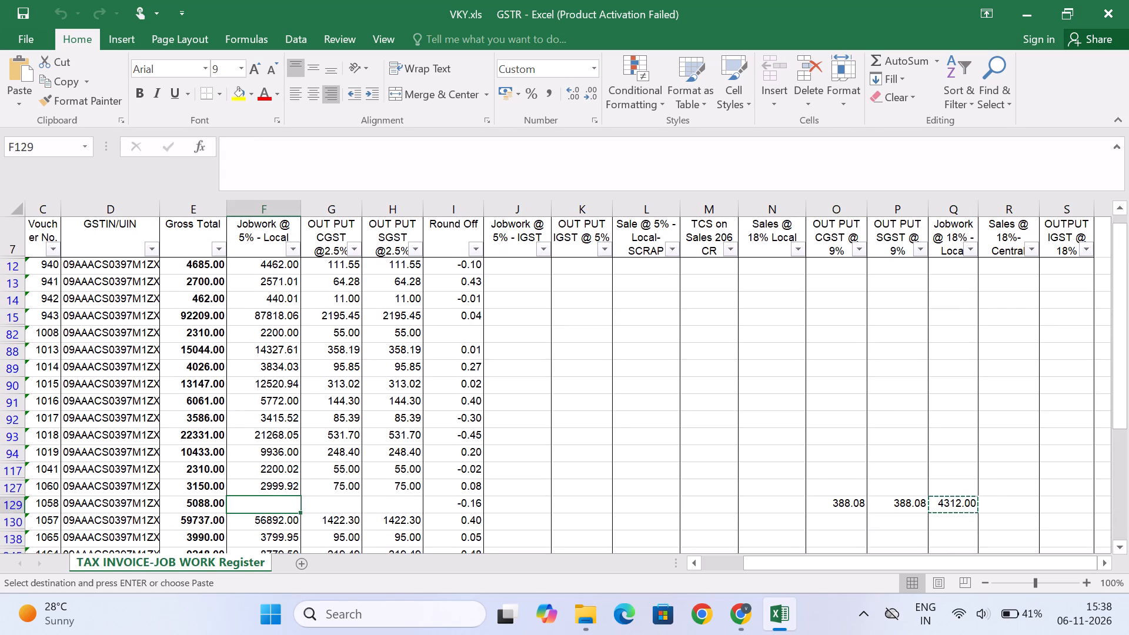
pyautogui.hotkey('ctrl', 'v')
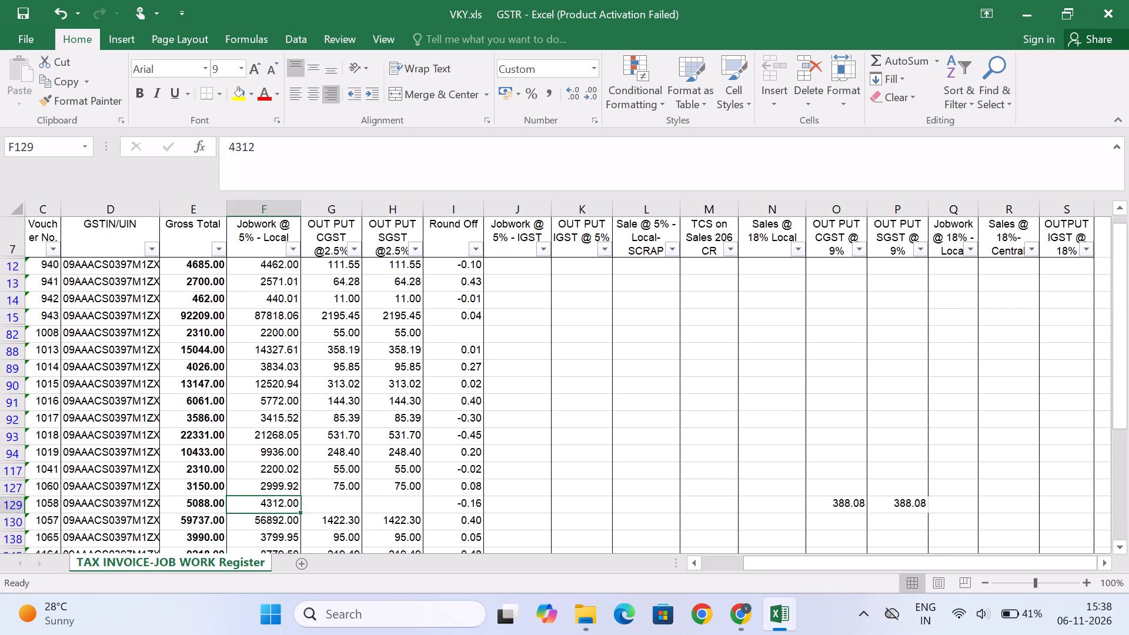
pyautogui.click(857, 506)
pyautogui.hotkey('ctrl', 'x')
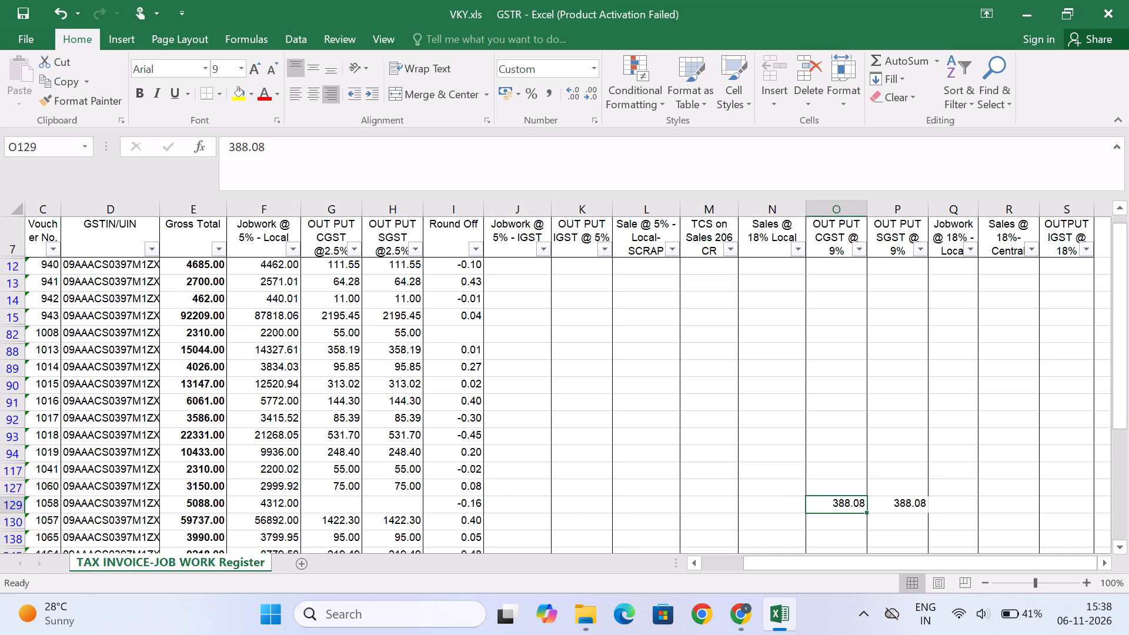
pyautogui.click(336, 500)
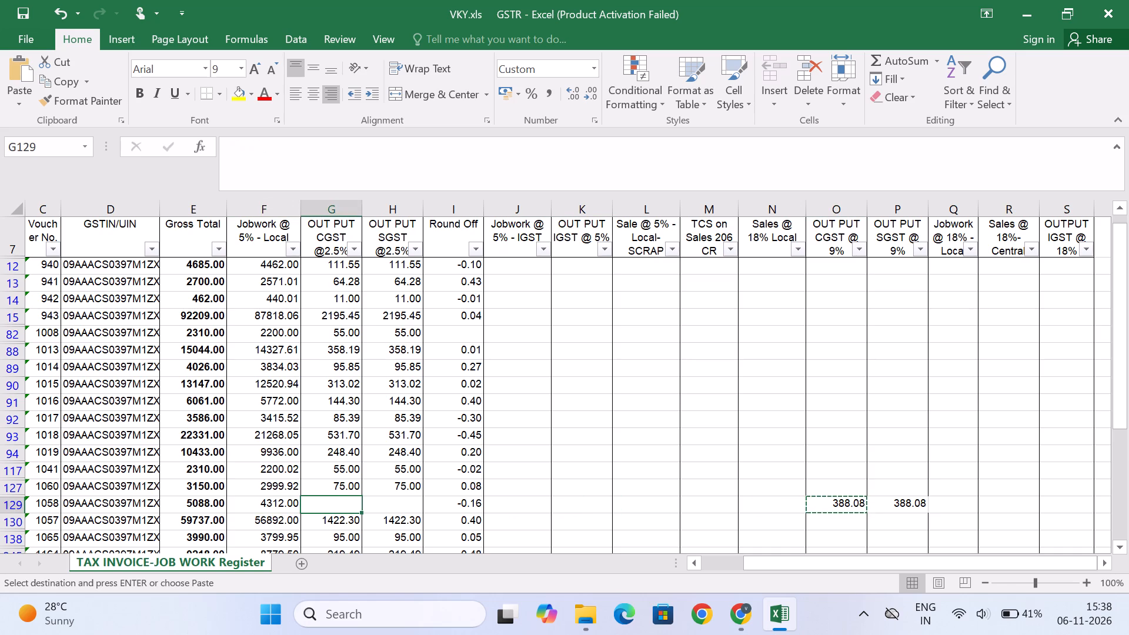
pyautogui.hotkey('ctrl', 'v')
pyautogui.click(898, 502)
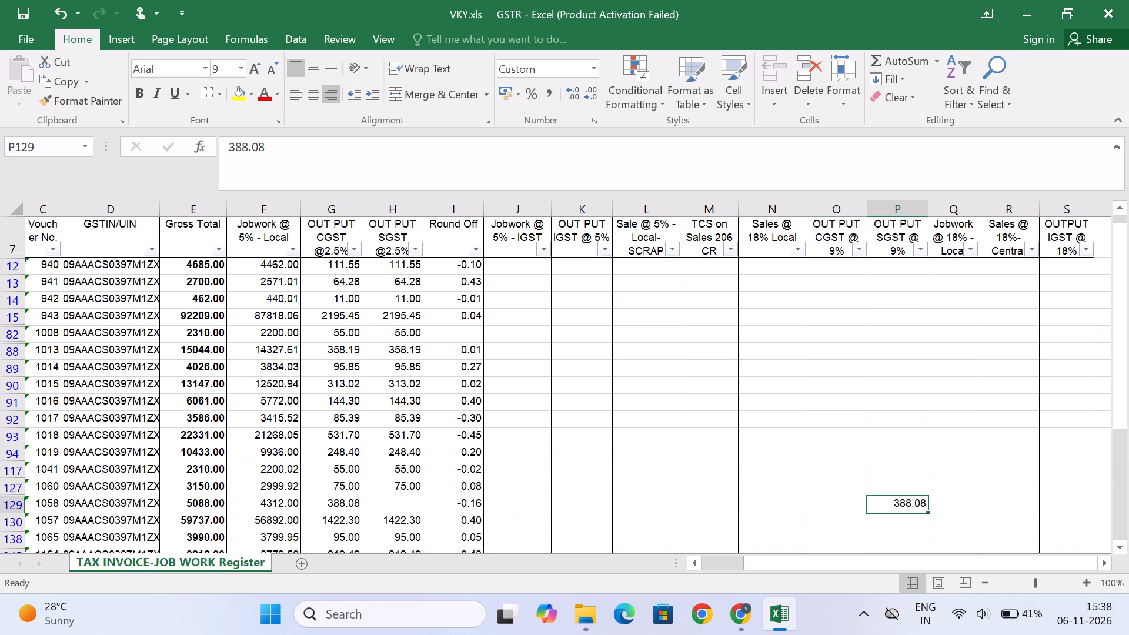
pyautogui.hotkey('ctrl', 'x')
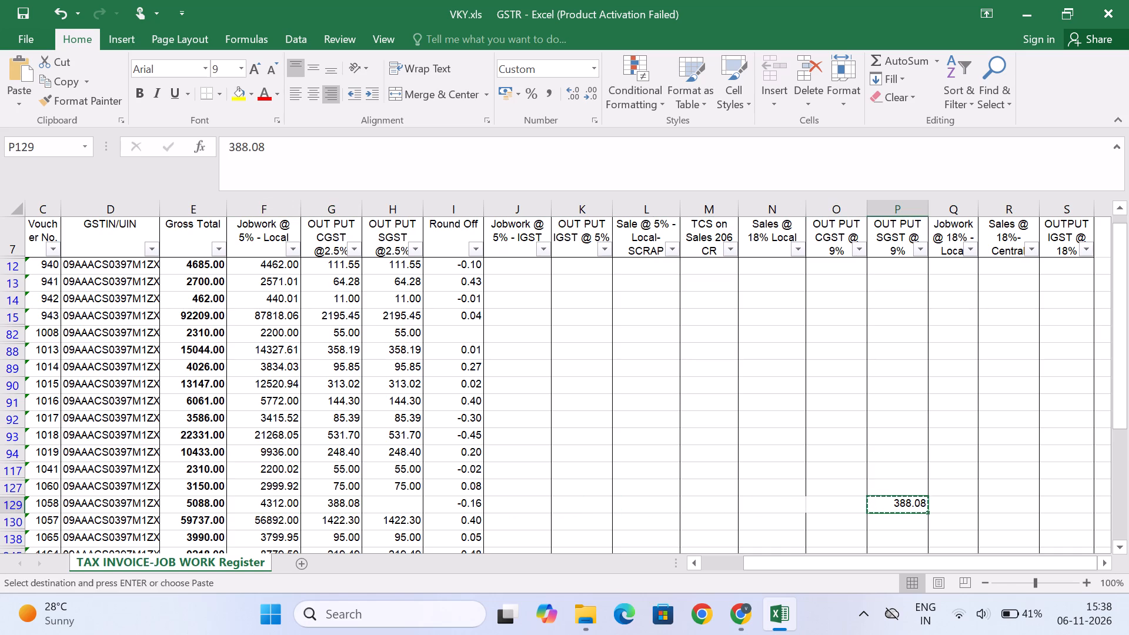
pyautogui.click(399, 503)
pyautogui.hotkey('ctrl', 'v')
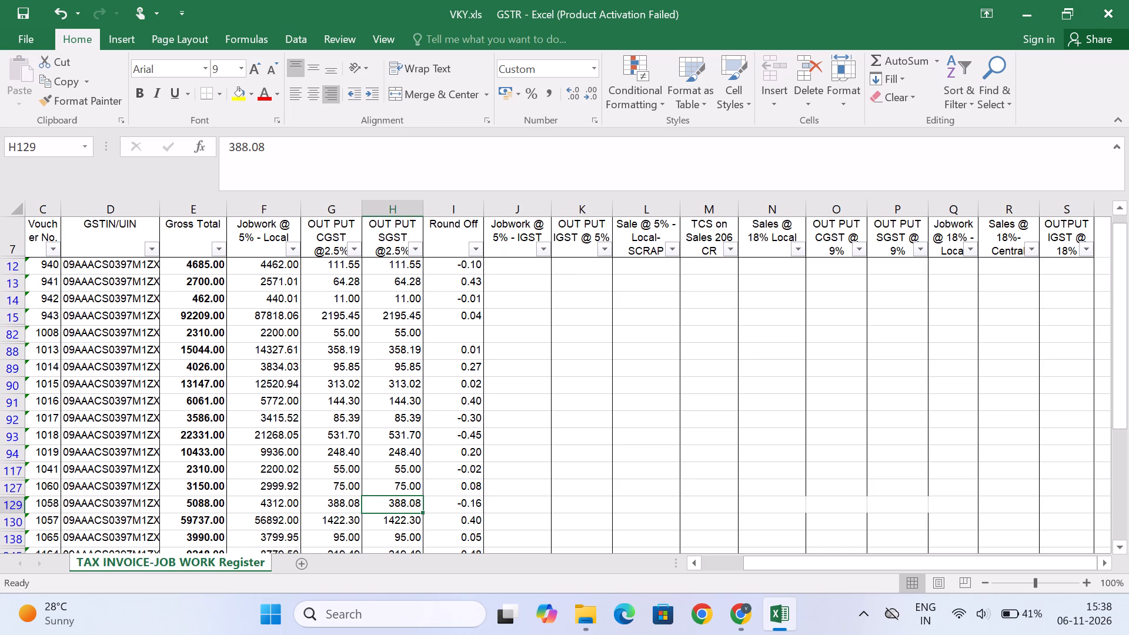
# Move row 249's 18% jobwork value, CGST and SGST into the Jobwork @ 5% - Local, CGST @2.5% and SGST @2.5% columns.
pyautogui.scroll(-3, 623, 516)
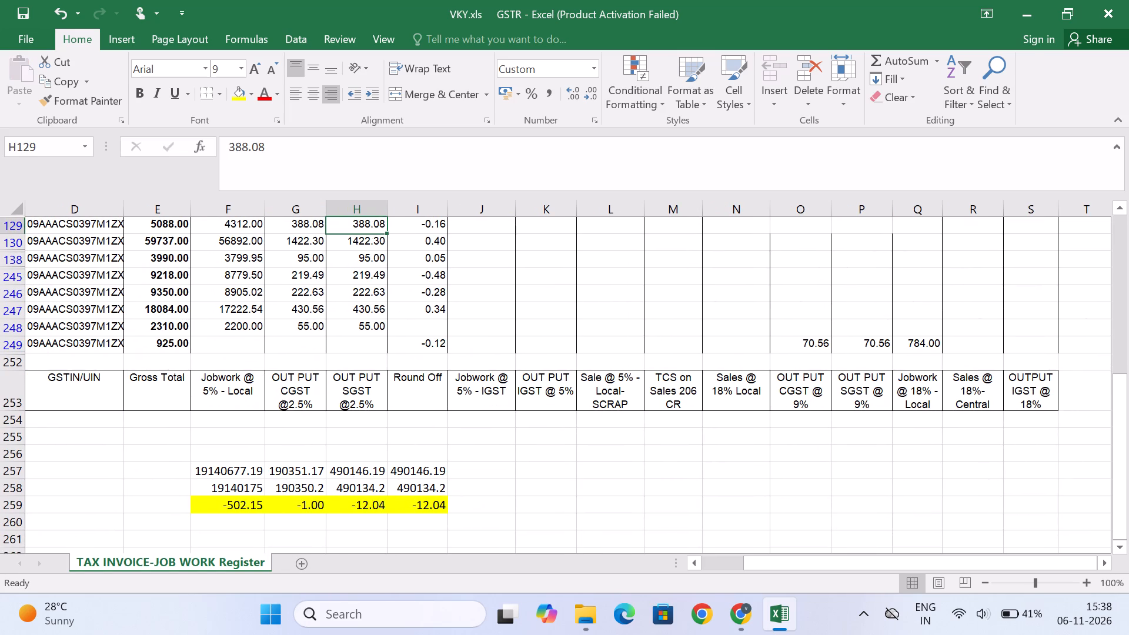
pyautogui.click(923, 341)
pyautogui.hotkey('ctrl', 'x')
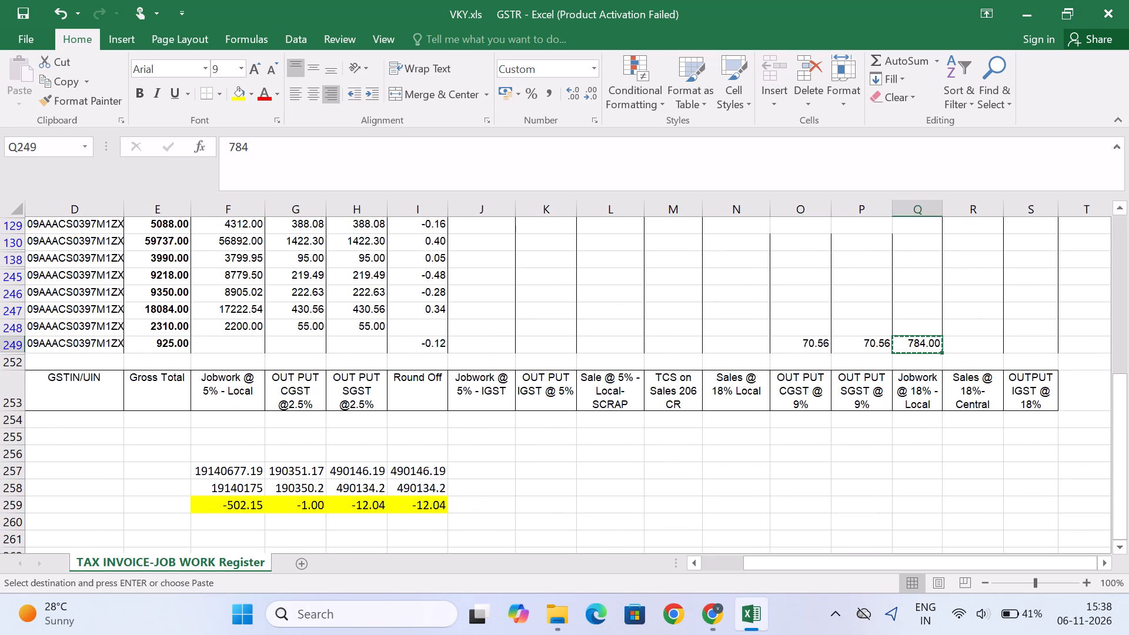
pyautogui.click(236, 342)
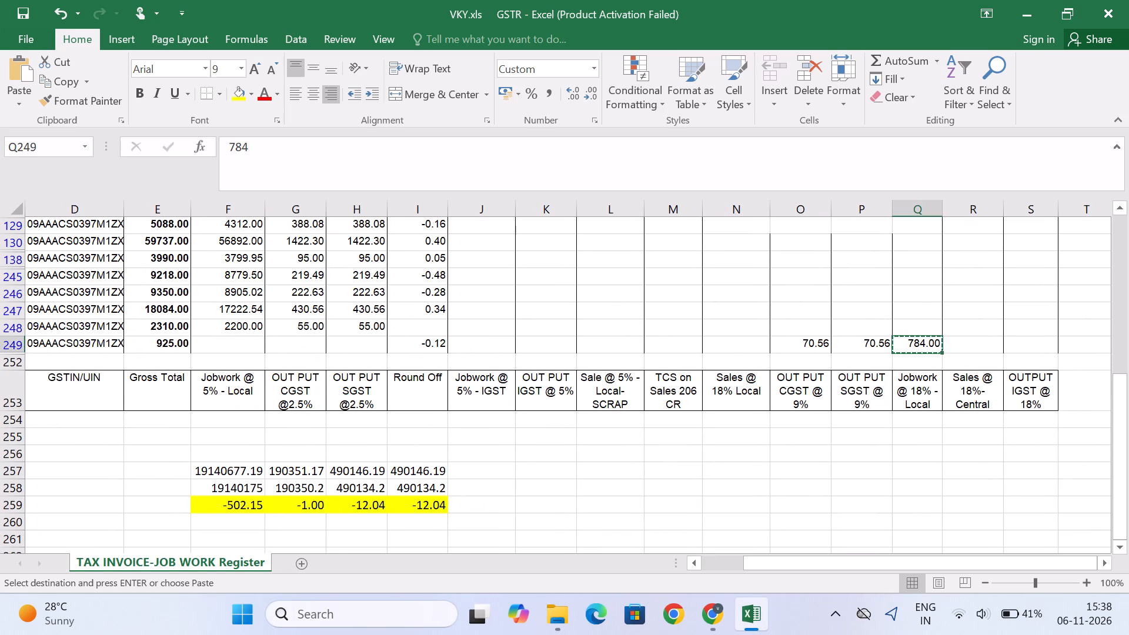
pyautogui.hotkey('ctrl', 'v')
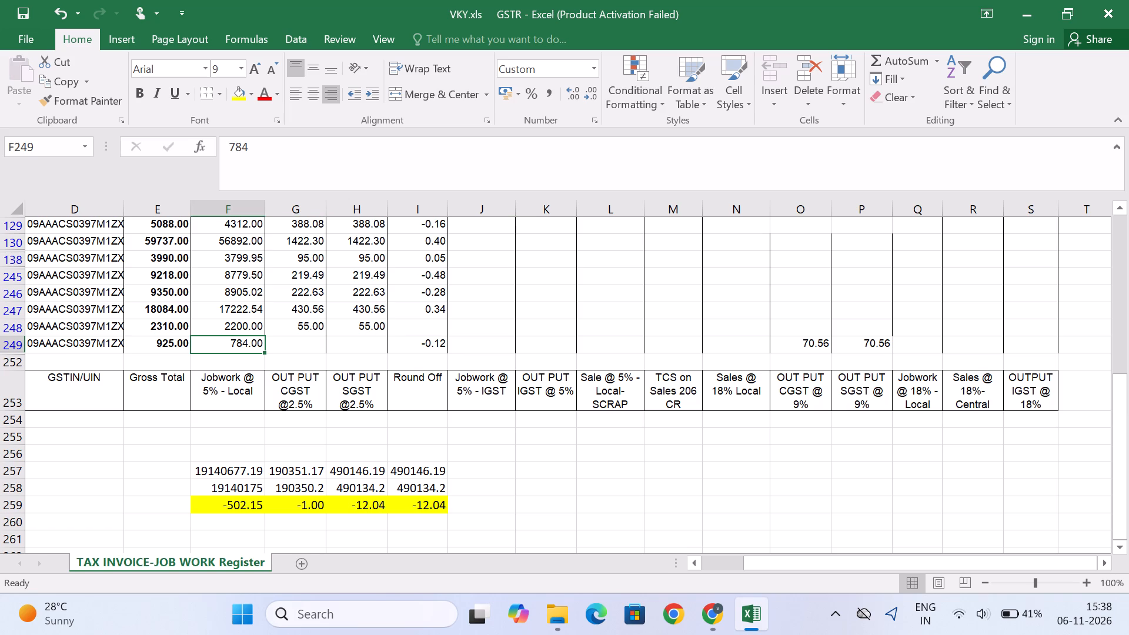
pyautogui.click(803, 345)
pyautogui.hotkey('ctrl', 'c')
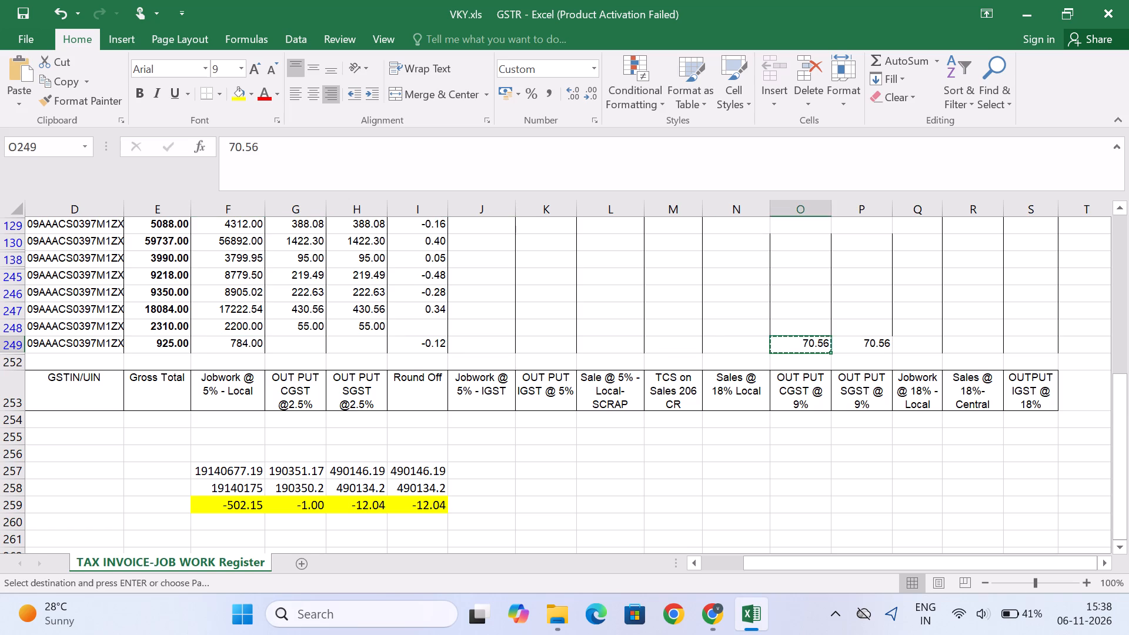
pyautogui.click(285, 349)
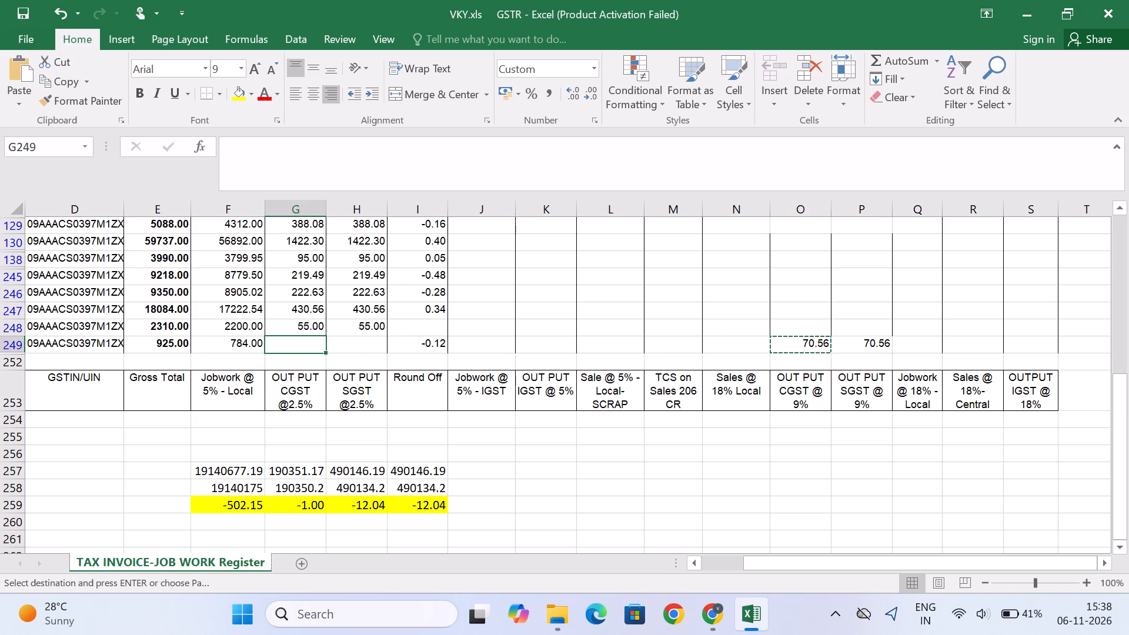
pyautogui.hotkey('ctrl', 'v')
pyautogui.click(861, 341)
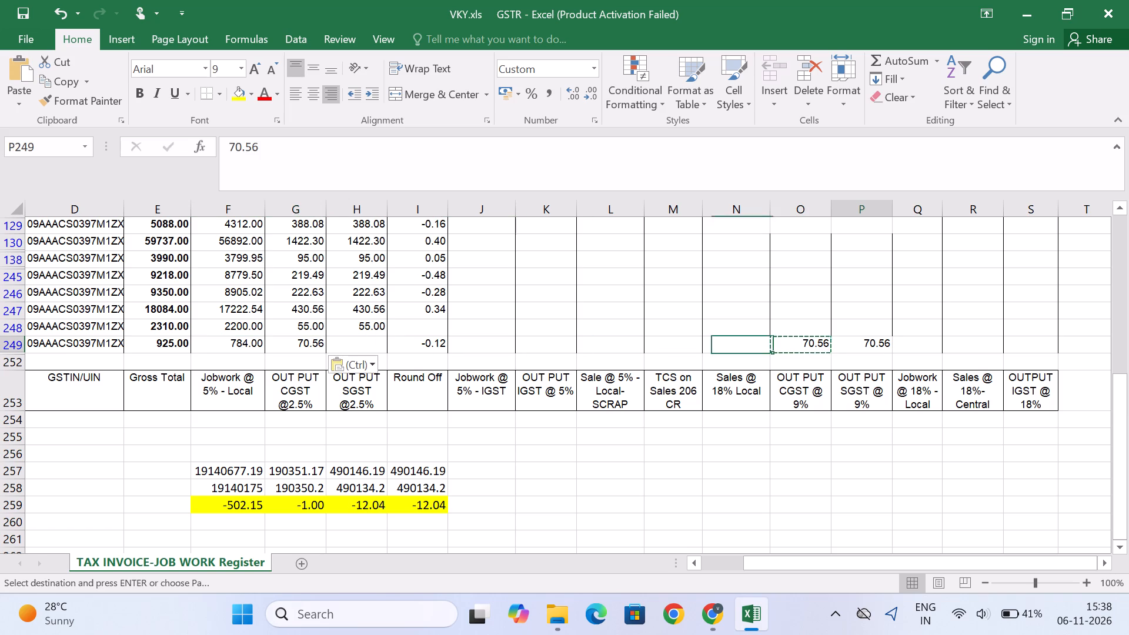
pyautogui.hotkey('ctrl', 'c')
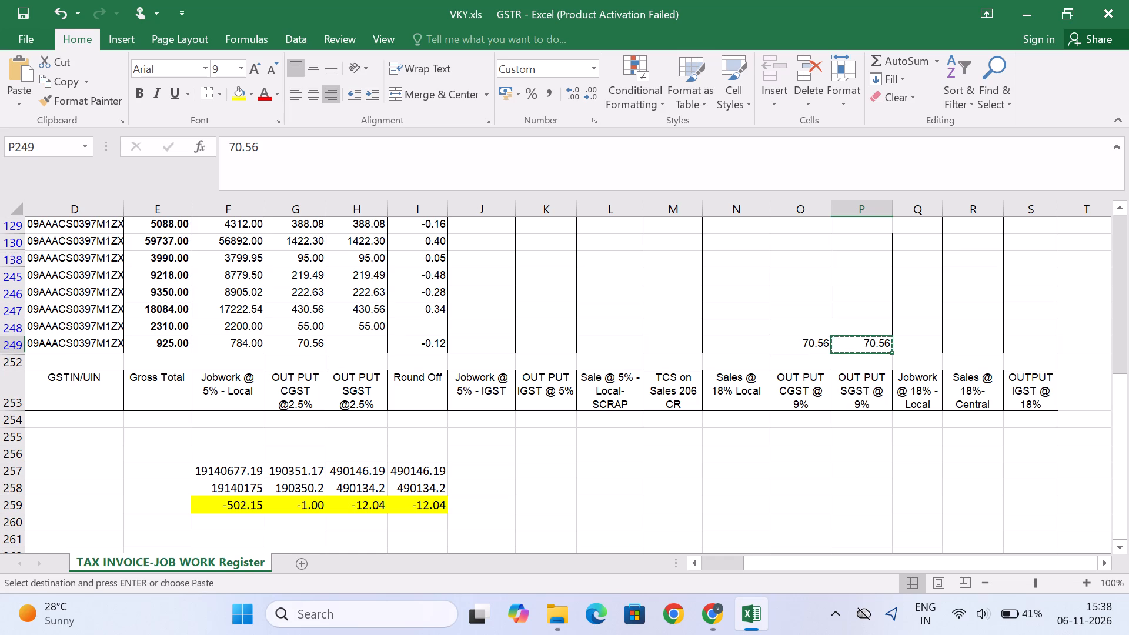
pyautogui.click(364, 345)
pyautogui.hotkey('ctrl', 'v')
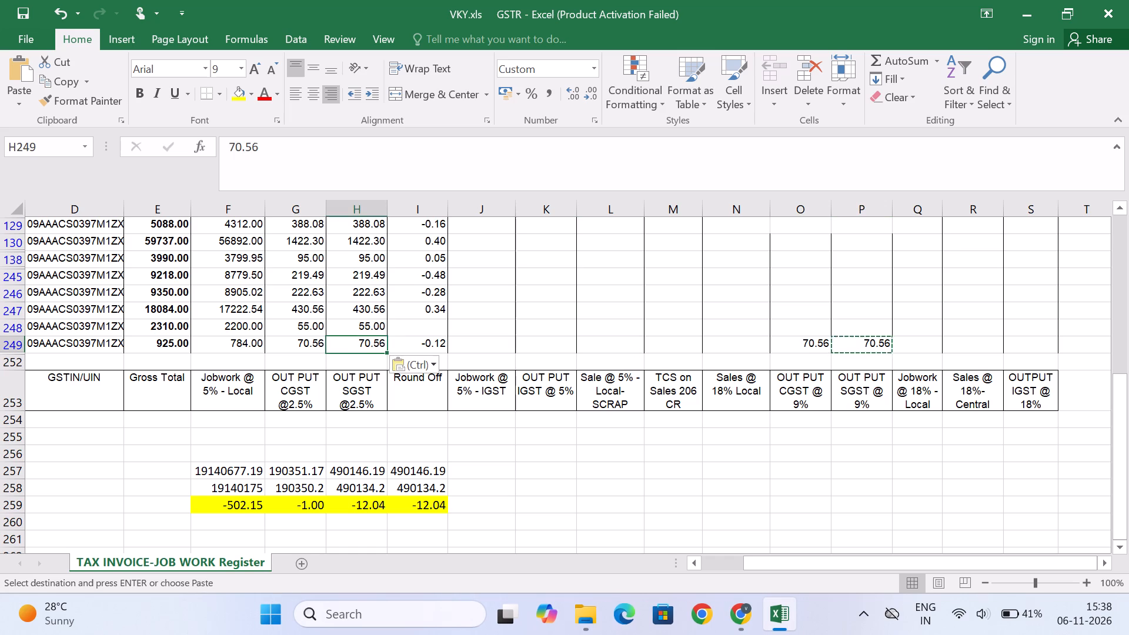
pyautogui.click(810, 337)
pyautogui.moveTo(807, 338); pyautogui.dragTo(881, 347)
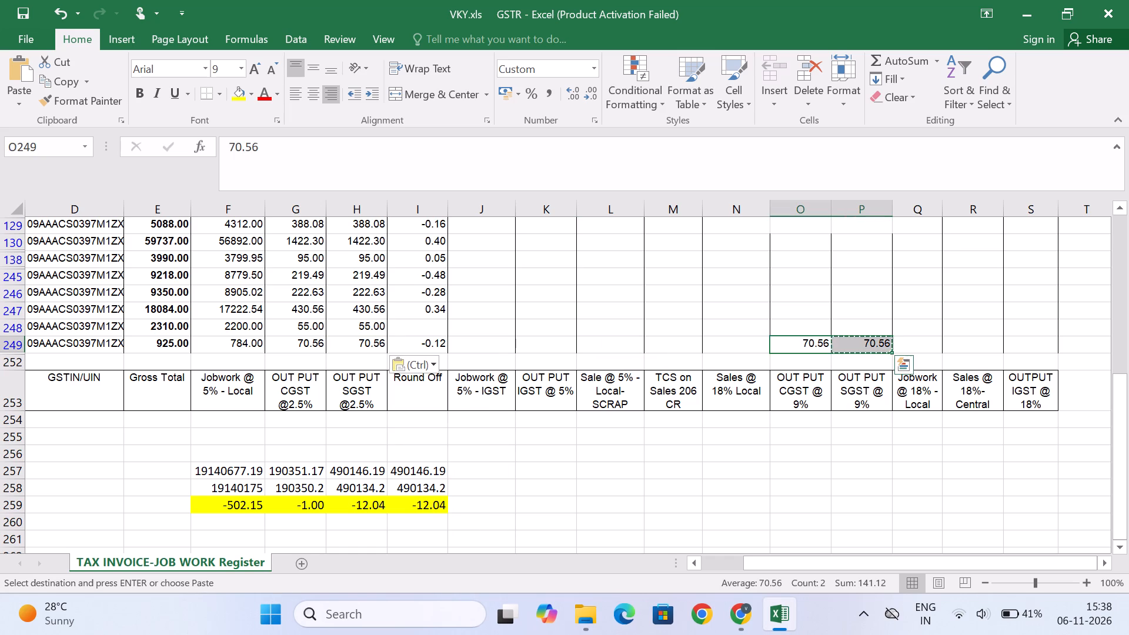
pyautogui.press('Delete')
# Total the filtered Sultan Chand & Sons amounts under Jobwork @ 5% - Local and compare with their taxable value in the browser's GSTR-1 summary.
pyautogui.scroll(2, 656, 303)
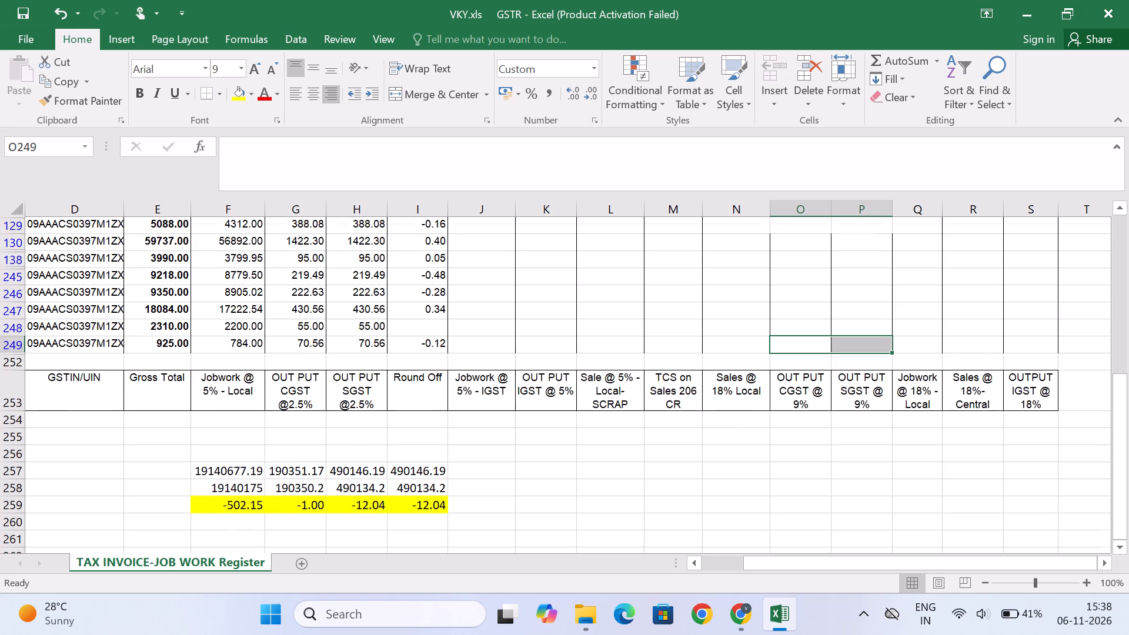
pyautogui.scroll(2, 656, 303)
pyautogui.click(234, 359)
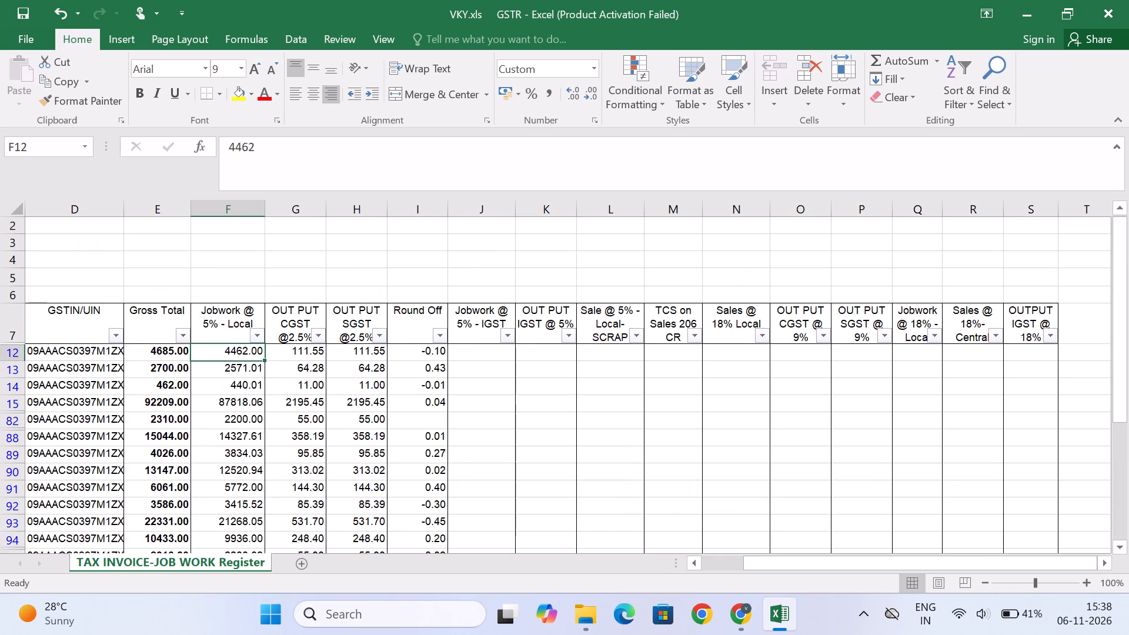
pyautogui.hotkey('shift', 'Down')
pyautogui.hotkey('shift', 'Down')
pyautogui.hotkey('shift', 'Down')
pyautogui.hotkey('shift', 'Down')
pyautogui.hotkey('shift', 'Down')
pyautogui.hotkey('shift', 'Down')
pyautogui.hotkey('shift', 'Down')
pyautogui.hotkey('shift', 'Down')
pyautogui.hotkey('shift', 'Down')
pyautogui.hotkey('shift', 'Down')
pyautogui.hotkey('shift', 'Down')
pyautogui.hotkey('shift', 'Down')
pyautogui.hotkey('shift', 'Down')
pyautogui.hotkey('shift', 'Down')
pyautogui.hotkey('shift', 'Down')
pyautogui.hotkey('shift', 'Down')
pyautogui.hotkey('shift', 'Down')
pyautogui.hotkey('shift', 'Down')
pyautogui.hotkey('shift', 'Down')
pyautogui.hotkey('shift', 'Down')
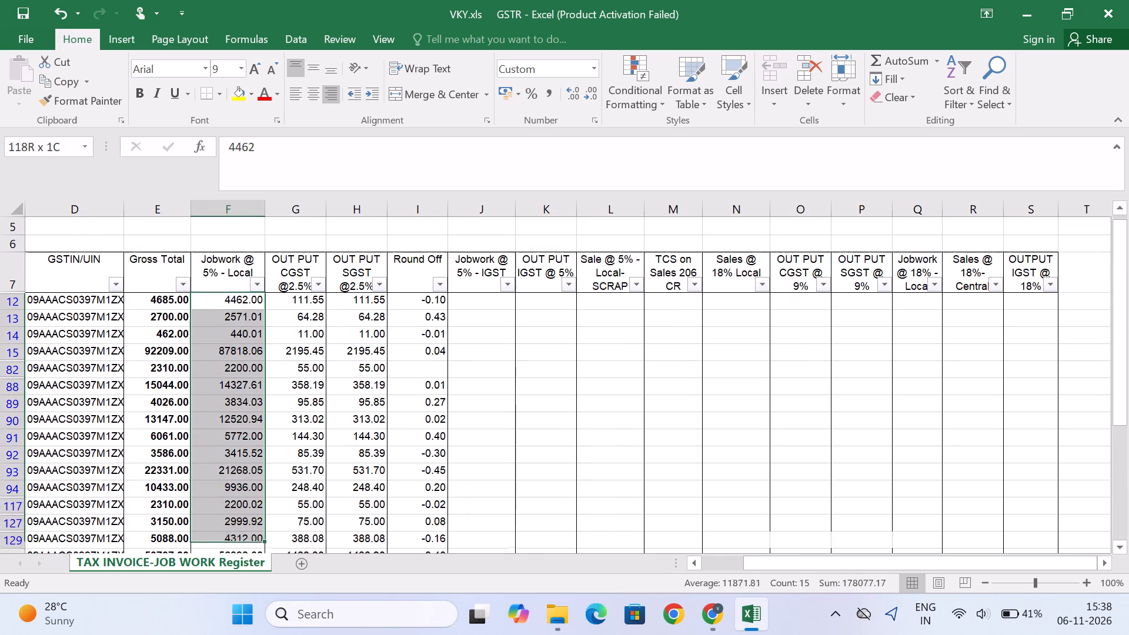
pyautogui.hotkey('shift', 'Up')
pyautogui.hotkey('shift', 'Up')
pyautogui.hotkey('shift', 'Up')
pyautogui.hotkey('shift', 'Up')
pyautogui.hotkey('shift', 'Up')
pyautogui.hotkey('shift', 'Up')
pyautogui.hotkey('shift', 'Up')
pyautogui.hotkey('shift', 'Up')
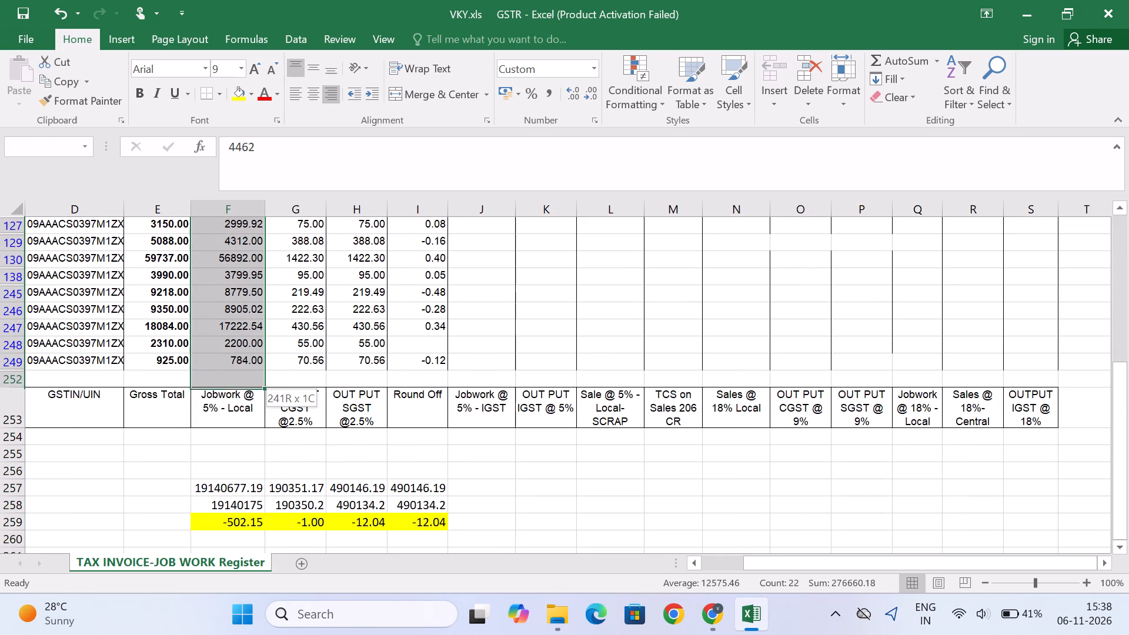
pyautogui.hotkey('shift', 'Up')
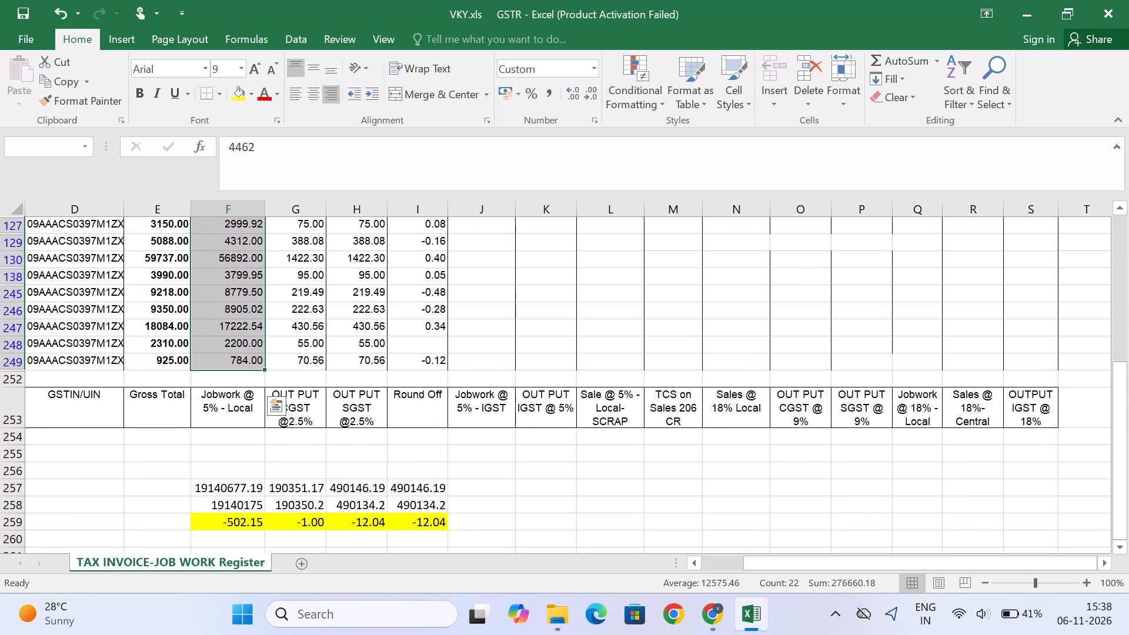
pyautogui.hotkey('alt', 'Tab')
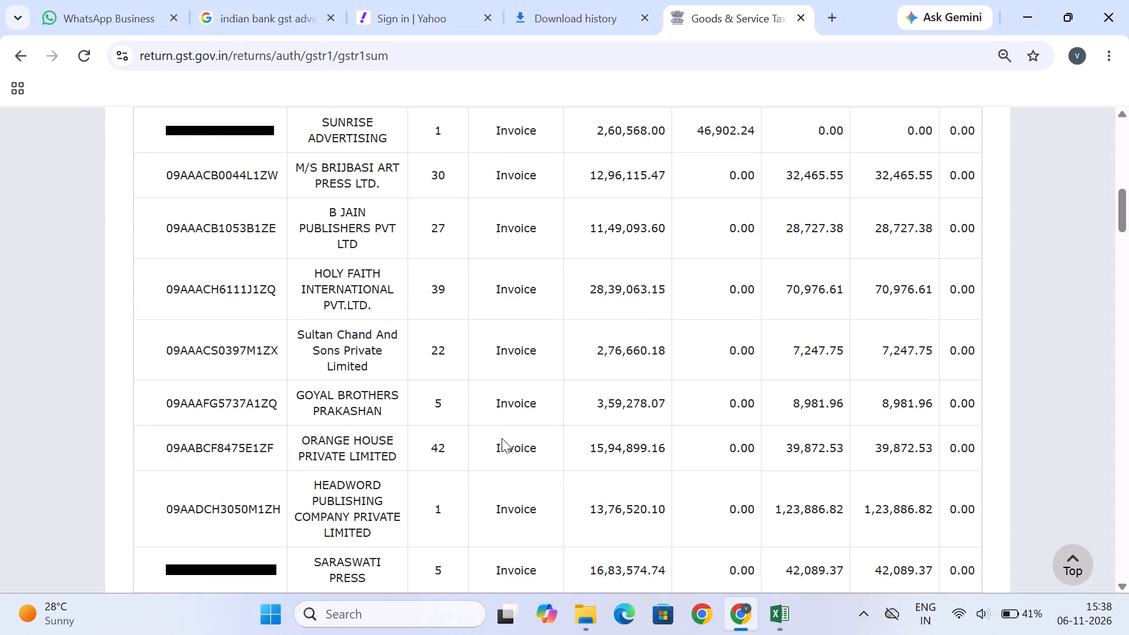
pyautogui.scroll(-1, 584, 503)
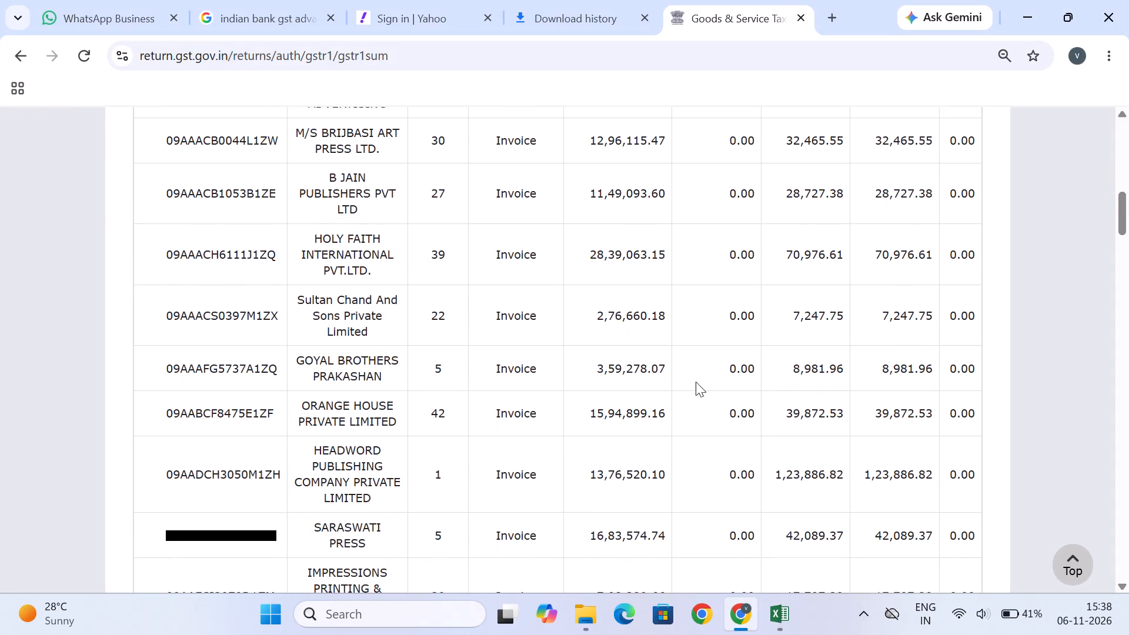
pyautogui.hotkey('alt', 'Tab')
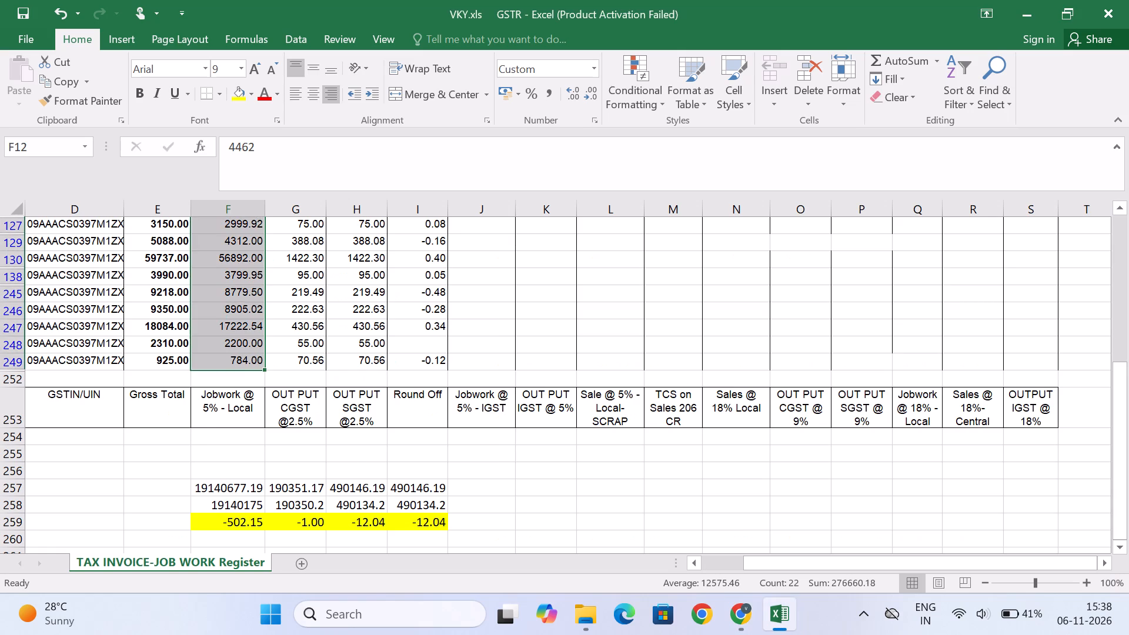
# Total the filtered Sultan Chand & Sons amounts under CGST @2.5% and compare with their central tax in the browser's GSTR-1 summary.
pyautogui.scroll(5, 664, 354)
pyautogui.click(312, 370)
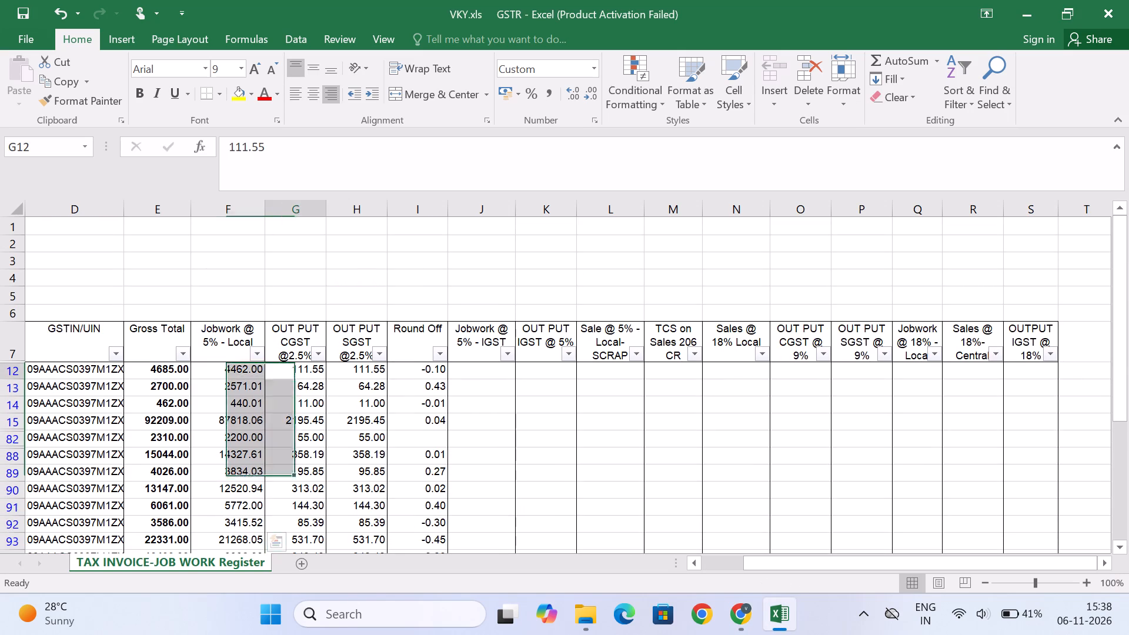
pyautogui.hotkey('shift', 'Down')
pyautogui.hotkey('shift', 'Down')
pyautogui.hotkey('shift', 'Down')
pyautogui.hotkey('shift', 'Down')
pyautogui.hotkey('shift', 'Down')
pyautogui.hotkey('shift', 'Down')
pyautogui.hotkey('shift', 'Down')
pyautogui.hotkey('shift', 'Down')
pyautogui.hotkey('shift', 'Down')
pyautogui.hotkey('shift', 'Down')
pyautogui.hotkey('shift', 'Down')
pyautogui.hotkey('shift', 'Down')
pyautogui.hotkey('shift', 'Down')
pyautogui.hotkey('shift', 'Down')
pyautogui.hotkey('shift', 'Down')
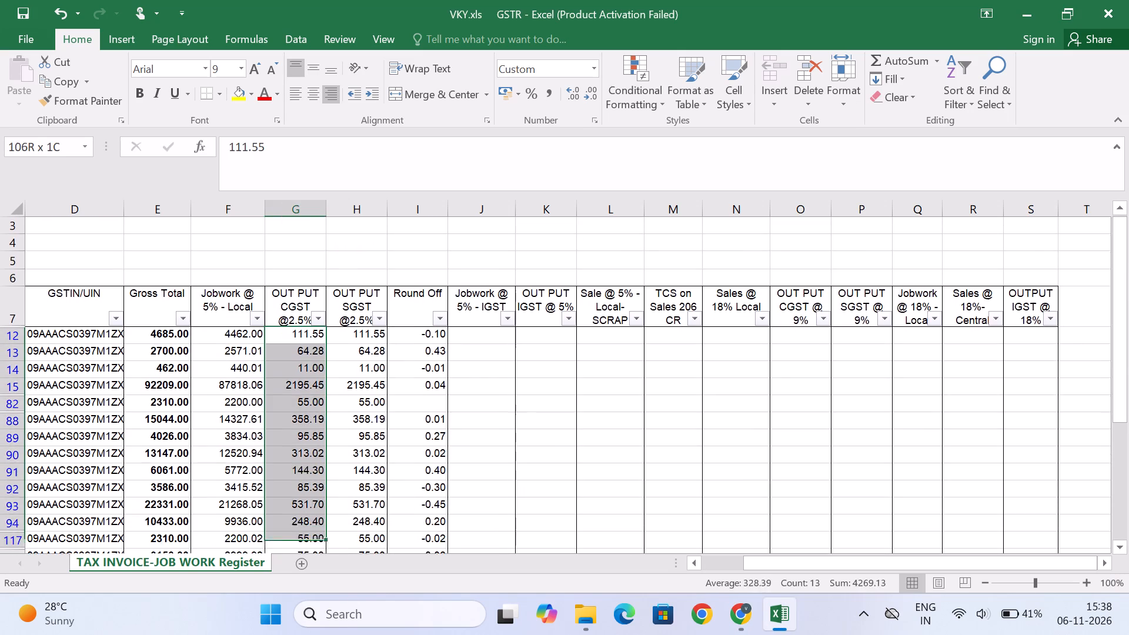
pyautogui.hotkey('shift', 'Down')
pyautogui.hotkey('shift', 'Down')
pyautogui.hotkey('shift', 'Down')
pyautogui.hotkey('shift', 'Down')
pyautogui.hotkey('shift', 'Down')
pyautogui.hotkey('shift', 'Down')
pyautogui.hotkey('shift', 'Down')
pyautogui.hotkey('shift', 'Down')
pyautogui.hotkey('shift', 'Up')
pyautogui.hotkey('shift', 'Up')
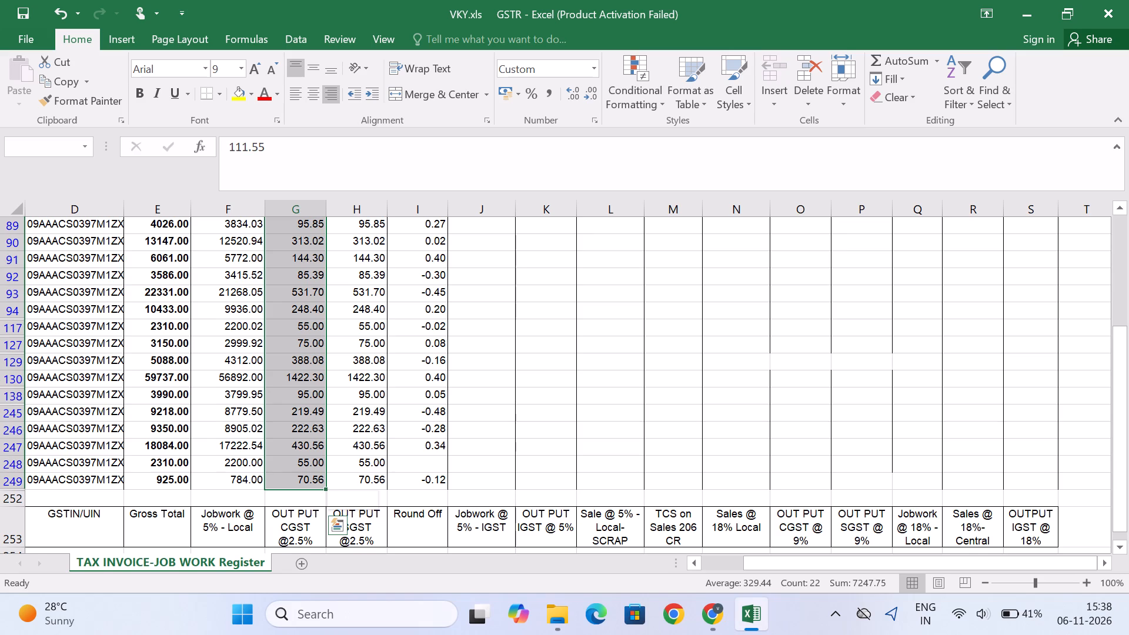
pyautogui.hotkey('alt', 'Tab')
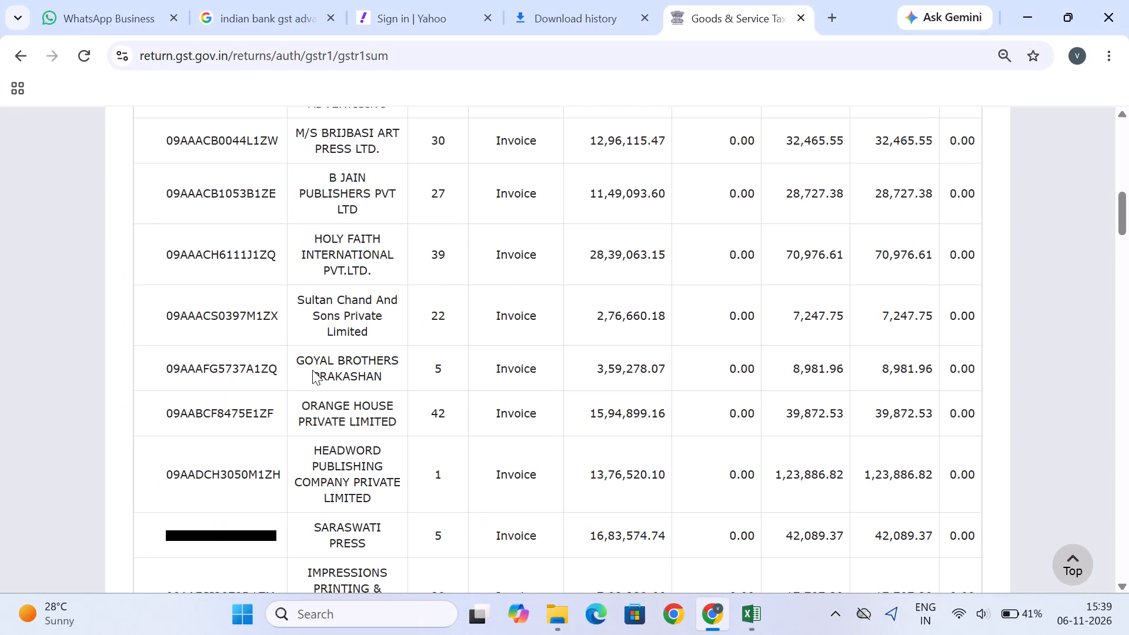
pyautogui.hotkey('alt', 'Tab')
# Highlight all the filtered Sultan Chand & Sons rows in yellow.
pyautogui.hotkey('shift', 'space')
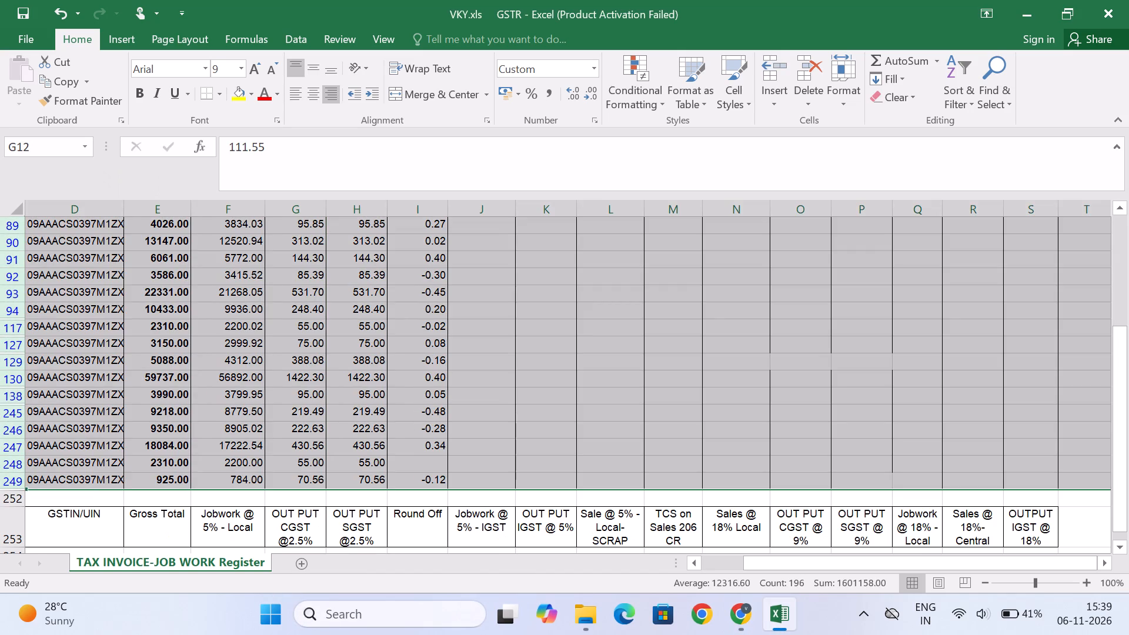
pyautogui.click(238, 98)
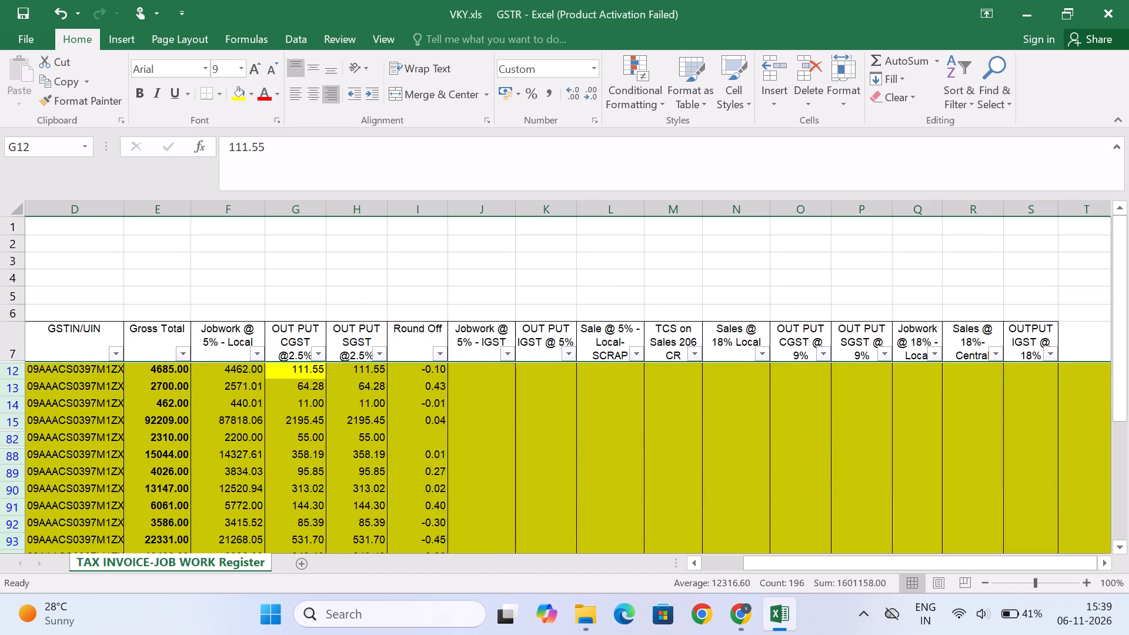
# Switch to the GSTR-1 summary in the browser and check the recipient listed after Sultan Chand And Sons, Goyal Brothers Prakashan.
pyautogui.hotkey('alt', 'Tab')
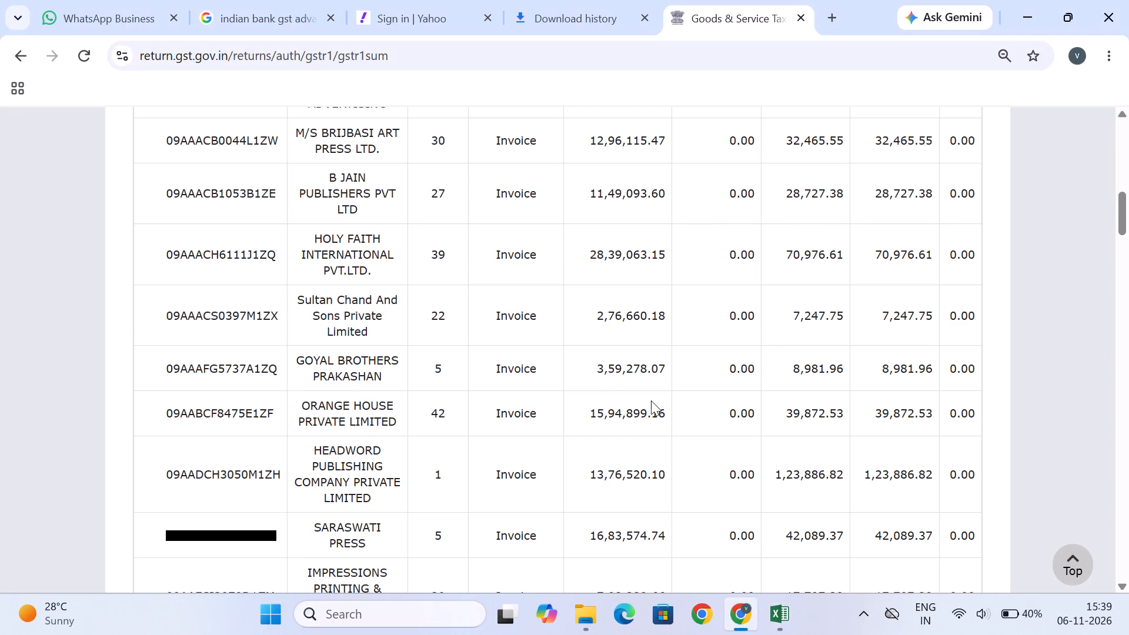
pyautogui.scroll(-1, 651, 400)
pyautogui.hotkey('alt', 'Tab')
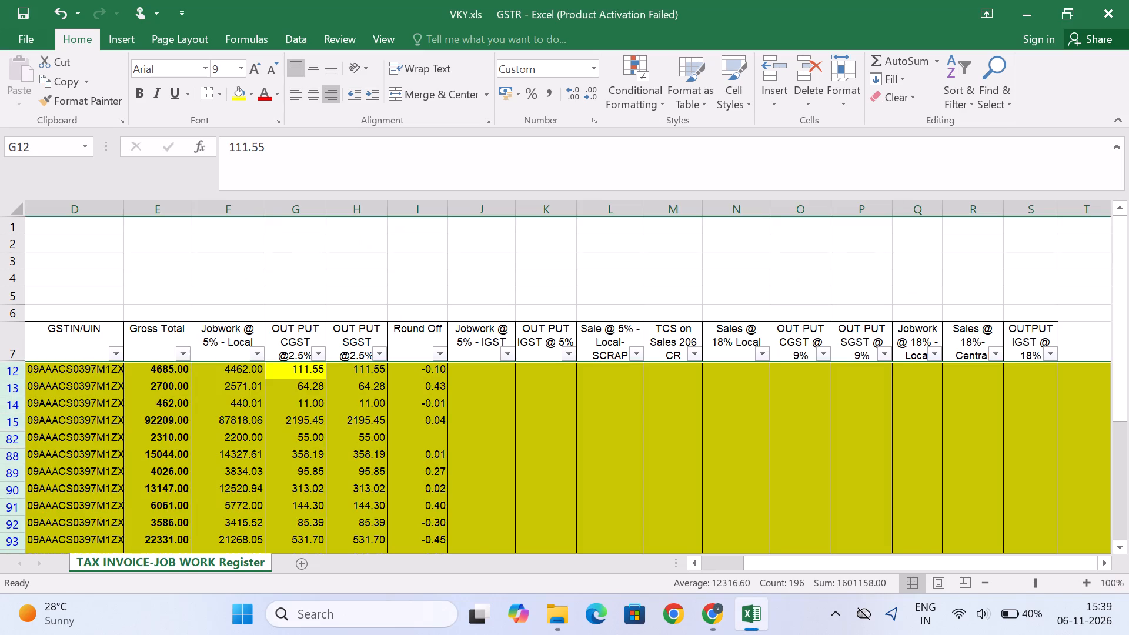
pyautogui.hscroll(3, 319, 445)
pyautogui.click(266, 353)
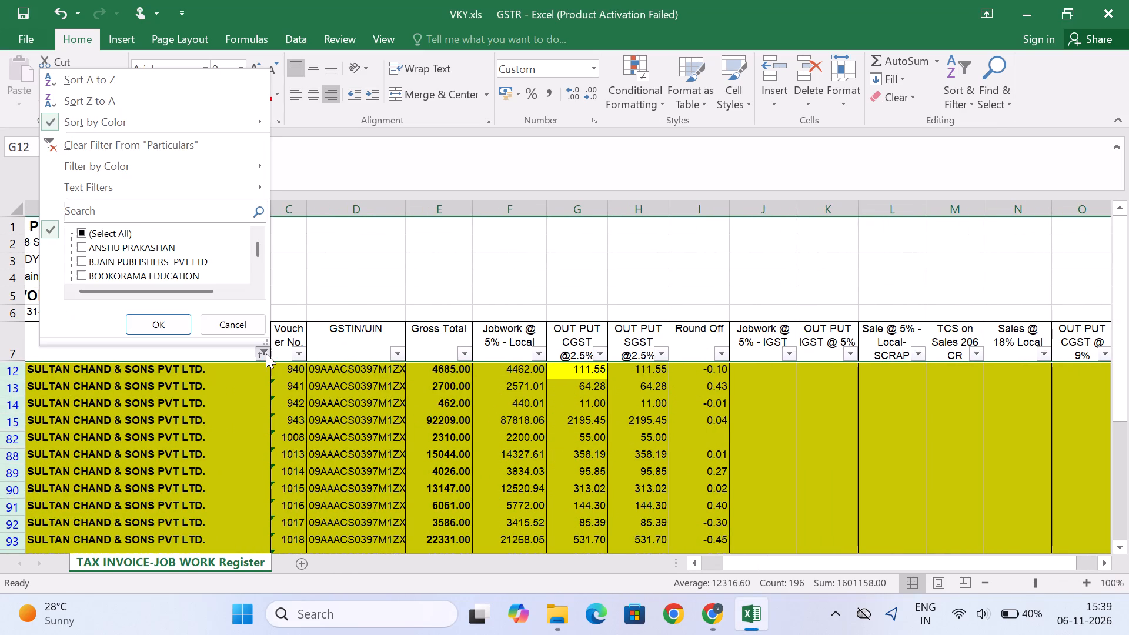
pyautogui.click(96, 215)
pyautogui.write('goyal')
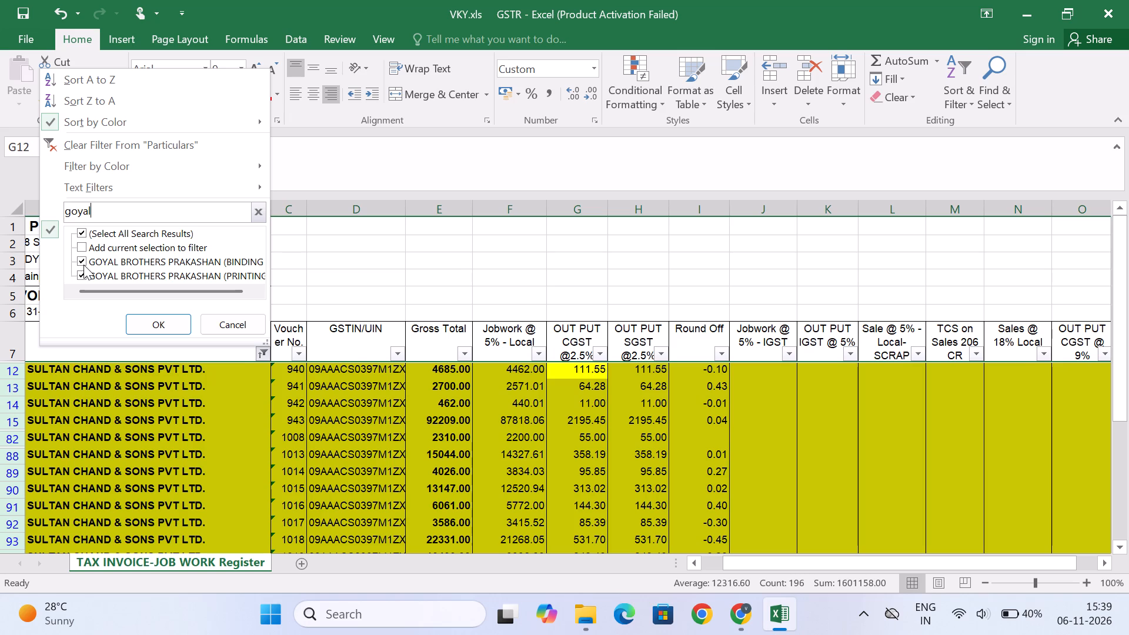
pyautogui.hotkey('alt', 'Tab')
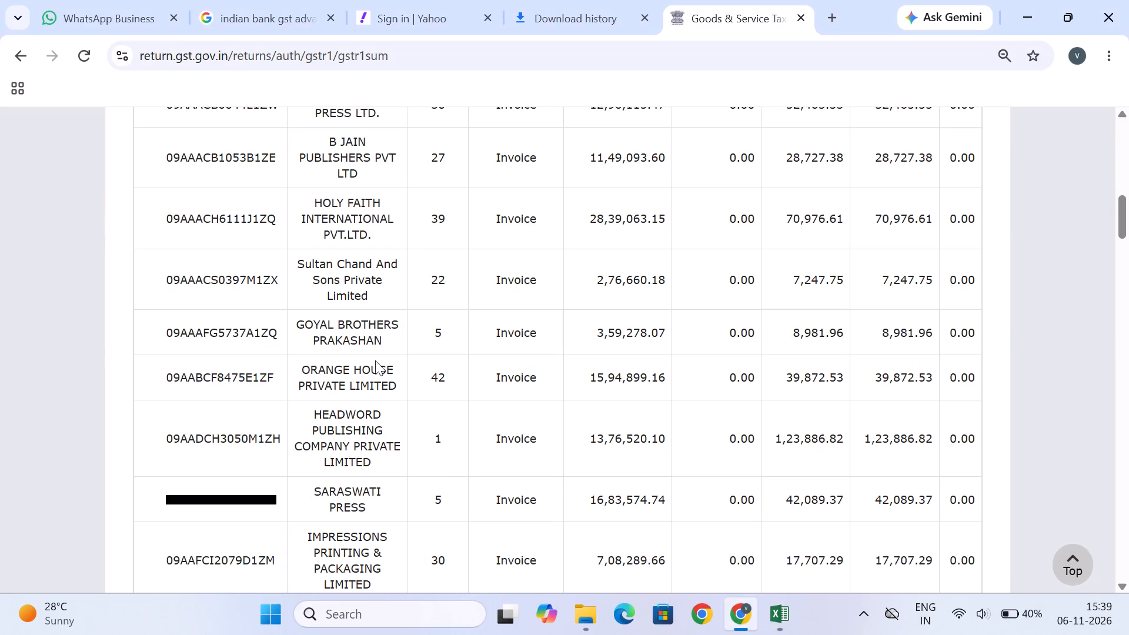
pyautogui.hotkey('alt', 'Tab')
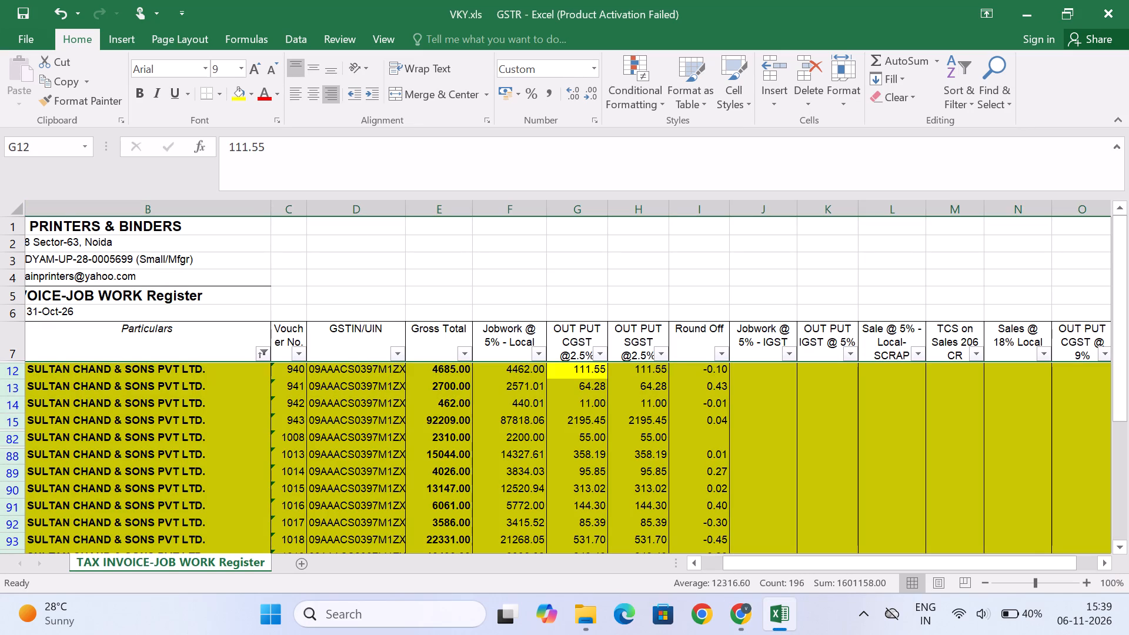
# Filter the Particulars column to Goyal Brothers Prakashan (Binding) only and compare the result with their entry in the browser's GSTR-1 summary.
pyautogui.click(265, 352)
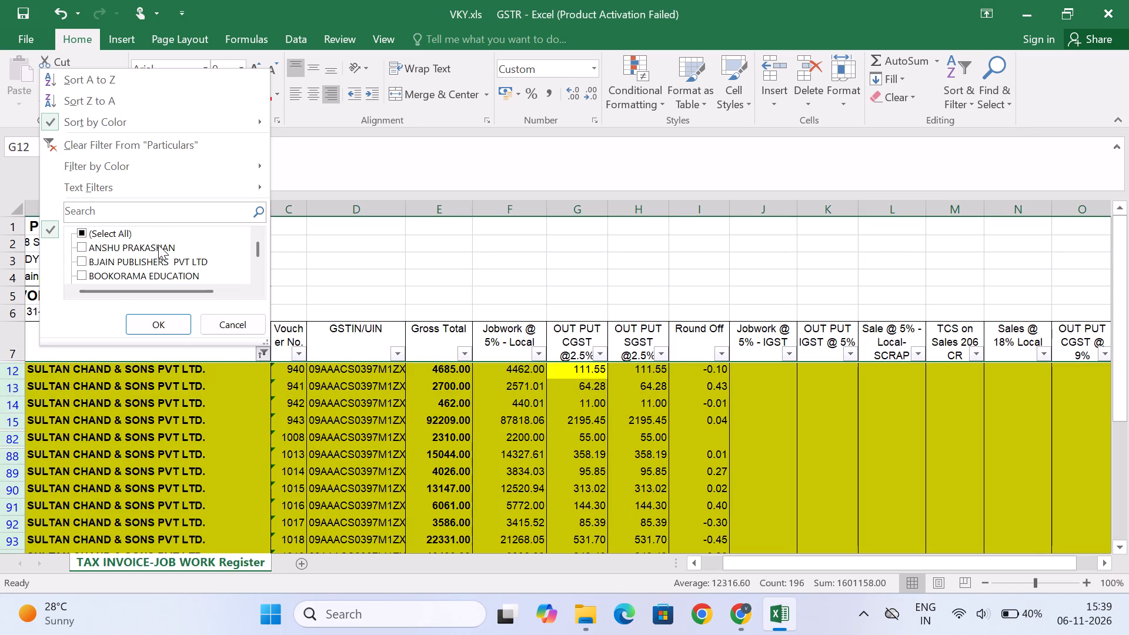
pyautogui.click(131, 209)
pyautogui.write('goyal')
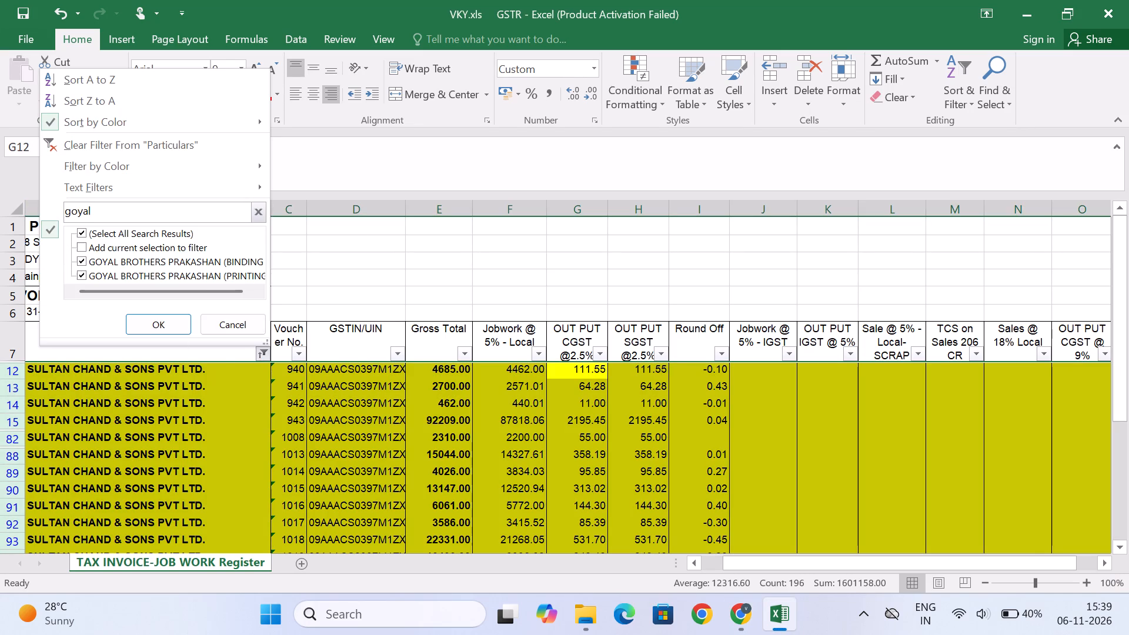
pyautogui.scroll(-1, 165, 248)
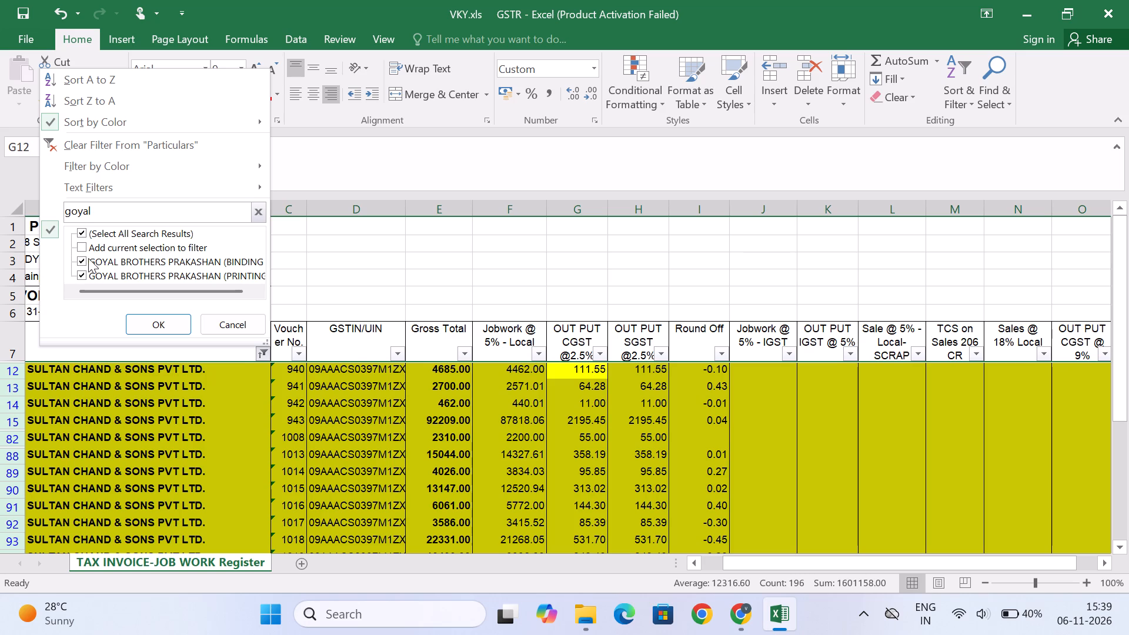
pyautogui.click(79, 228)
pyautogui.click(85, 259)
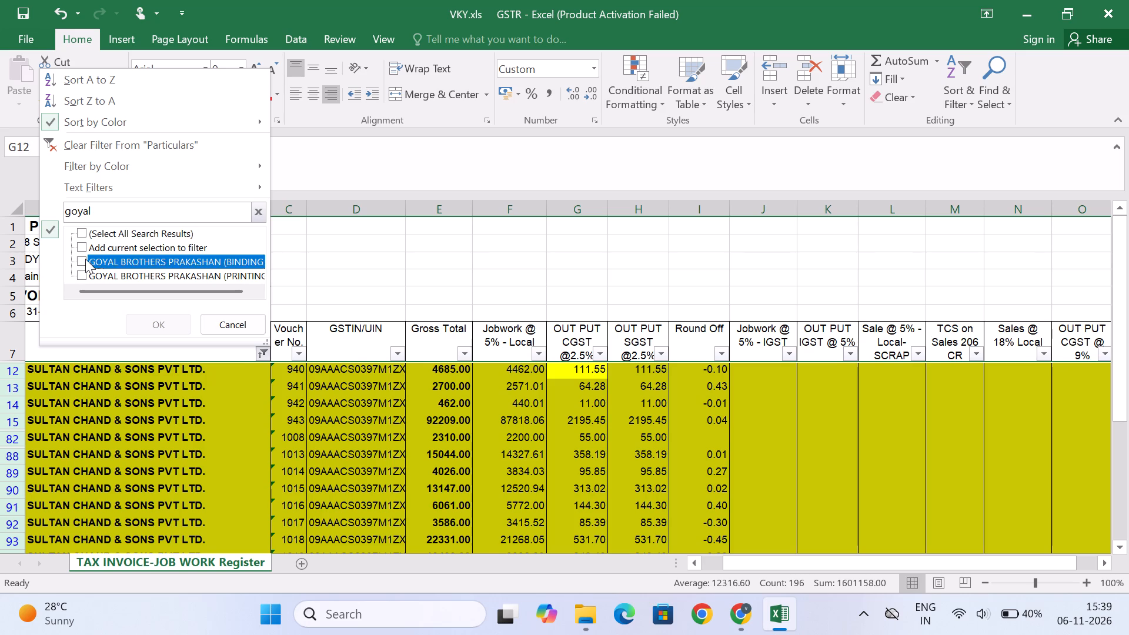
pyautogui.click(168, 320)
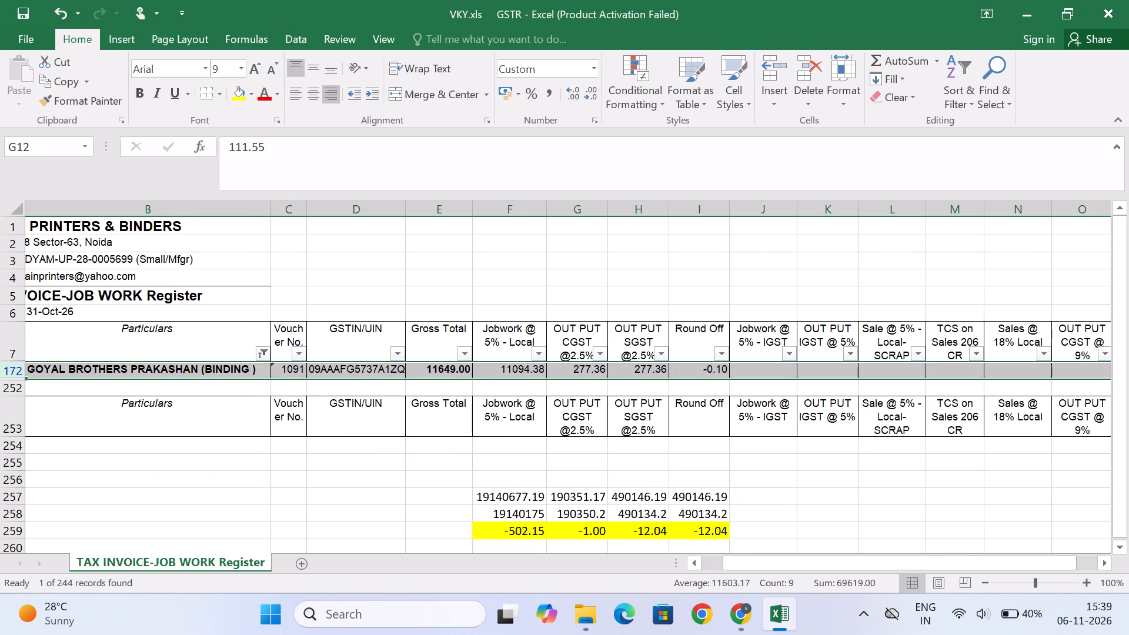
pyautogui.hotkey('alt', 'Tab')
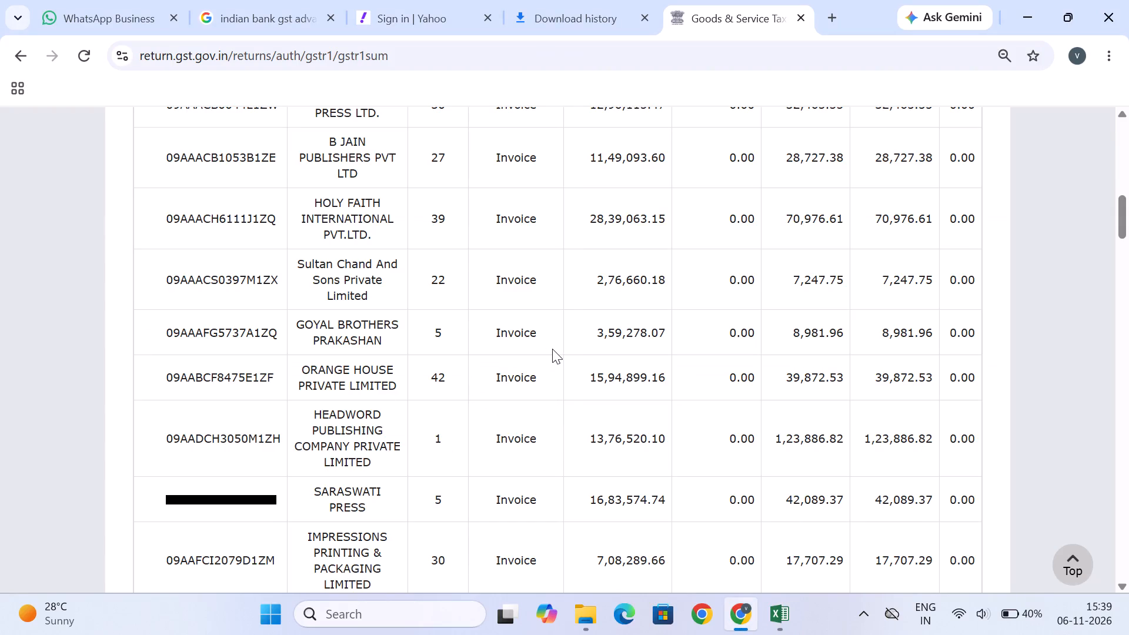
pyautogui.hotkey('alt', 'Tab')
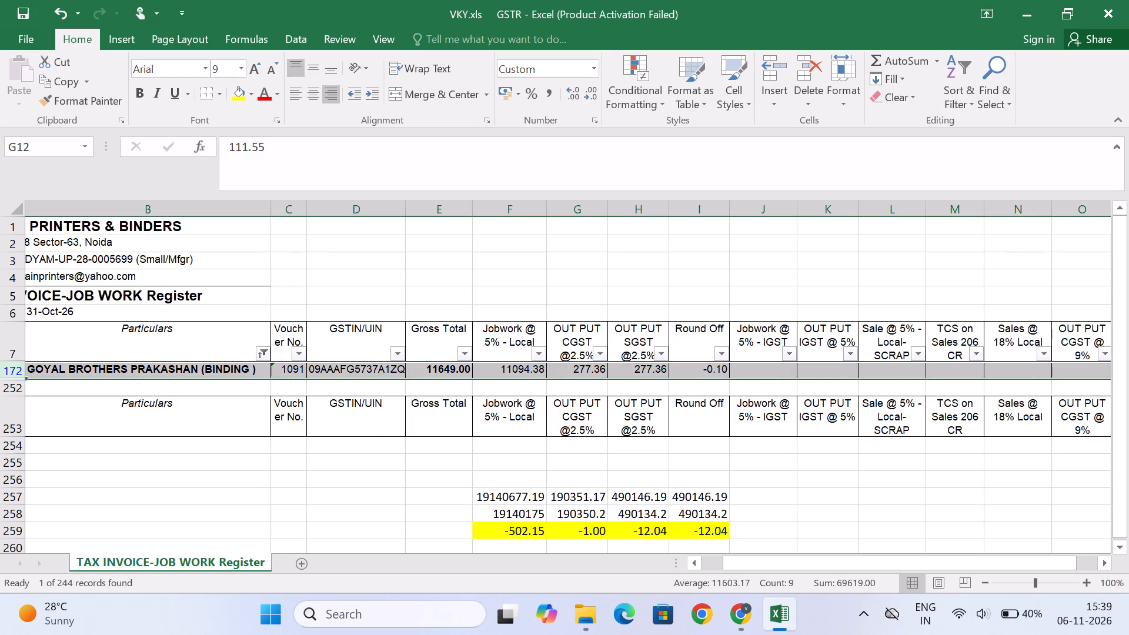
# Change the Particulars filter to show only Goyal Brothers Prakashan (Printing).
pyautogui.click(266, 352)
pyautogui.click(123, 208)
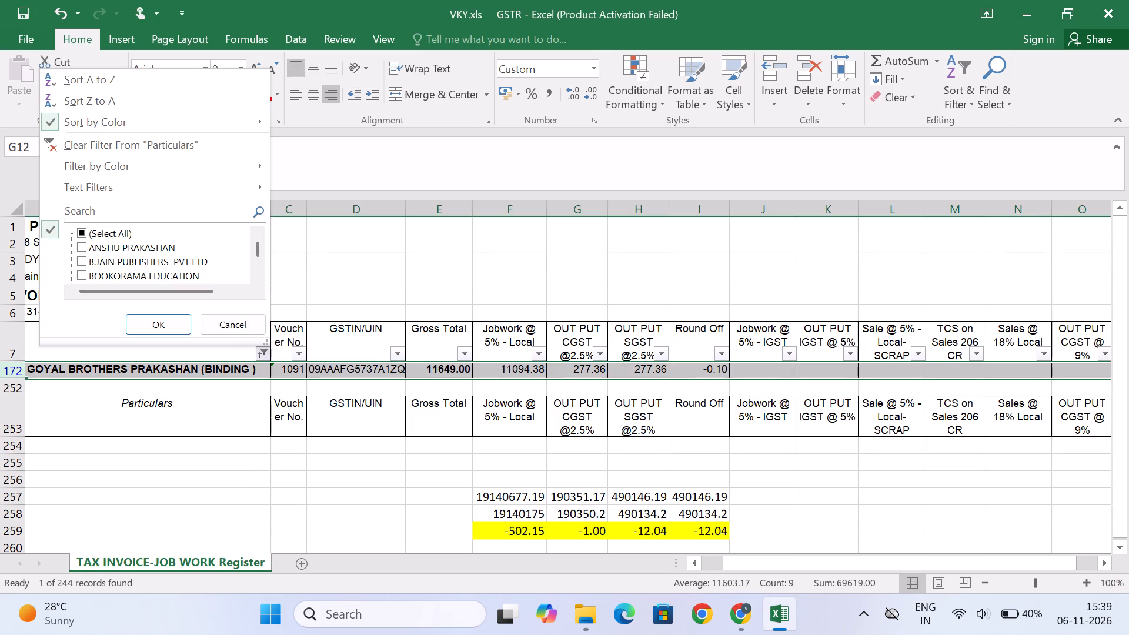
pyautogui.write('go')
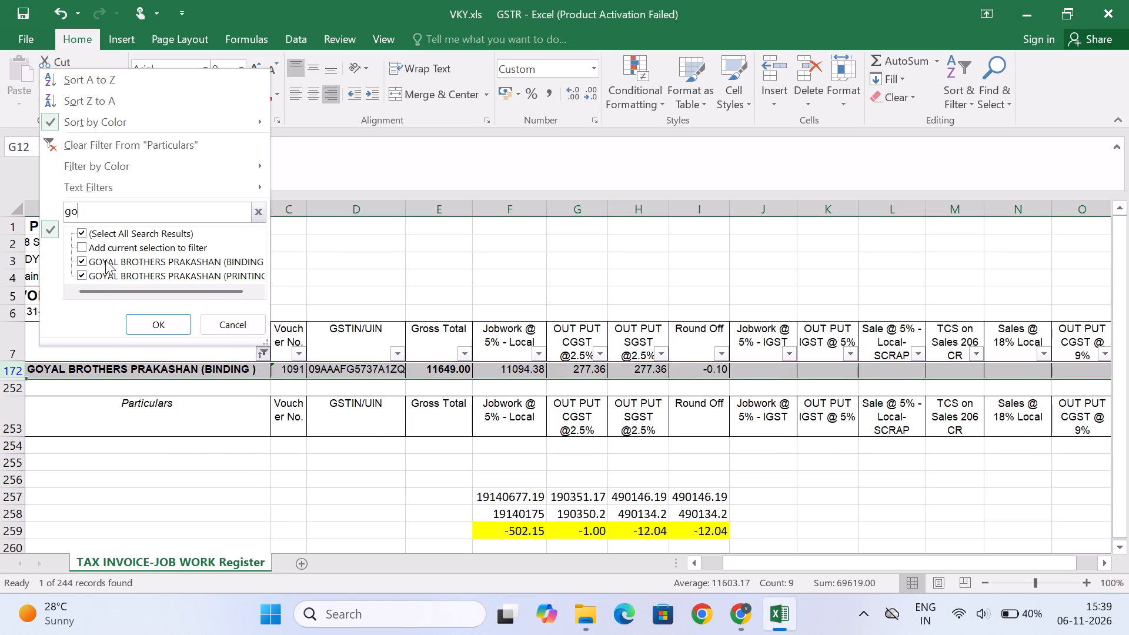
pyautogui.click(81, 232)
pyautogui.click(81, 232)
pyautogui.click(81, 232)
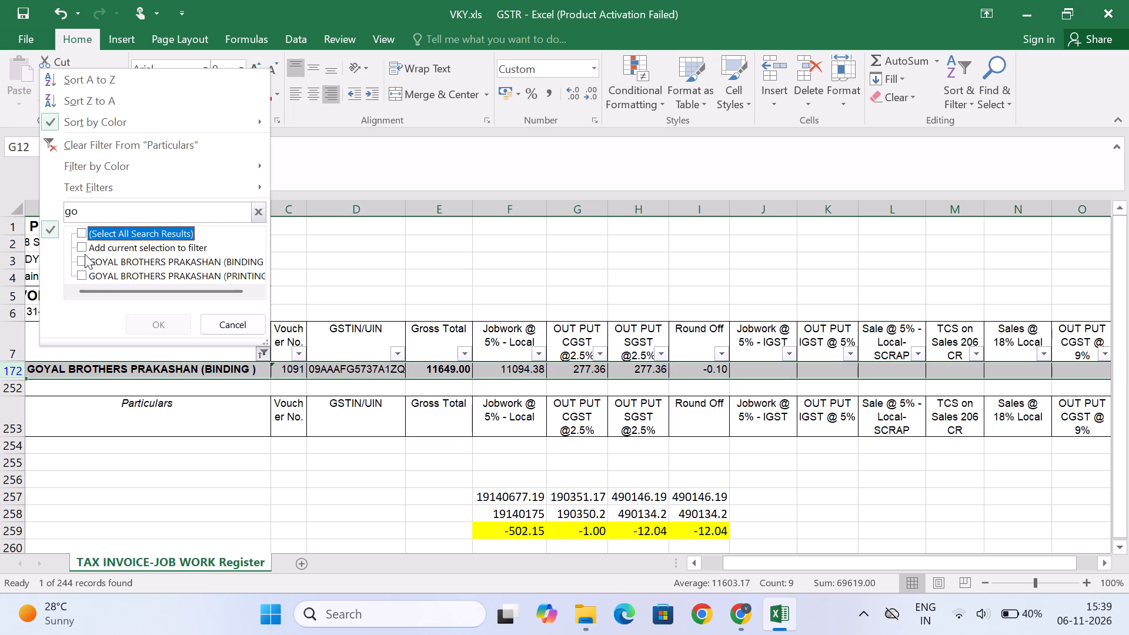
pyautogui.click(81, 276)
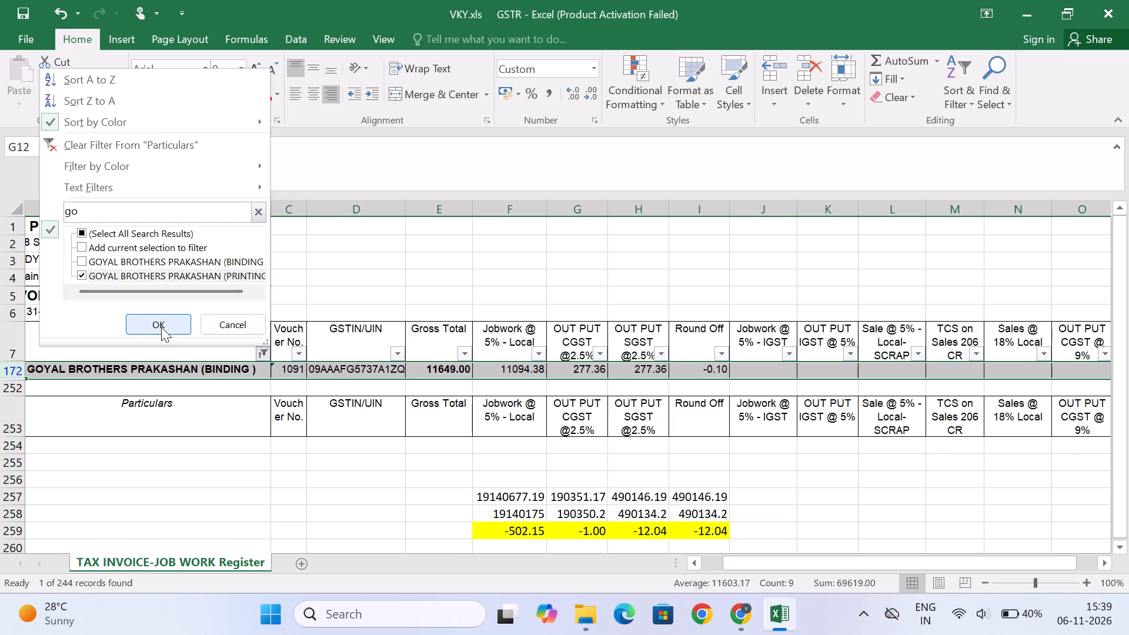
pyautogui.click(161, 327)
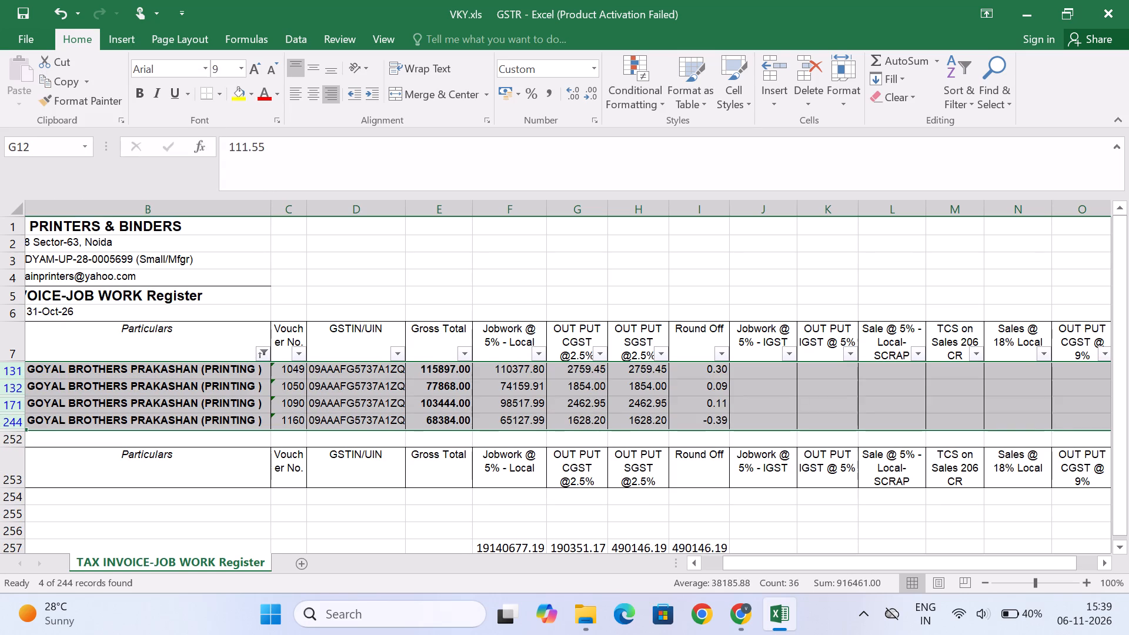
# Total the filtered Goyal Brothers Prakashan (Printing) amounts under Jobwork @ 5% - Local and compare with Goyal Brothers' taxable value in the browser's GSTR-1 summary.
pyautogui.moveTo(517, 366); pyautogui.dragTo(527, 426)
pyautogui.hotkey('alt', 'Tab')
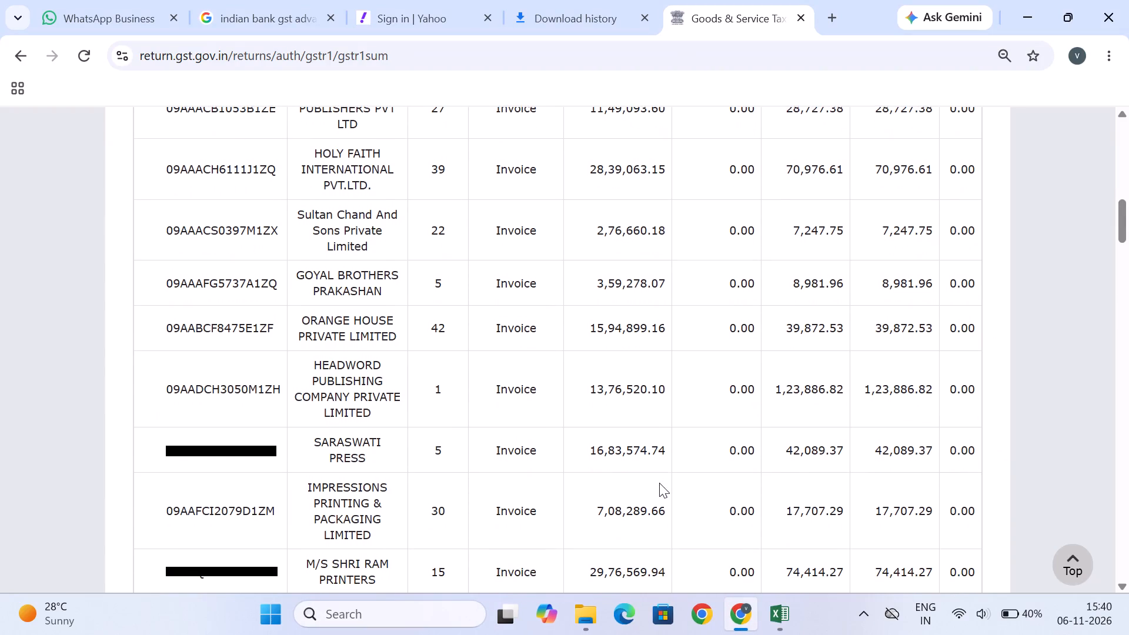
pyautogui.hotkey('alt', 'Tab')
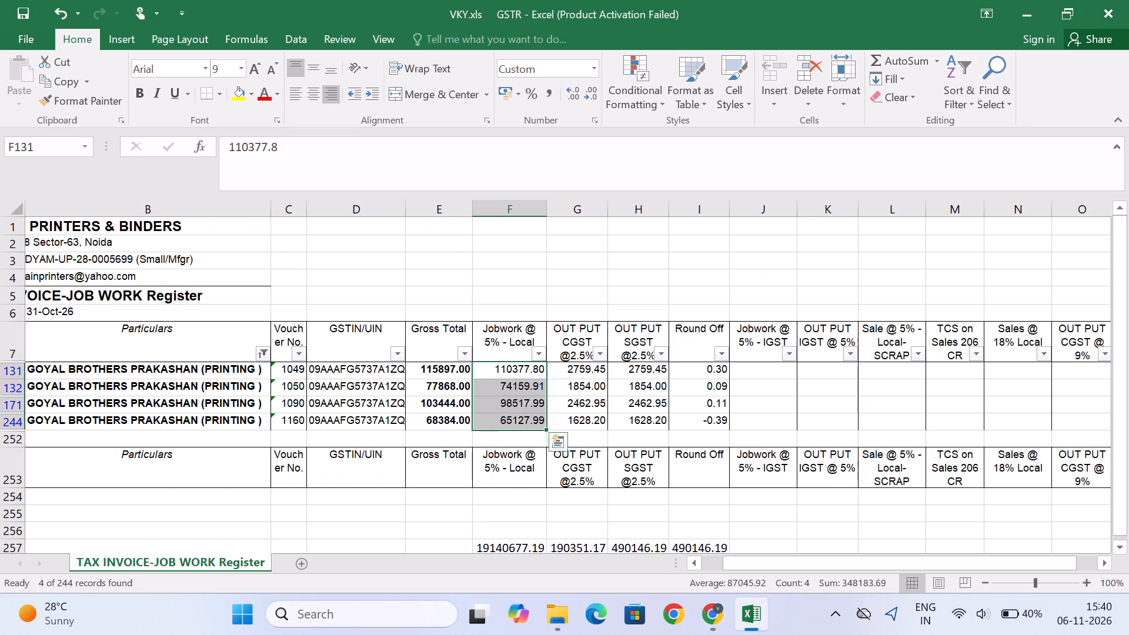
pyautogui.scroll(1, 840, 482)
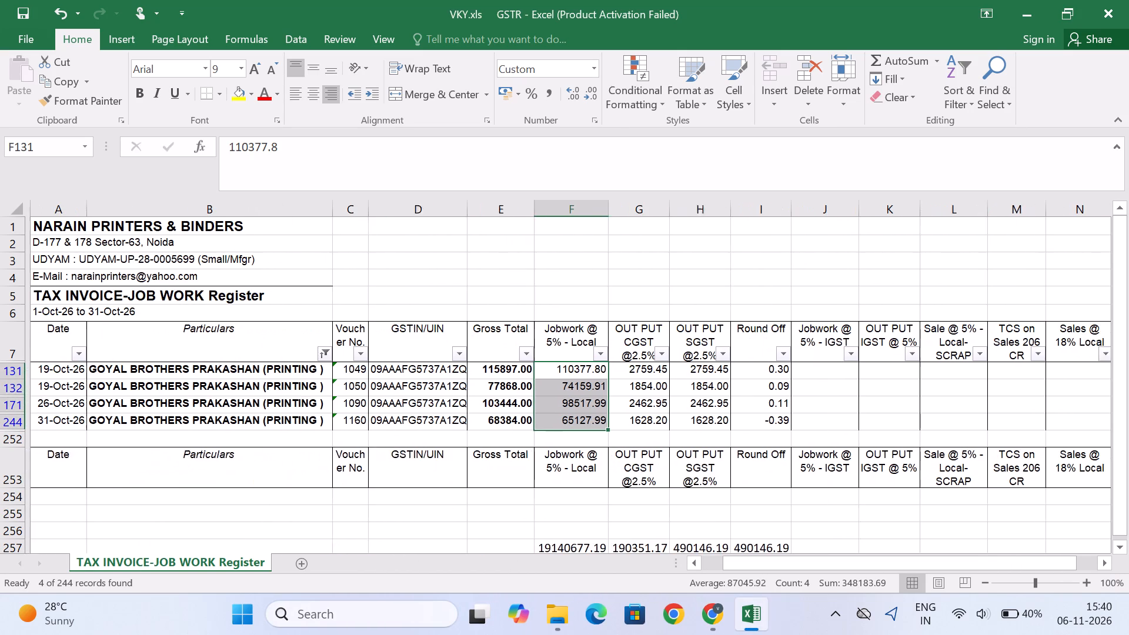
pyautogui.scroll(2, 840, 482)
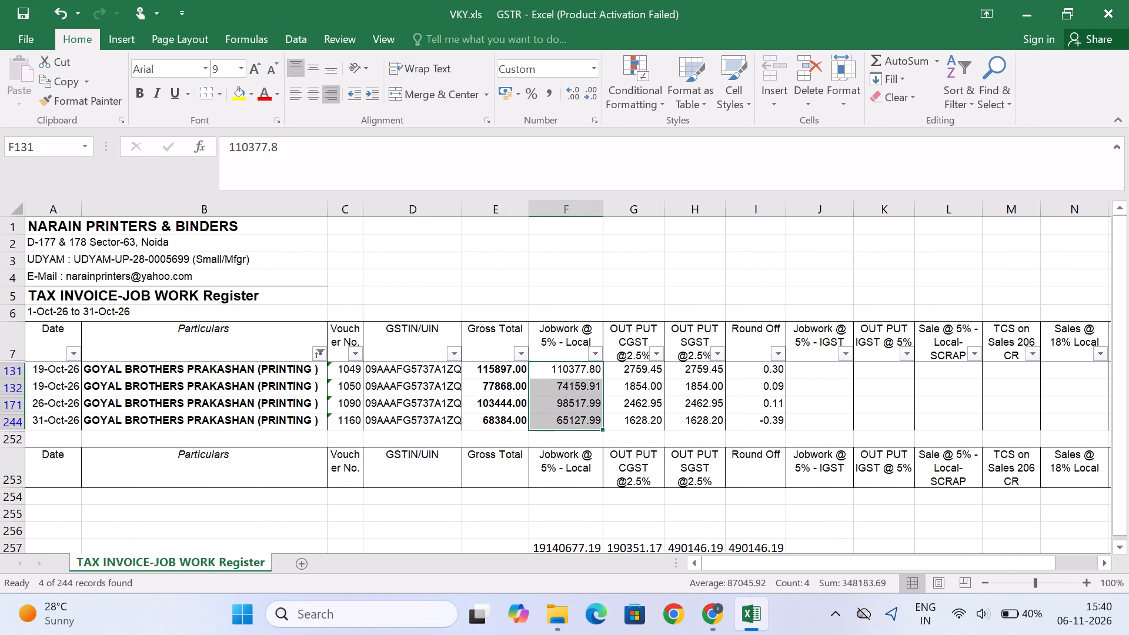
pyautogui.hotkey('alt', 'Tab')
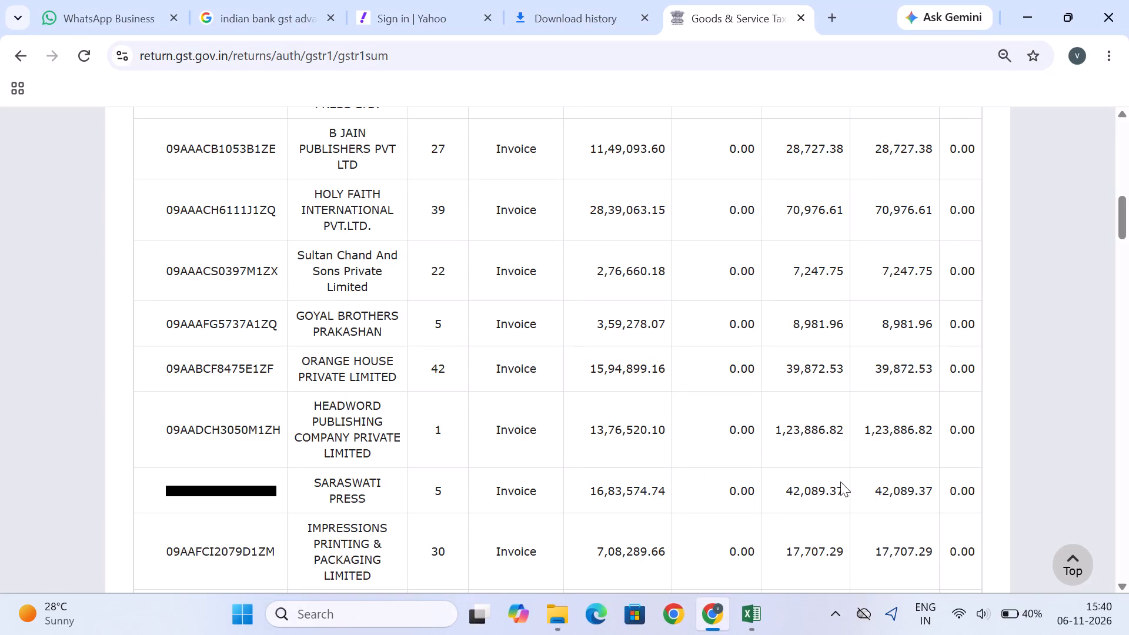
pyautogui.hotkey('alt', 'Tab')
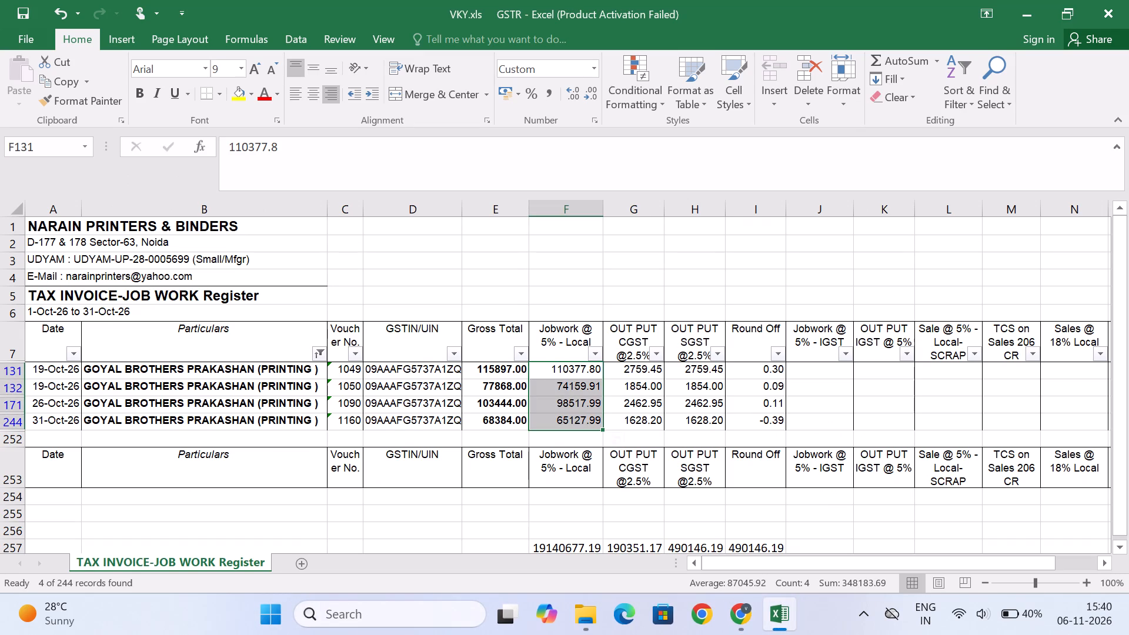
pyautogui.hotkey('alt', 'Tab')
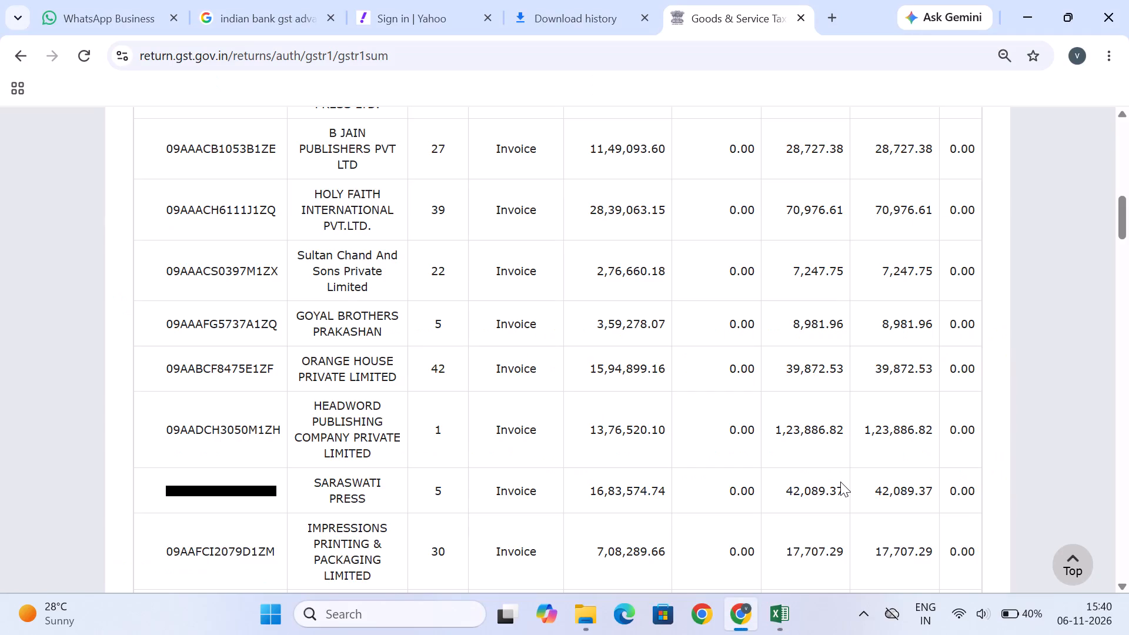
pyautogui.hotkey('alt', 'Tab')
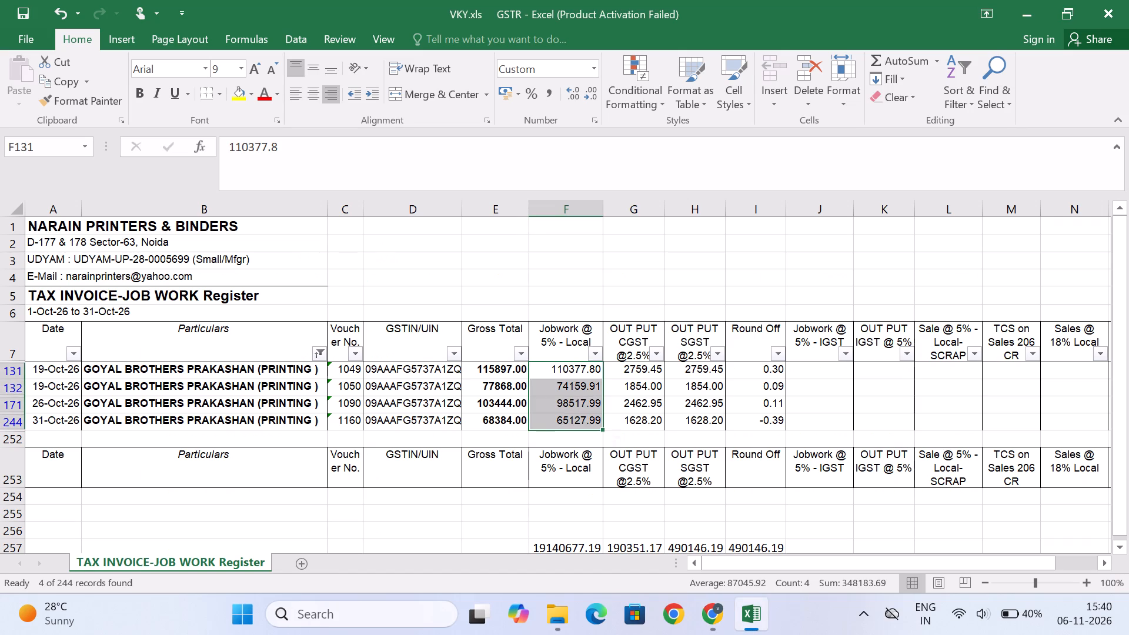
pyautogui.hotkey('alt', 'Tab')
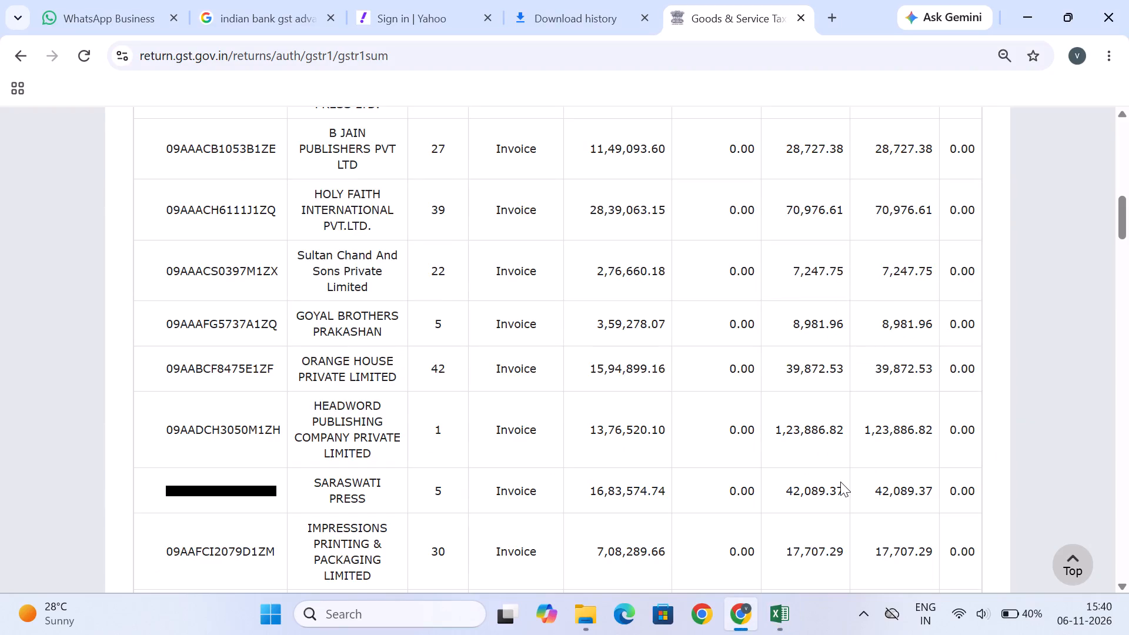
pyautogui.hotkey('alt', 'Tab')
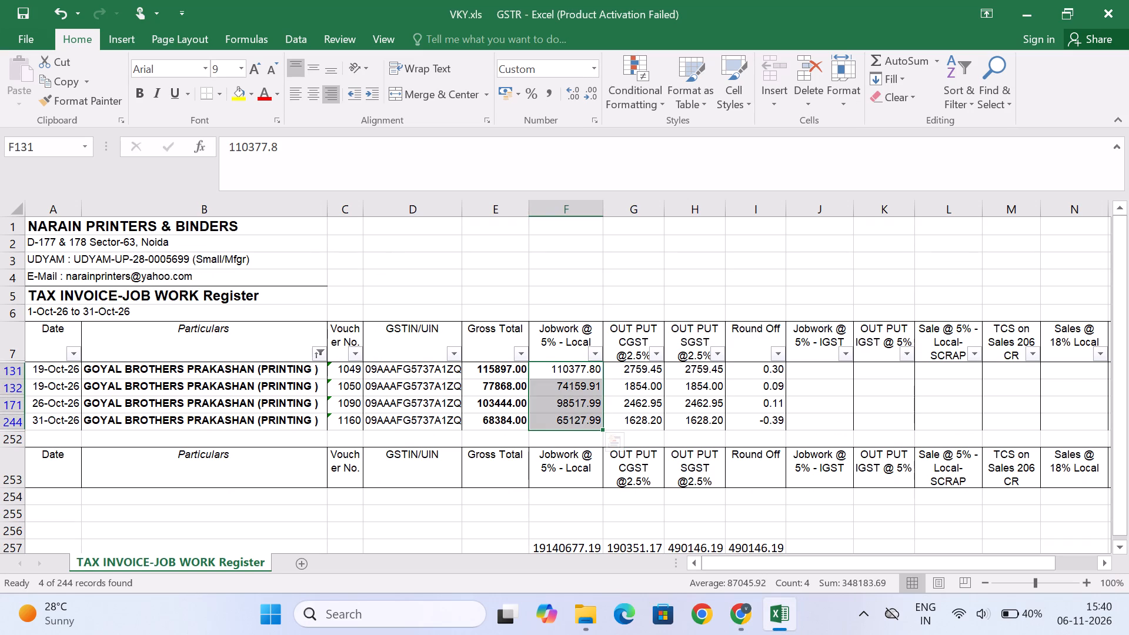
# Filter the Particulars column to both Goyal Brothers Prakashan entries, Binding and Printing.
pyautogui.click(318, 353)
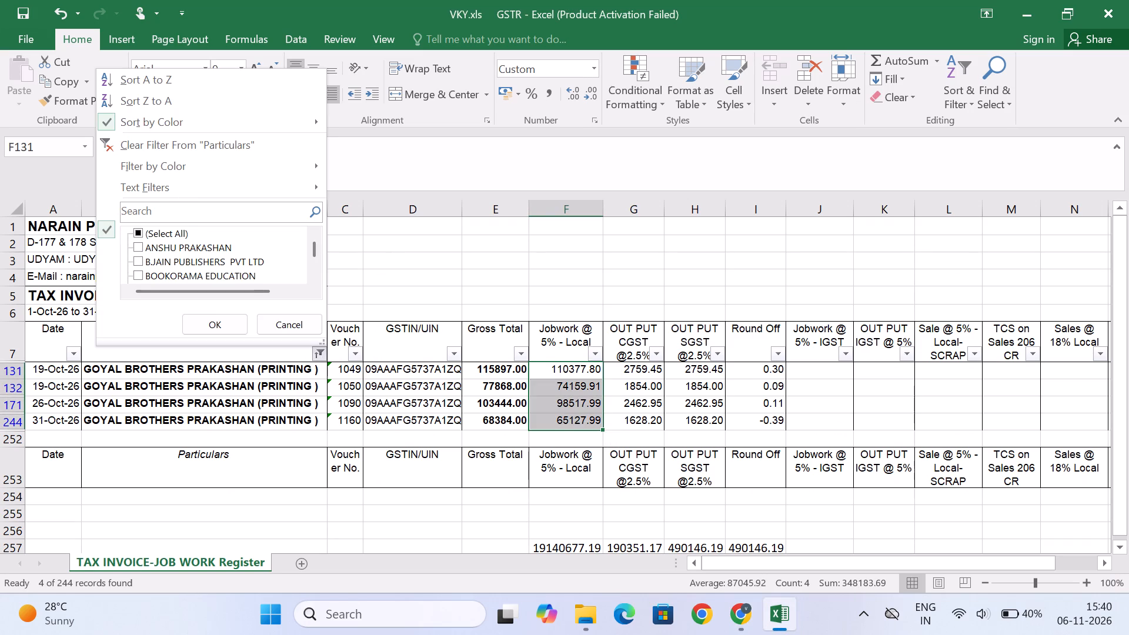
pyautogui.press('g')
pyautogui.click(158, 210)
pyautogui.write('go')
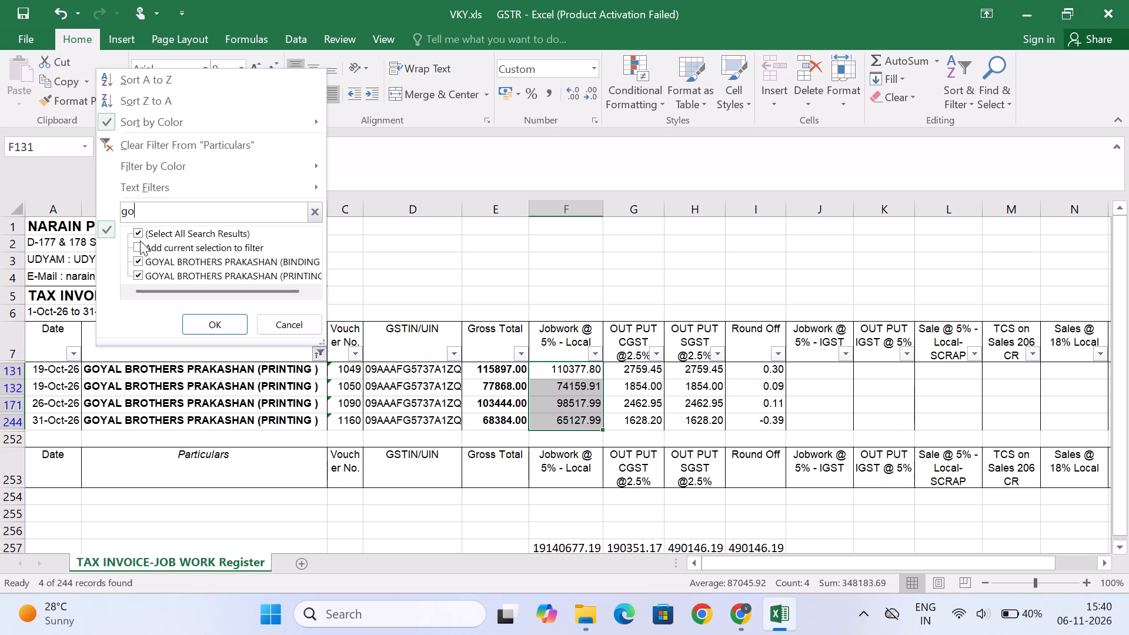
pyautogui.click(139, 230)
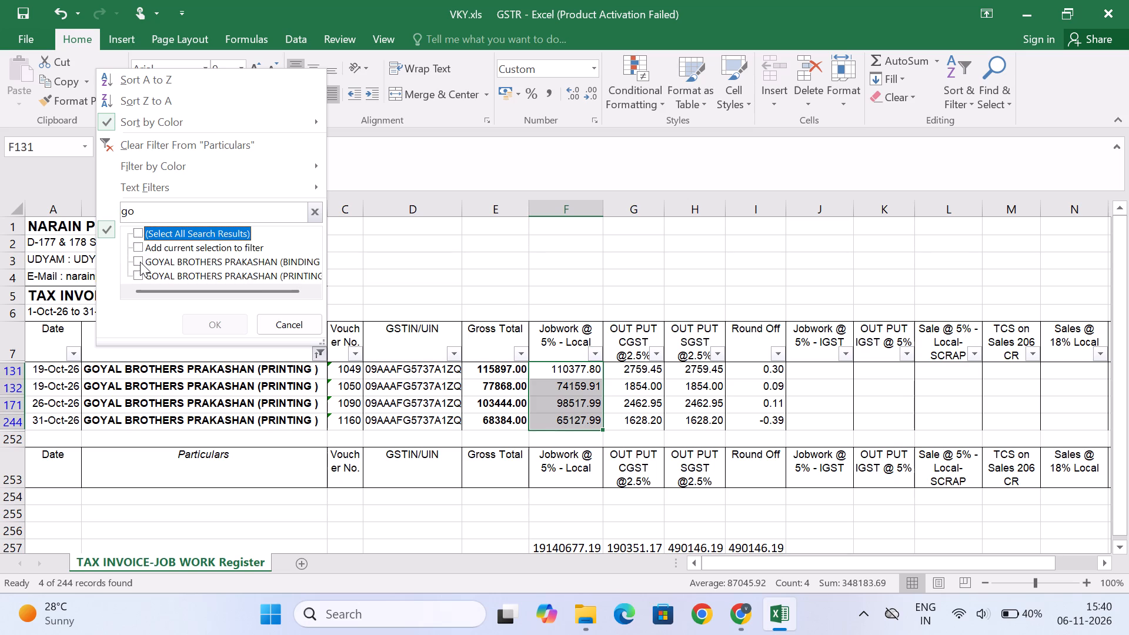
pyautogui.click(140, 262)
pyautogui.click(140, 276)
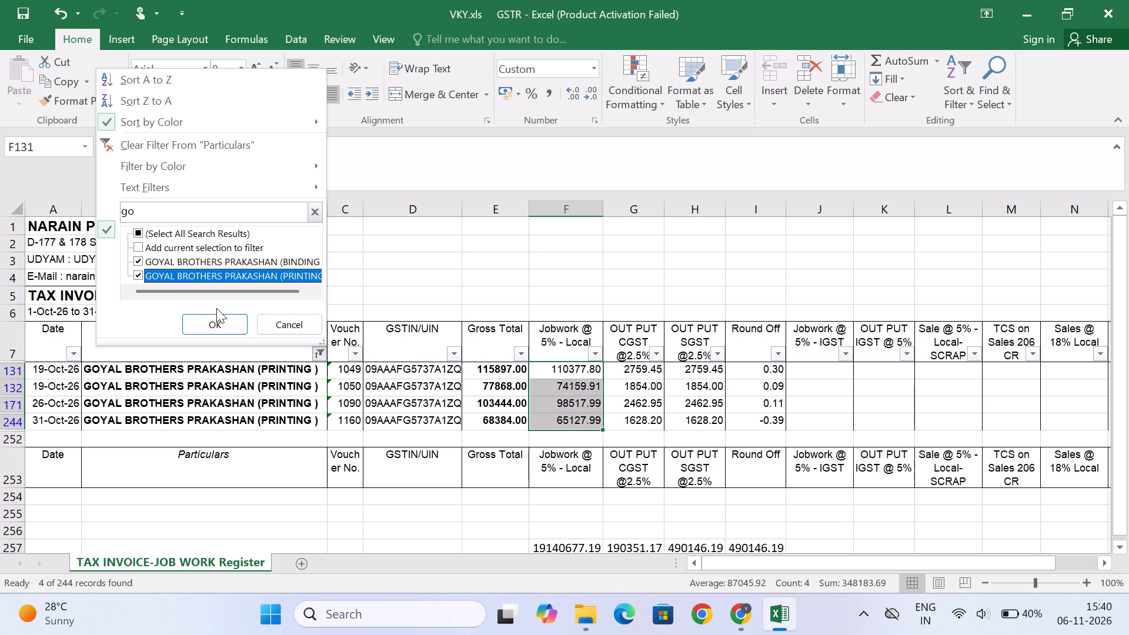
pyautogui.click(222, 329)
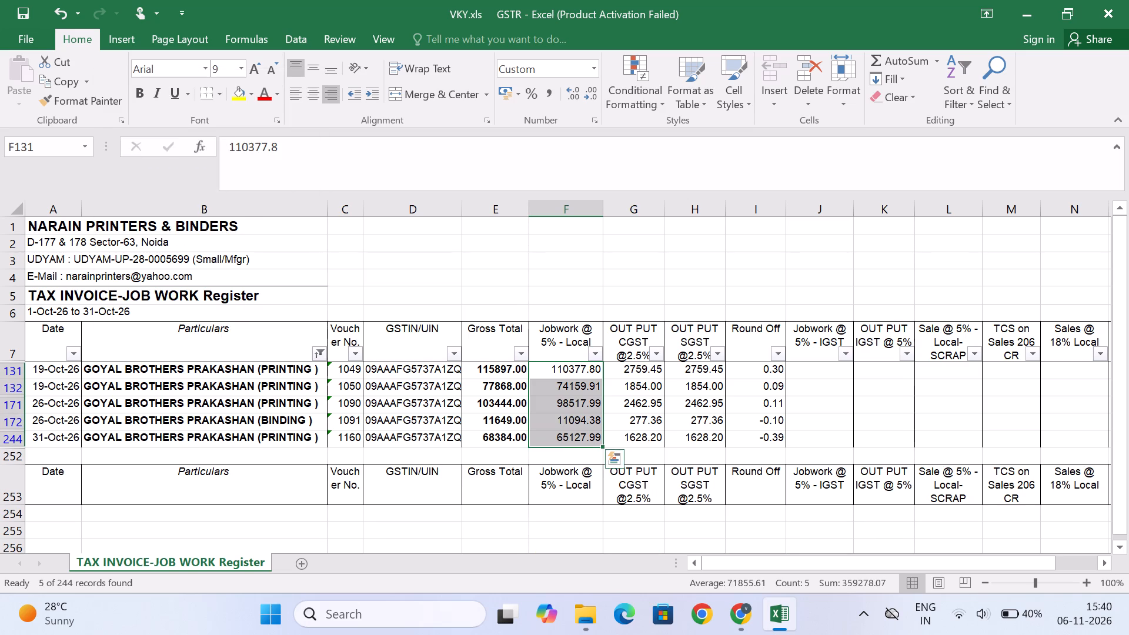
# Compare the combined Goyal Brothers Prakashan jobwork total with their taxable value in the browser's GSTR-1 summary and check the recipients listed below.
pyautogui.hotkey('alt', 'Tab')
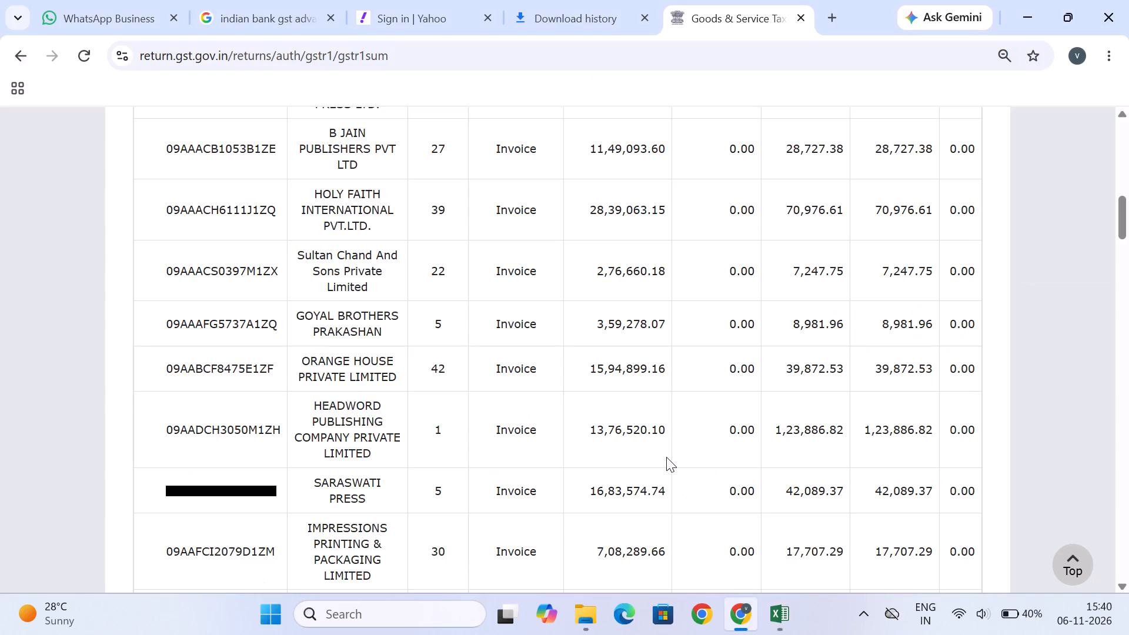
pyautogui.scroll(-1, 666, 457)
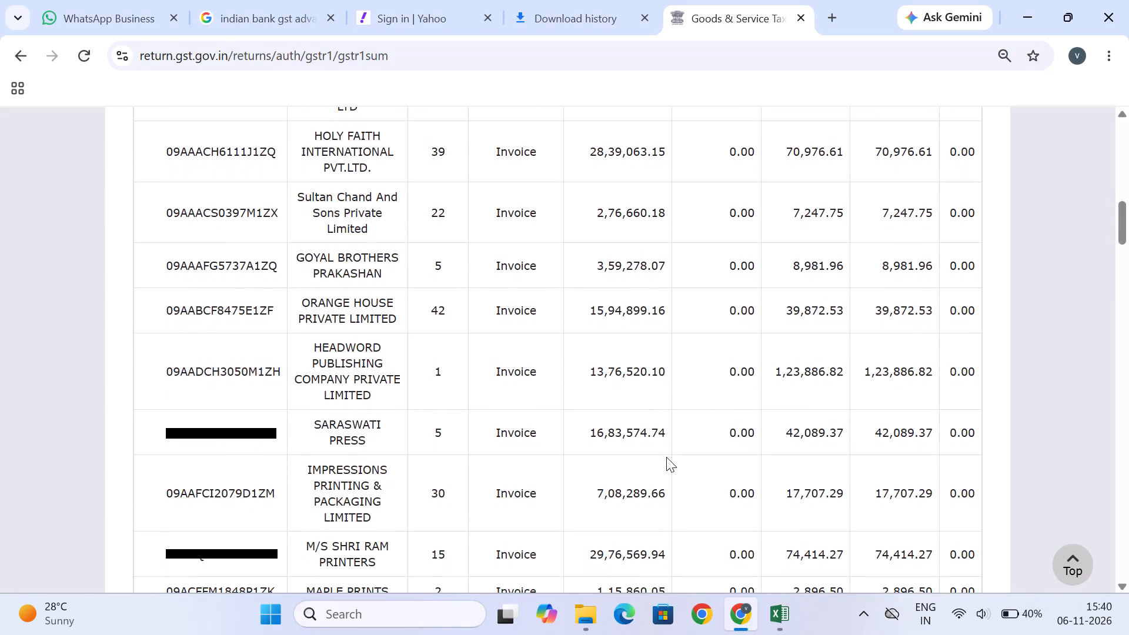
pyautogui.scroll(-1, 666, 457)
pyautogui.hotkey('alt', 'Tab')
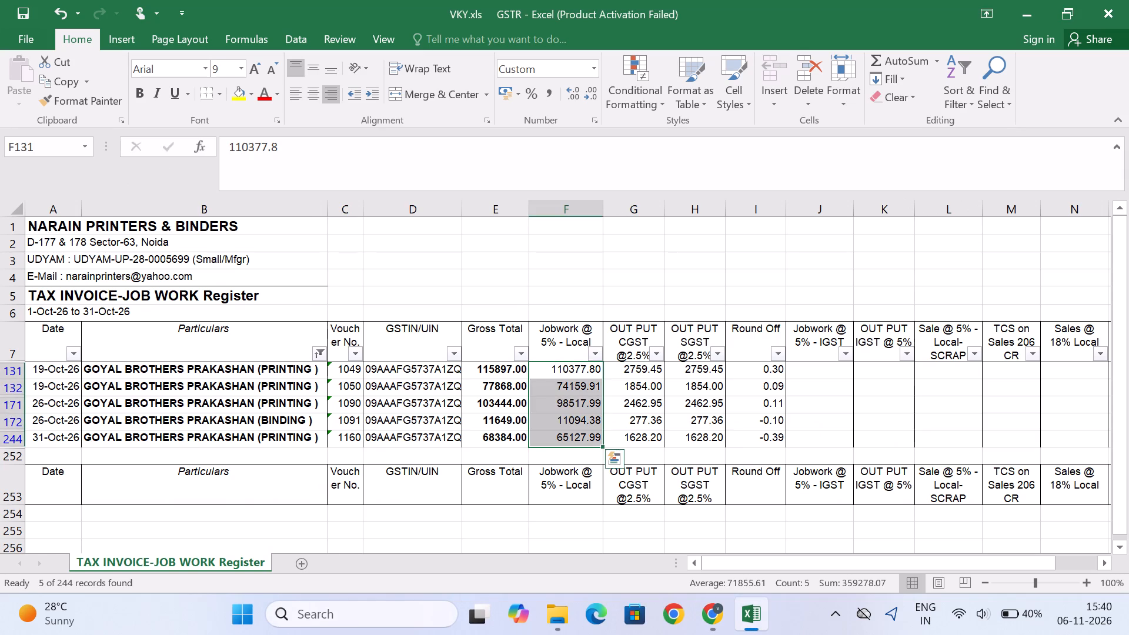
# Highlight all the filtered Goyal Brothers Prakashan rows in yellow.
pyautogui.hotkey('shift', 'space')
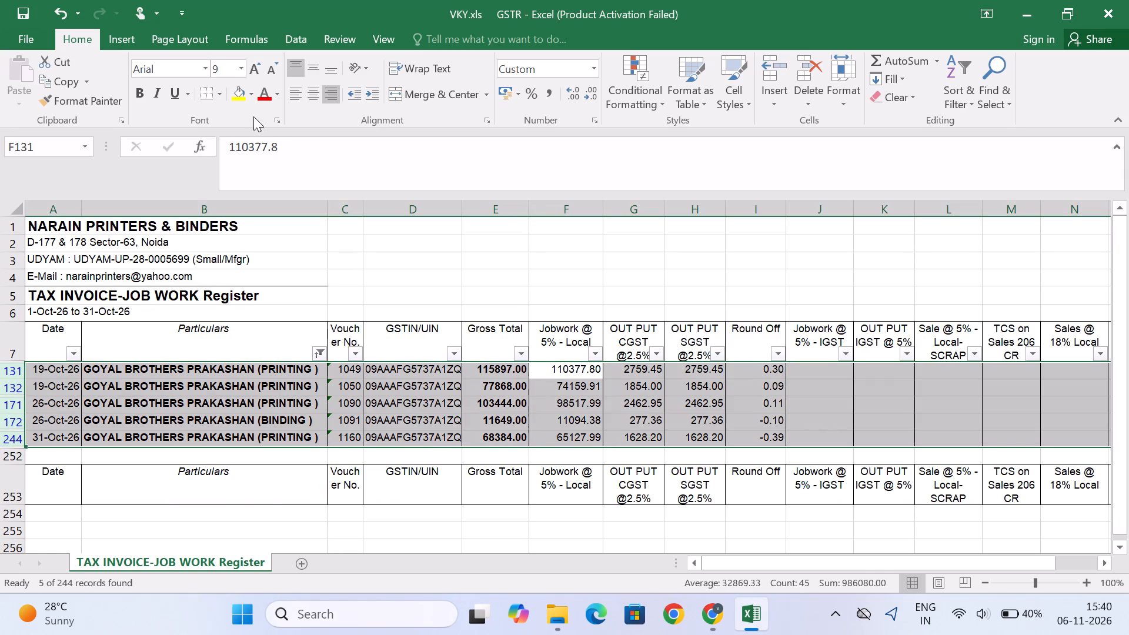
pyautogui.click(232, 97)
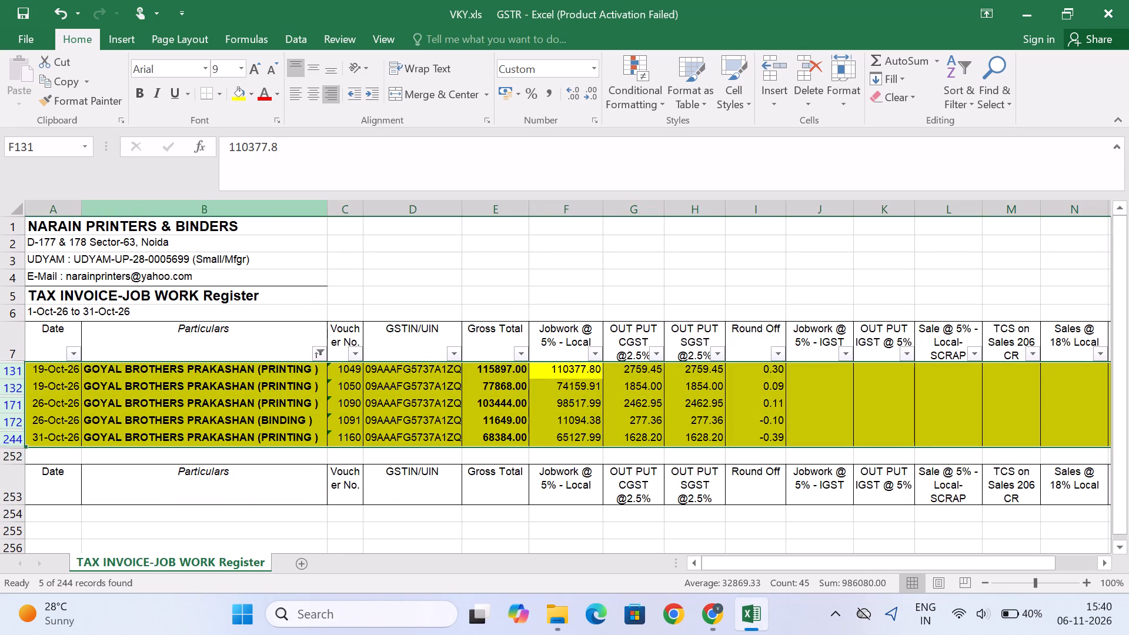
# Filter the Particulars column to show only the Orange House Pvt Ltd entries.
pyautogui.click(318, 348)
pyautogui.click(187, 221)
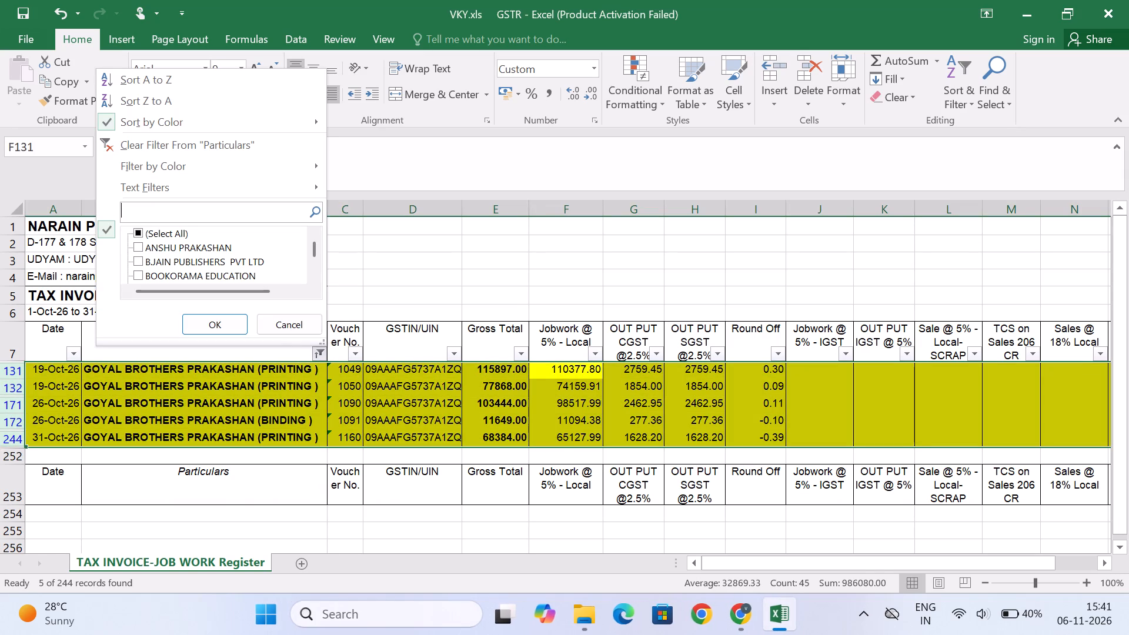
pyautogui.write('org')
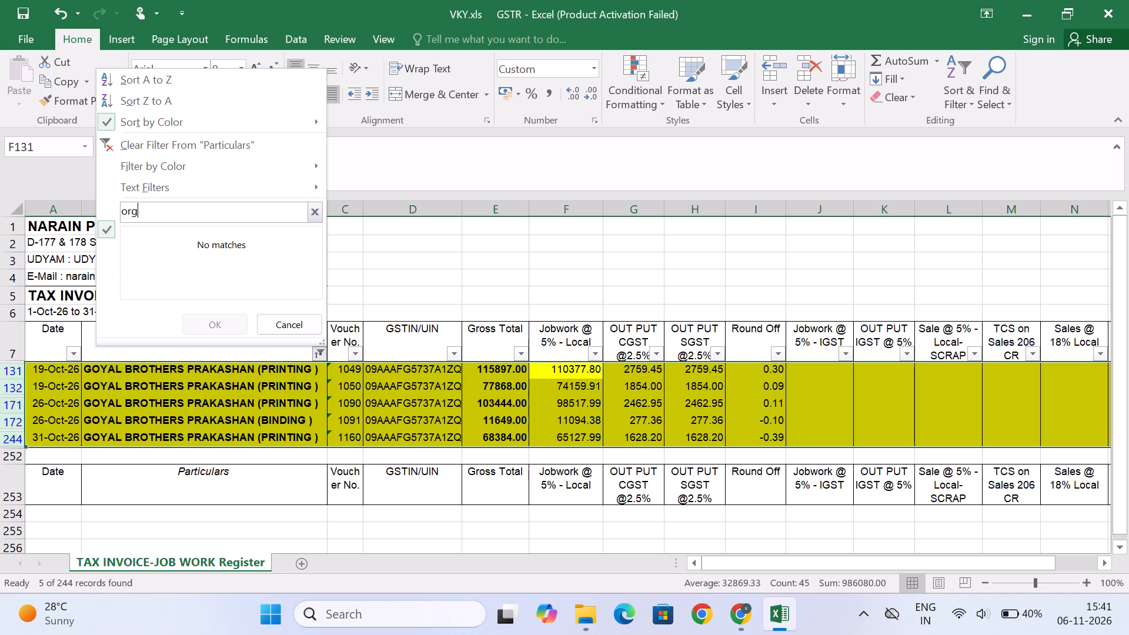
pyautogui.press('BackSpace')
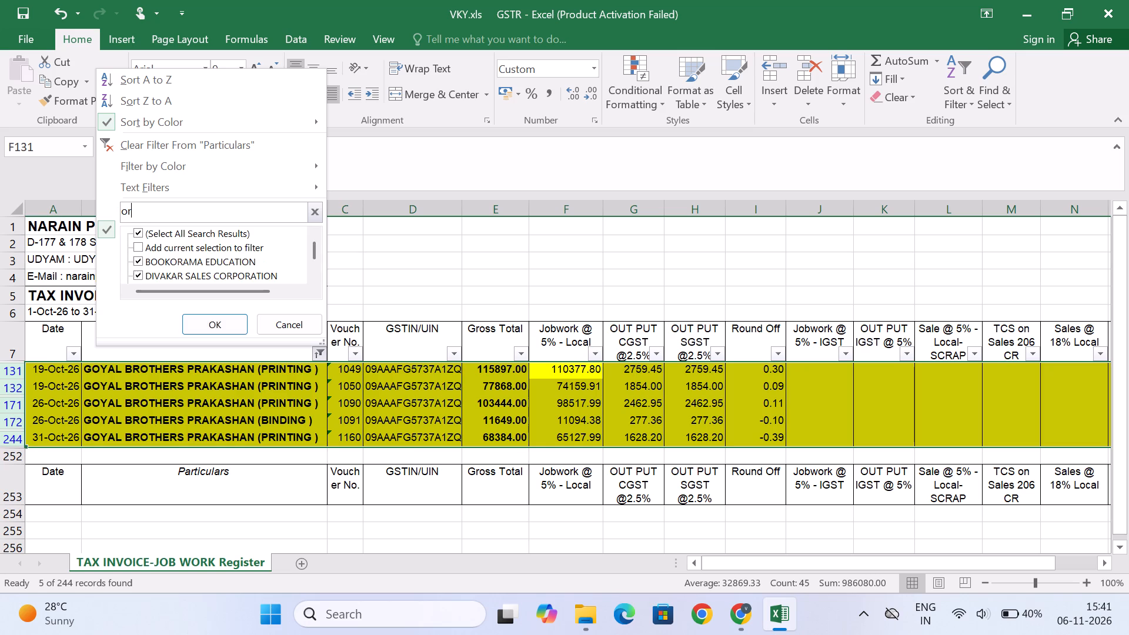
pyautogui.scroll(-3, 182, 255)
pyautogui.moveTo(313, 255); pyautogui.dragTo(315, 290)
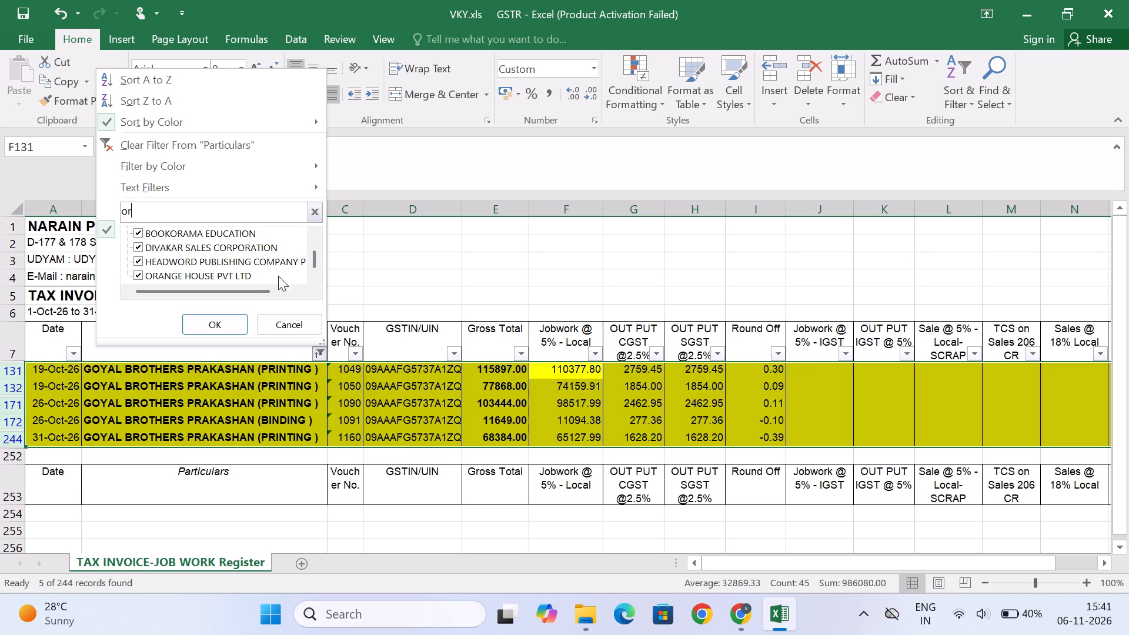
pyautogui.moveTo(310, 256); pyautogui.dragTo(310, 252)
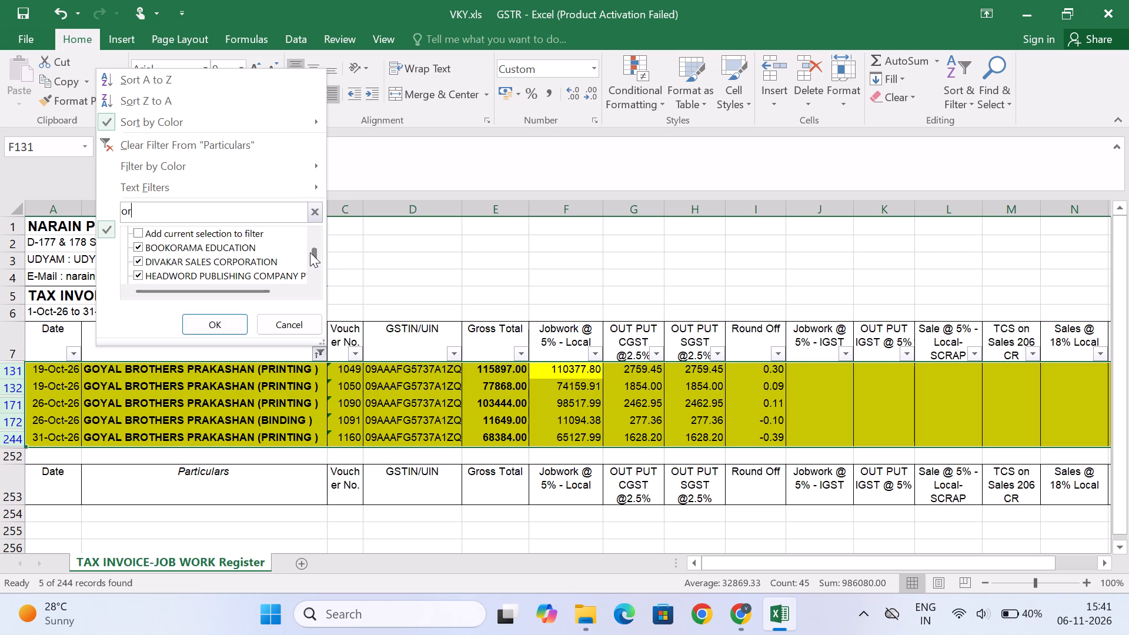
pyautogui.moveTo(310, 252); pyautogui.dragTo(322, 190)
pyautogui.click(138, 230)
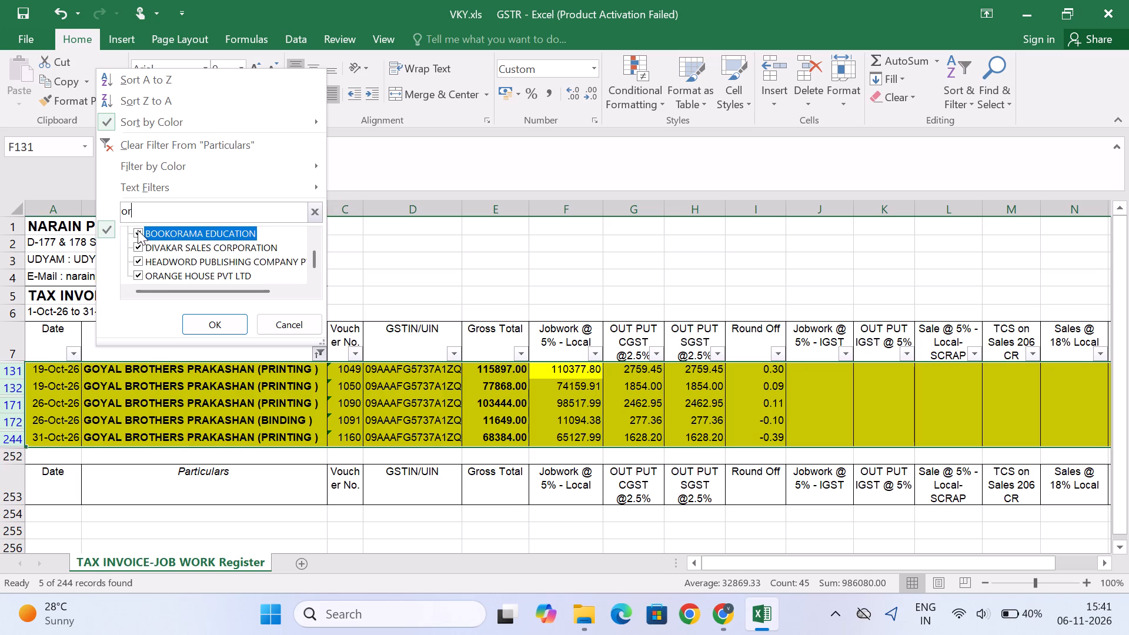
pyautogui.moveTo(312, 258); pyautogui.dragTo(316, 298)
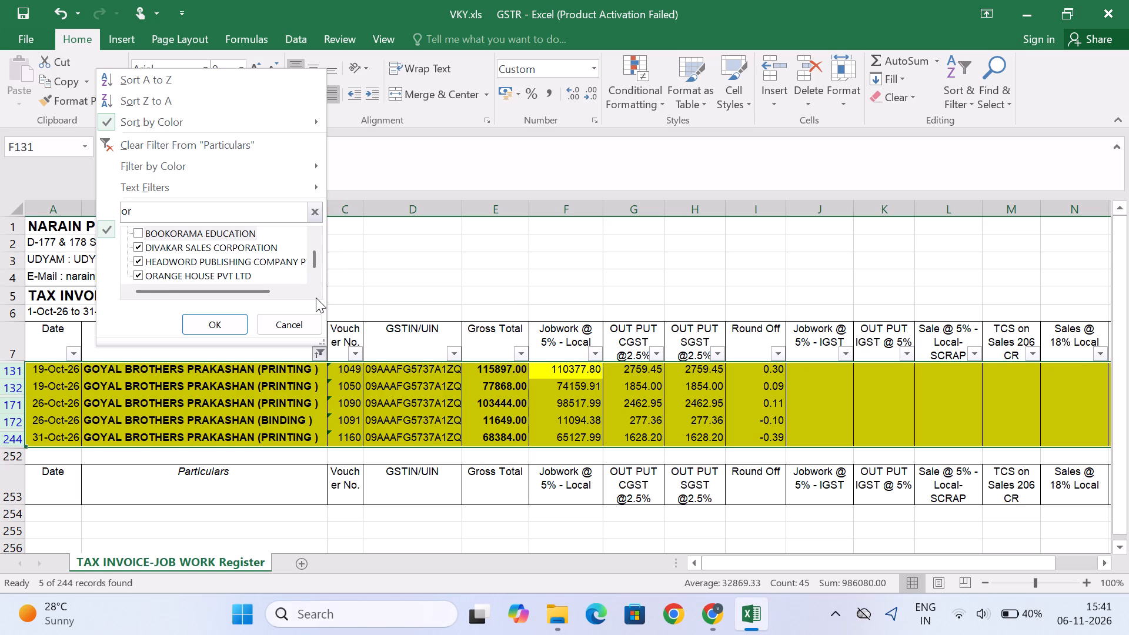
pyautogui.moveTo(316, 298); pyautogui.dragTo(316, 298)
pyautogui.doubleClick(316, 298)
pyautogui.moveTo(316, 298); pyautogui.dragTo(316, 260)
pyautogui.moveTo(315, 260); pyautogui.dragTo(314, 127)
pyautogui.moveTo(313, 255); pyautogui.dragTo(326, 203)
pyautogui.click(137, 232)
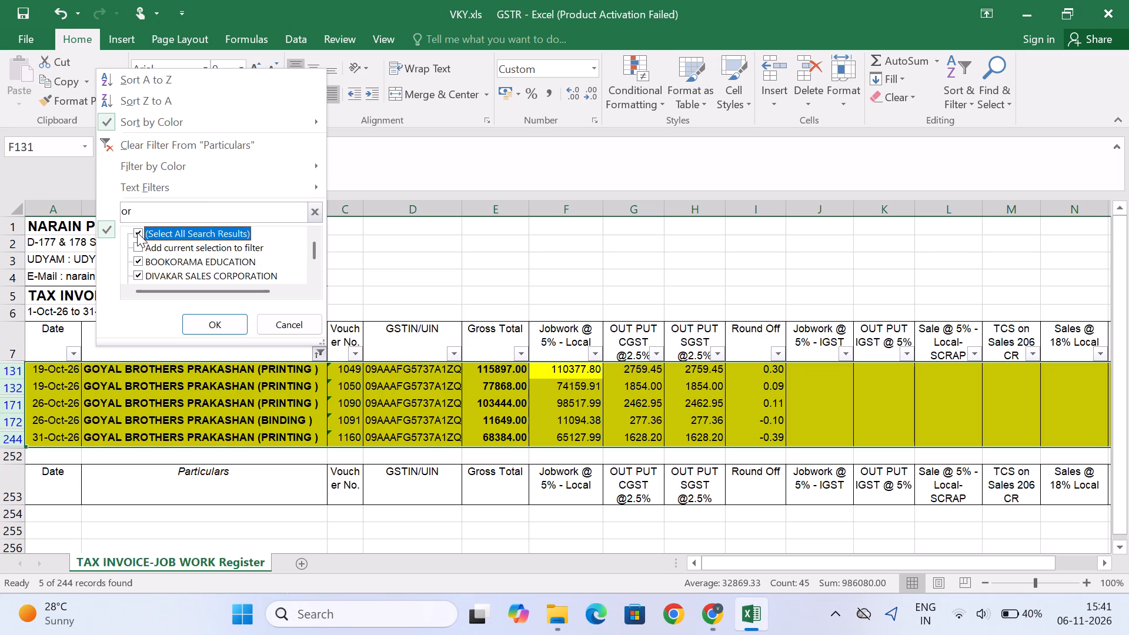
pyautogui.click(137, 232)
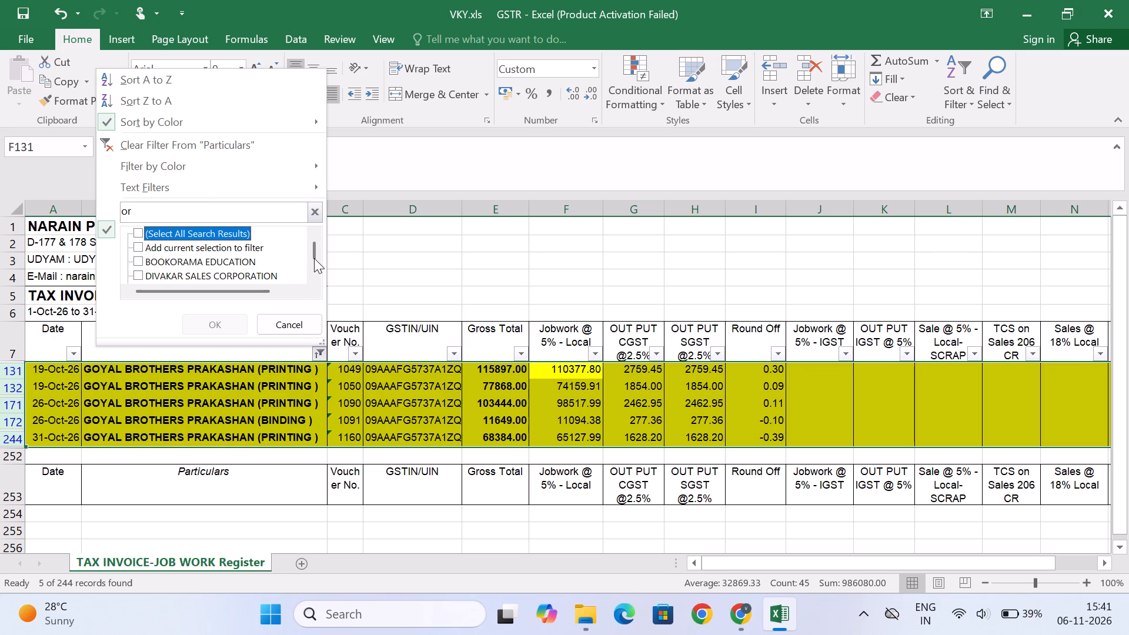
pyautogui.moveTo(315, 252); pyautogui.dragTo(318, 309)
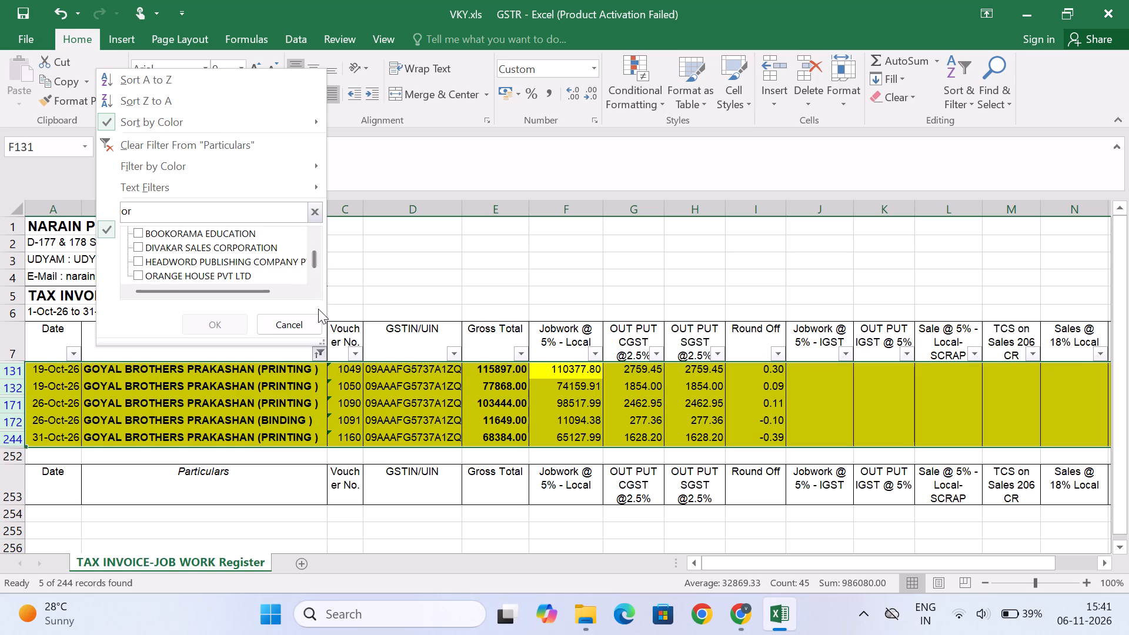
pyautogui.click(138, 272)
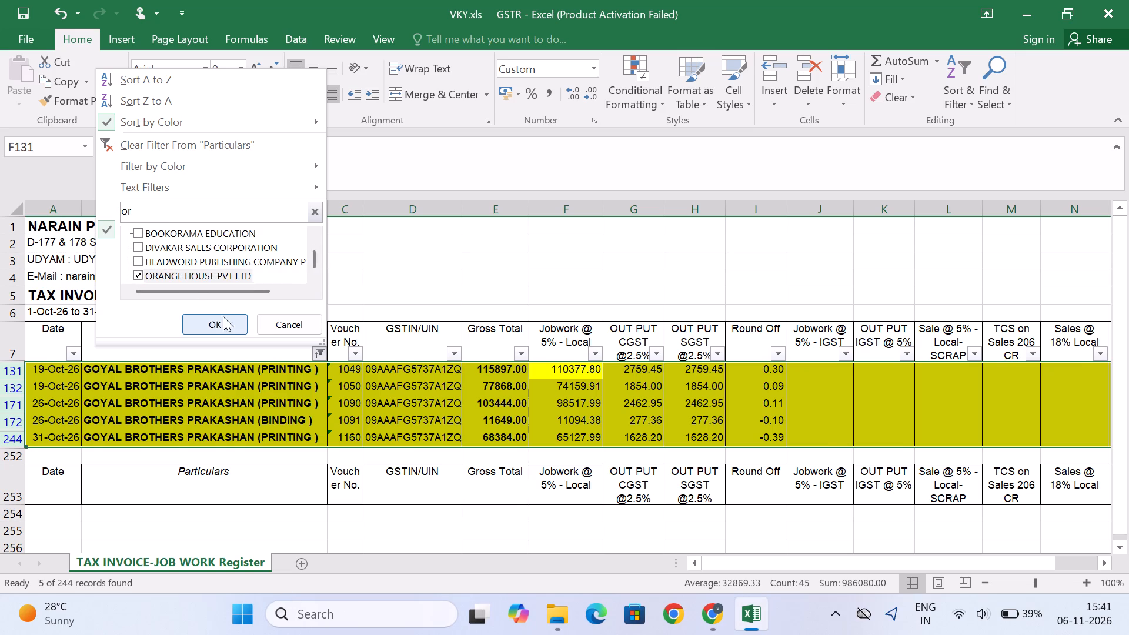
pyautogui.click(223, 319)
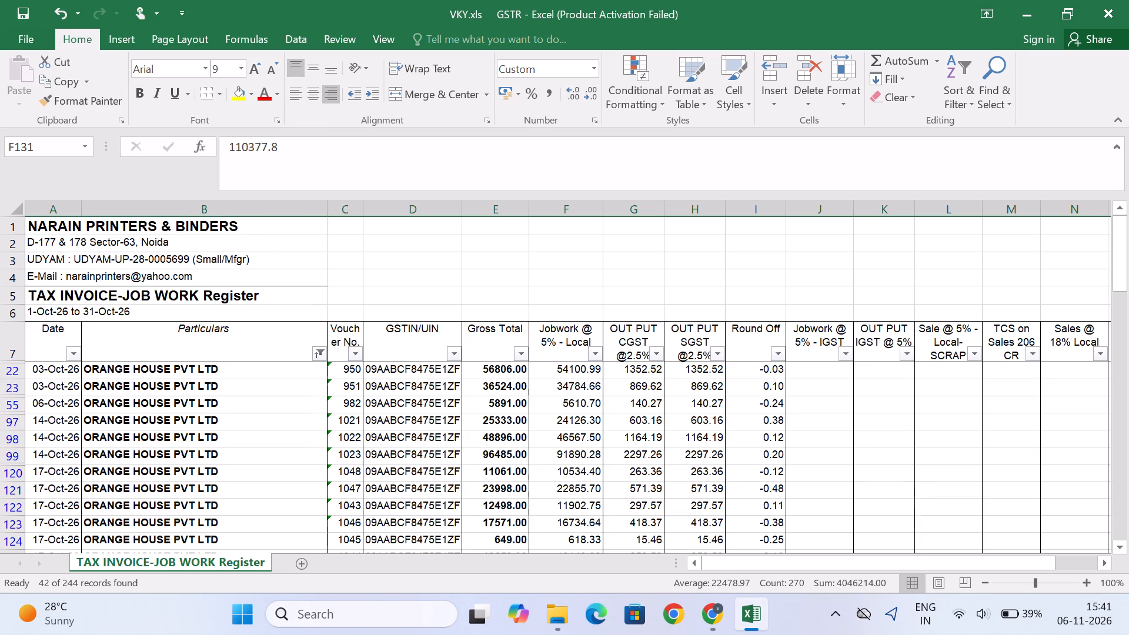
# Total the filtered Orange House amounts under Jobwork @ 5% - Local and check the rows for amounts entered in other columns.
pyautogui.hscroll(-5, 604, 379)
pyautogui.hscroll(1, 604, 379)
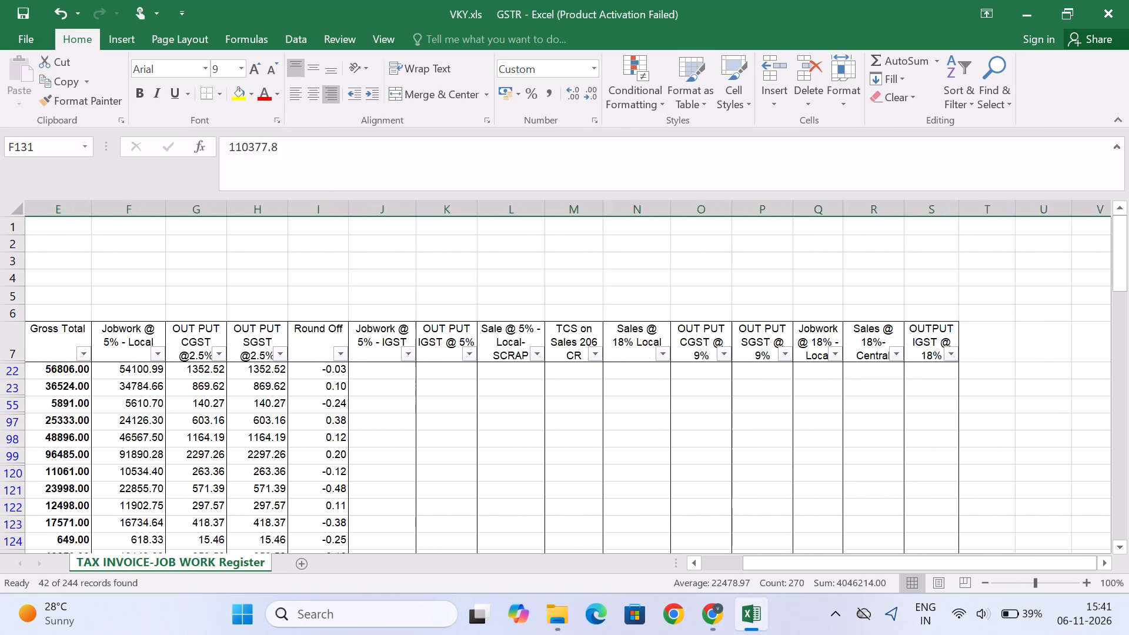
pyautogui.hscroll(1, 604, 379)
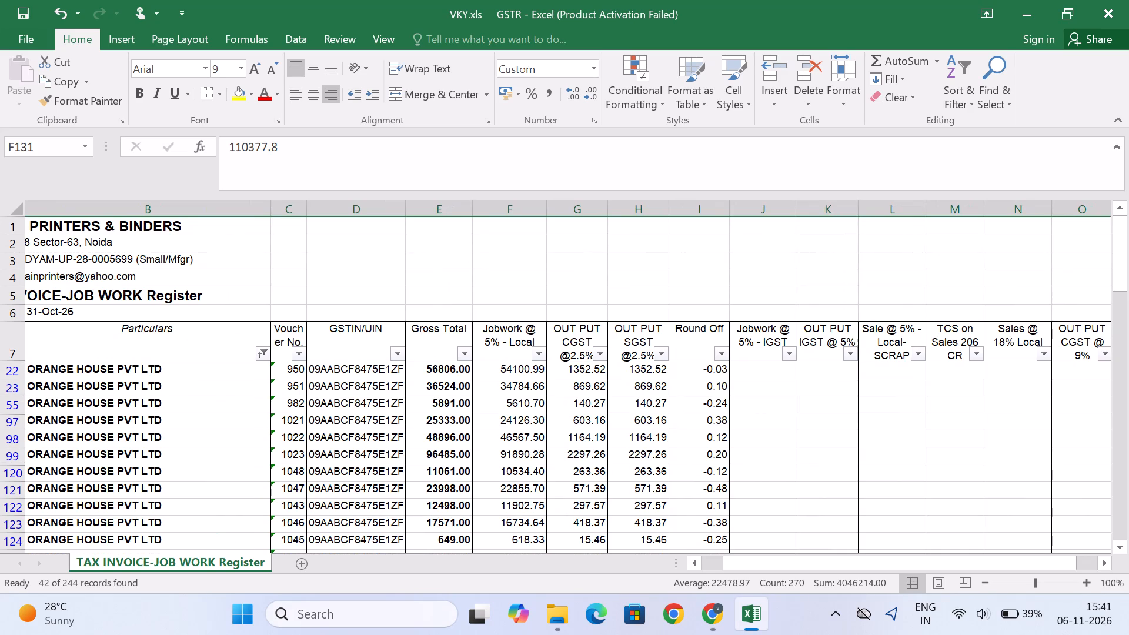
pyautogui.click(520, 368)
pyautogui.hotkey('shift', 'Down')
pyautogui.hotkey('shift', 'Down')
pyautogui.hotkey('shift', 'Down')
pyautogui.hotkey('shift', 'Down')
pyautogui.hotkey('shift', 'Down')
pyautogui.hotkey('shift', 'Down')
pyautogui.hotkey('shift', 'Down')
pyautogui.hotkey('shift', 'Down')
pyautogui.hotkey('shift', 'Down')
pyautogui.hotkey('shift', 'Down')
pyautogui.hotkey('shift', 'Down')
pyautogui.hotkey('shift', 'Down')
pyautogui.hotkey('shift', 'Down')
pyautogui.hotkey('shift', 'Down')
pyautogui.hotkey('shift', 'Down')
pyautogui.hotkey('shift', 'Down')
pyautogui.hotkey('shift', 'Down')
pyautogui.hotkey('shift', 'Down')
pyautogui.hotkey('shift', 'Down')
pyautogui.hotkey('shift', 'Down')
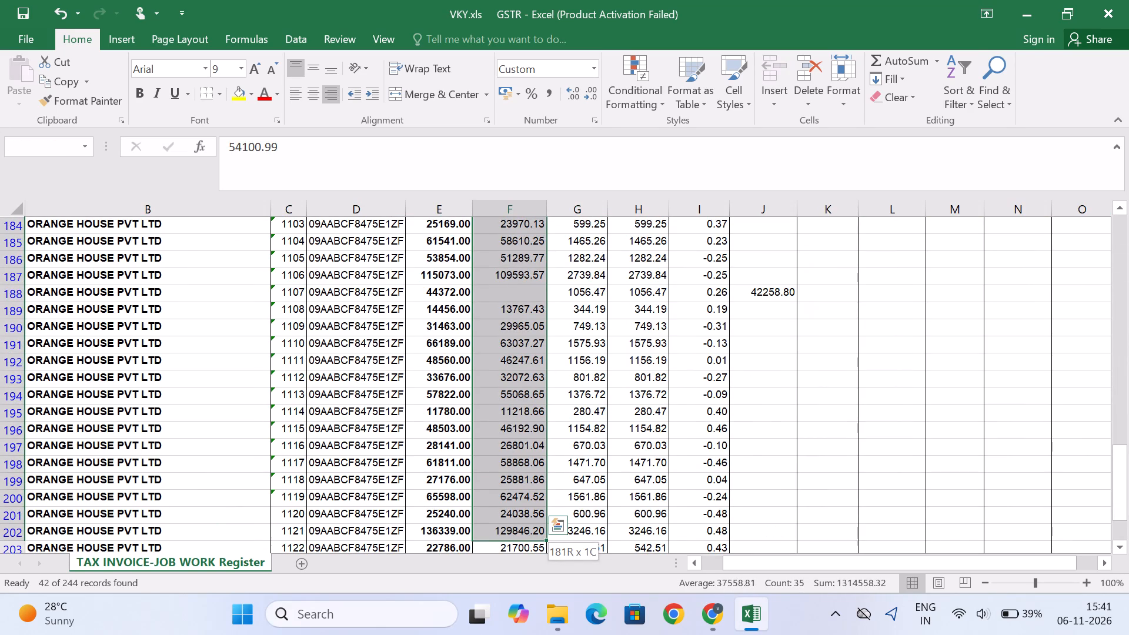
# Move the amount of Orange House voucher 1107 from the Jobwork @ 5% - IGST column to Jobwork @ 5% - Local.
pyautogui.click(770, 295)
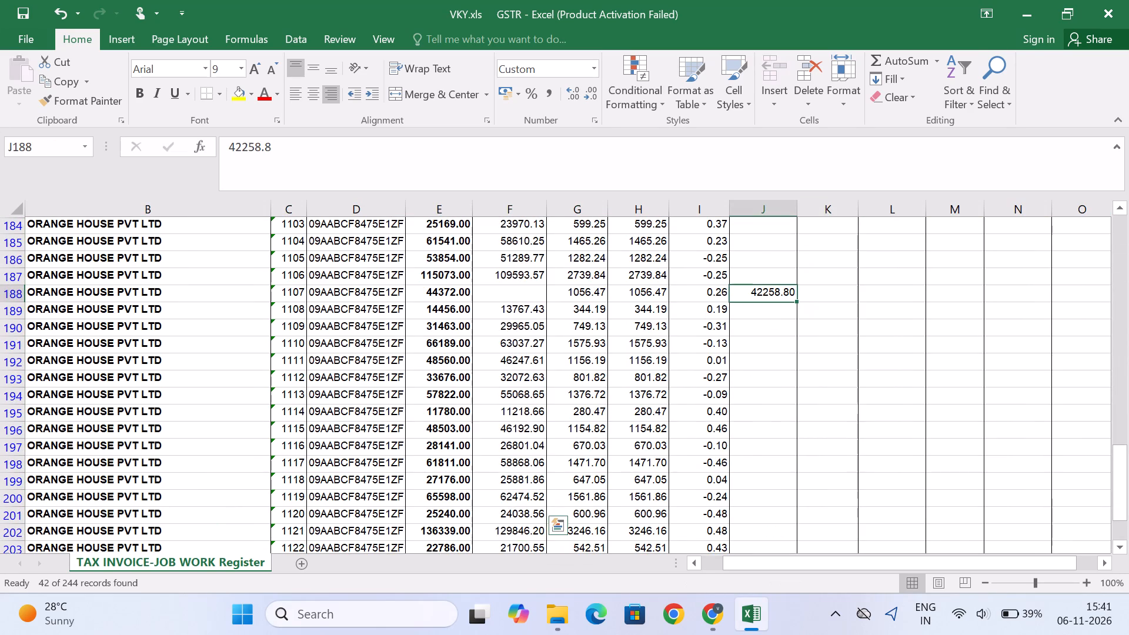
pyautogui.hotkey('ctrl', 'x')
pyautogui.click(531, 298)
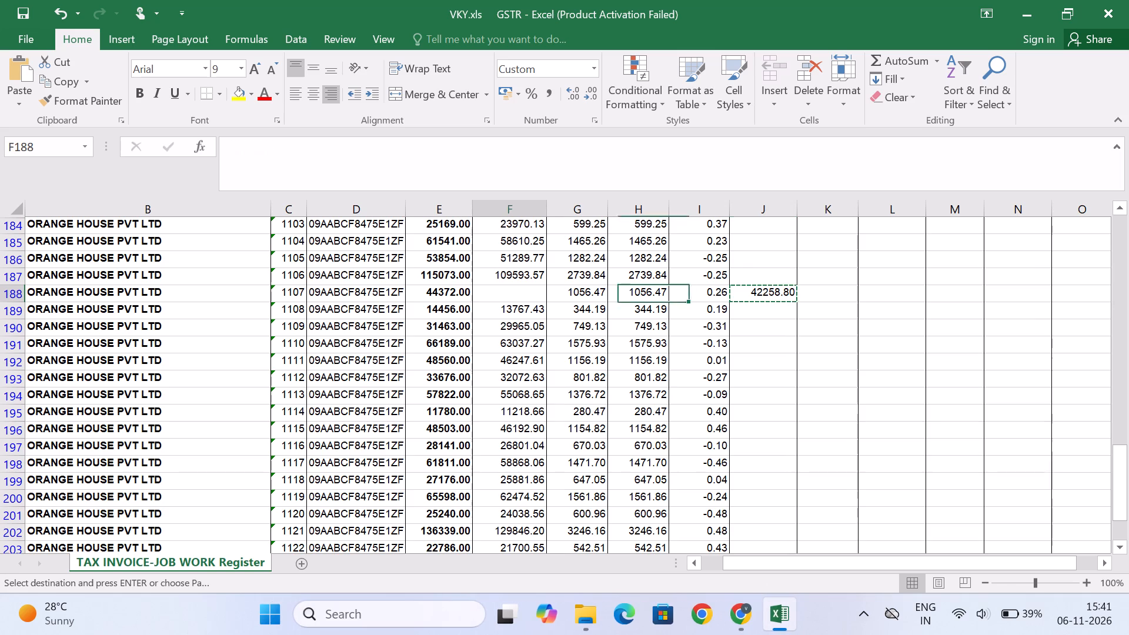
pyautogui.hotkey('ctrl', 'v')
# Total all Orange House amounts under Jobwork @ 5% - Local and compare with Orange House's taxable value in the browser's GSTR-1 summary.
pyautogui.scroll(4, 531, 298)
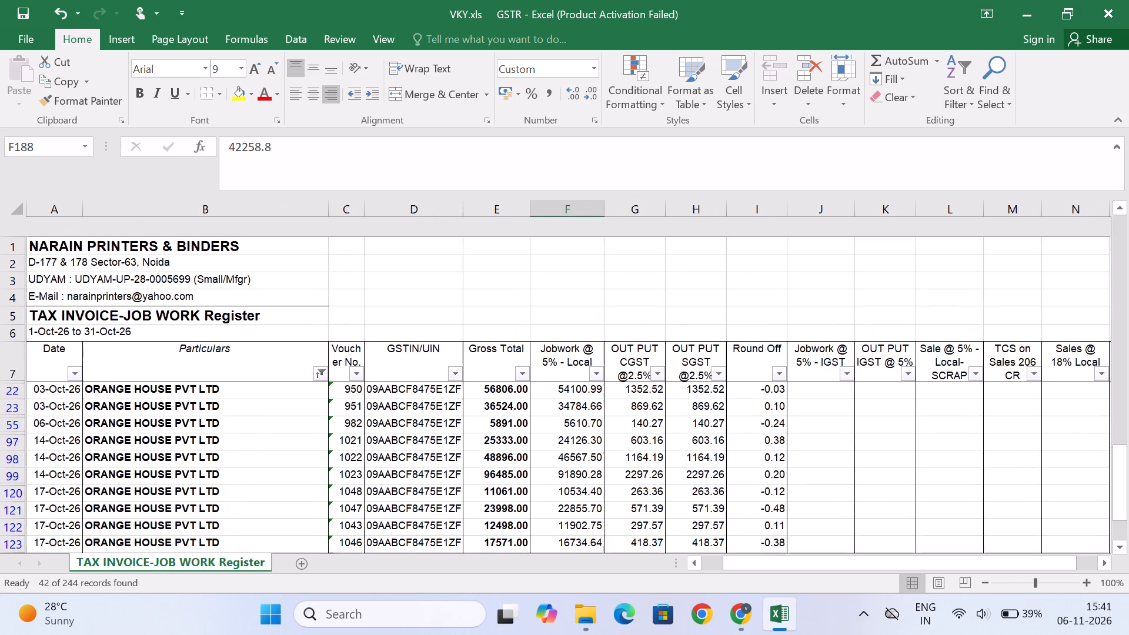
pyautogui.click(571, 370)
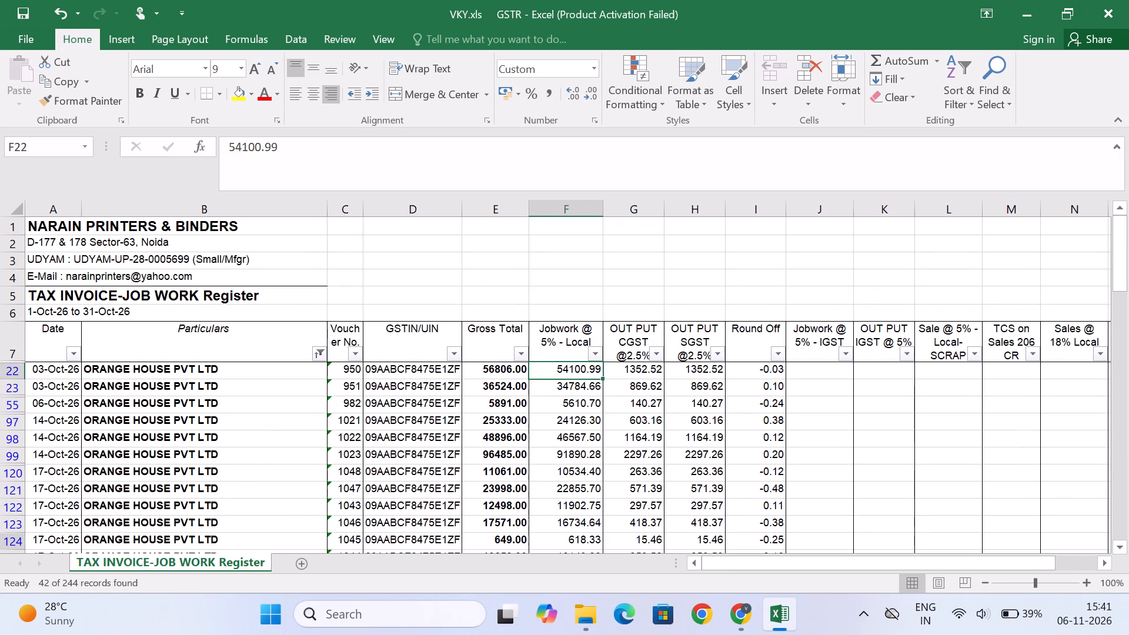
pyautogui.hotkey('shift', 'Down')
pyautogui.hotkey('shift', 'Down')
pyautogui.hotkey('shift', 'Down')
pyautogui.hotkey('shift', 'Down')
pyautogui.hotkey('shift', 'Down')
pyautogui.hotkey('shift', 'Down')
pyautogui.hotkey('shift', 'Down')
pyautogui.hotkey('shift', 'Down')
pyautogui.hotkey('shift', 'Down')
pyautogui.hotkey('shift', 'Down')
pyautogui.hotkey('shift', 'Down')
pyautogui.hotkey('shift', 'Down')
pyautogui.hotkey('shift', 'Down')
pyautogui.hotkey('shift', 'Down')
pyautogui.hotkey('shift', 'Down')
pyautogui.hotkey('shift', 'Down')
pyautogui.hotkey('shift', 'Down')
pyautogui.hotkey('shift', 'Down')
pyautogui.hotkey('shift', 'Down')
pyautogui.hotkey('shift', 'Down')
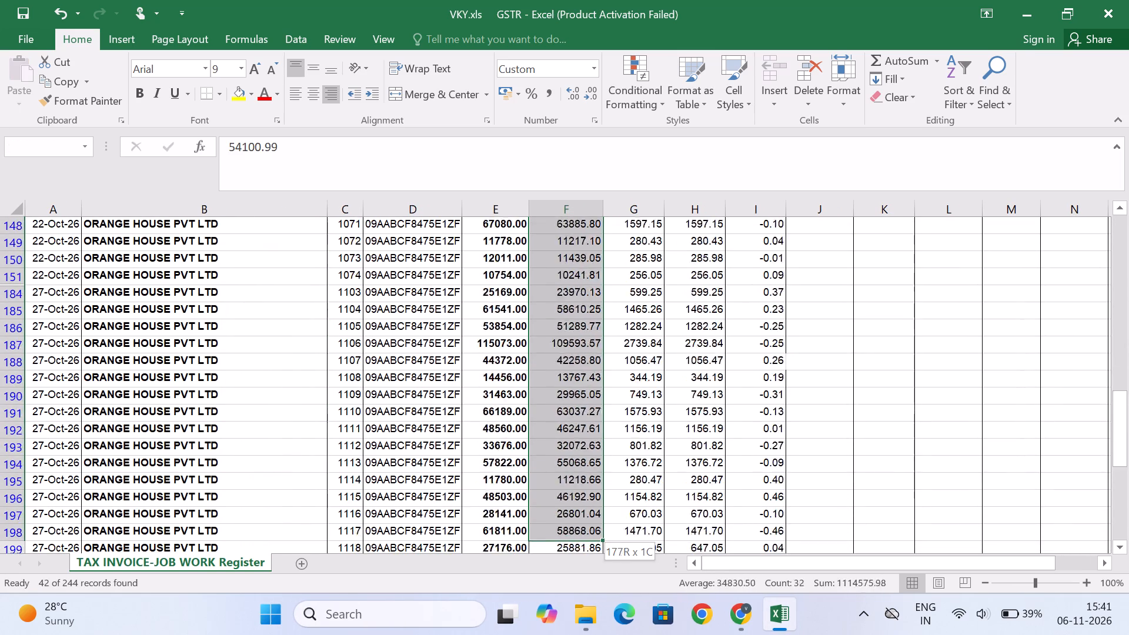
pyautogui.hotkey('shift', 'Up')
pyautogui.hotkey('shift', 'Up')
pyautogui.hotkey('shift', 'Up')
pyautogui.hotkey('shift', 'Up')
pyautogui.hotkey('shift', 'Up')
pyautogui.hotkey('shift', 'Up')
pyautogui.hotkey('shift', 'Up')
pyautogui.hotkey('shift', 'Up')
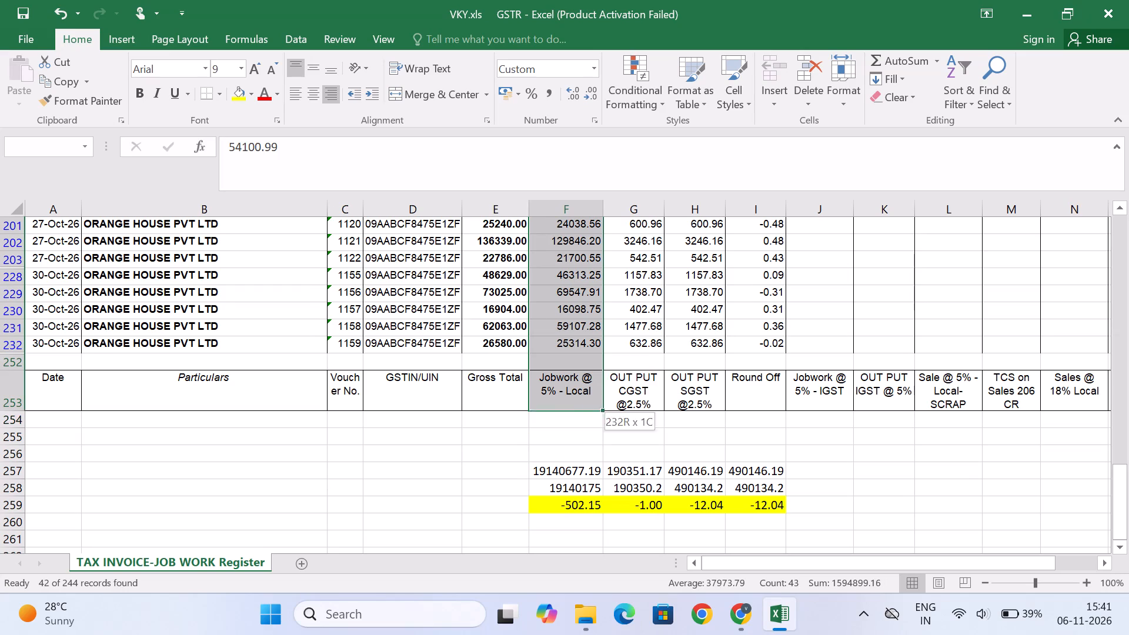
pyautogui.hotkey('shift', 'Up')
pyautogui.hotkey('shift', 'Up')
pyautogui.hotkey('shift', 'Up')
pyautogui.hotkey('shift', 'Down')
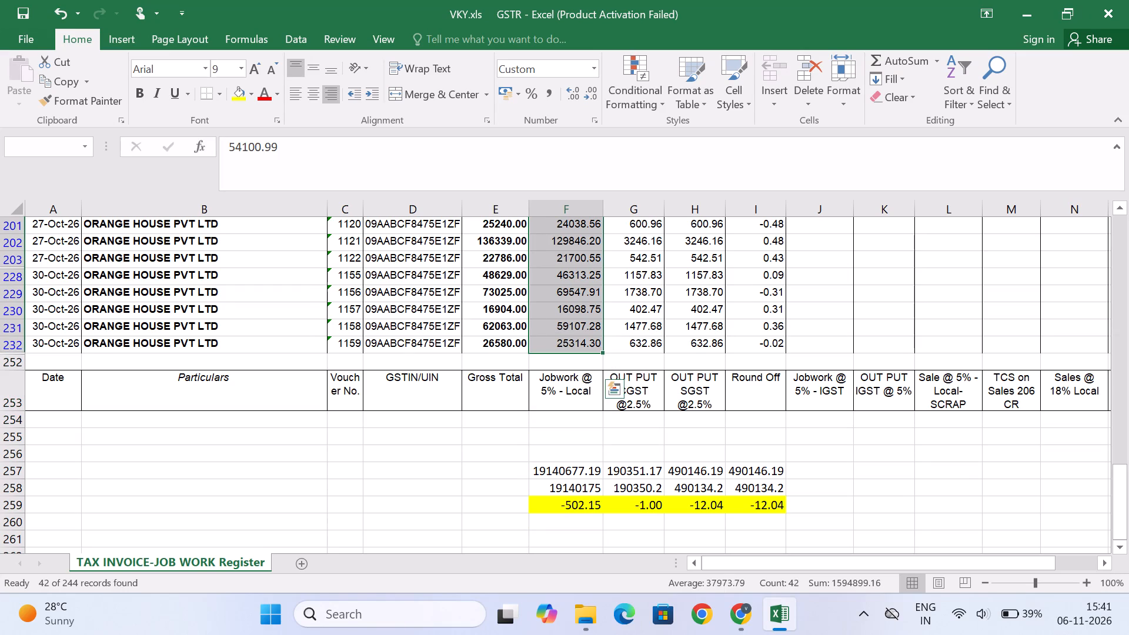
pyautogui.hotkey('alt', 'Tab')
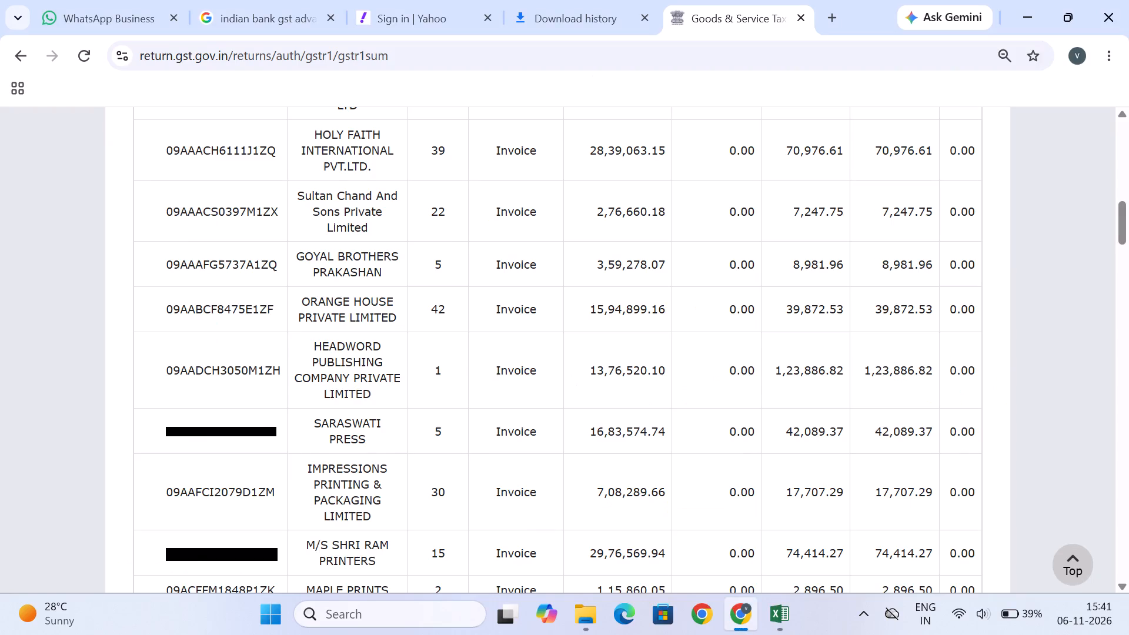
pyautogui.scroll(-2, 597, 433)
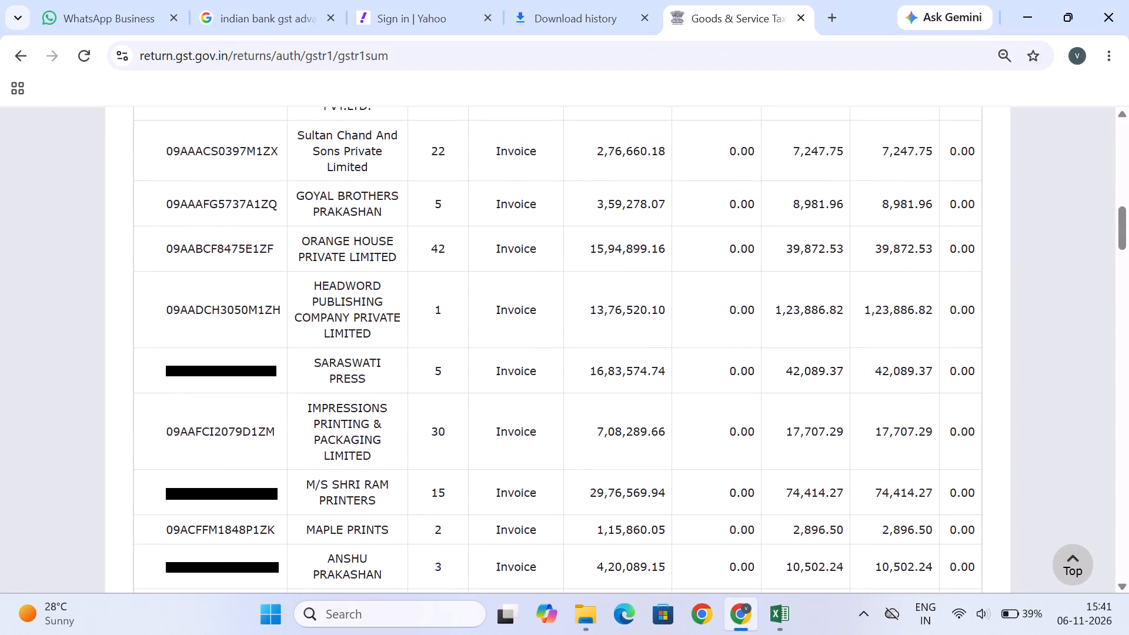
# Back in the Excel register, highlight all the filtered Orange House rows in yellow.
pyautogui.hotkey('alt', 'Tab')
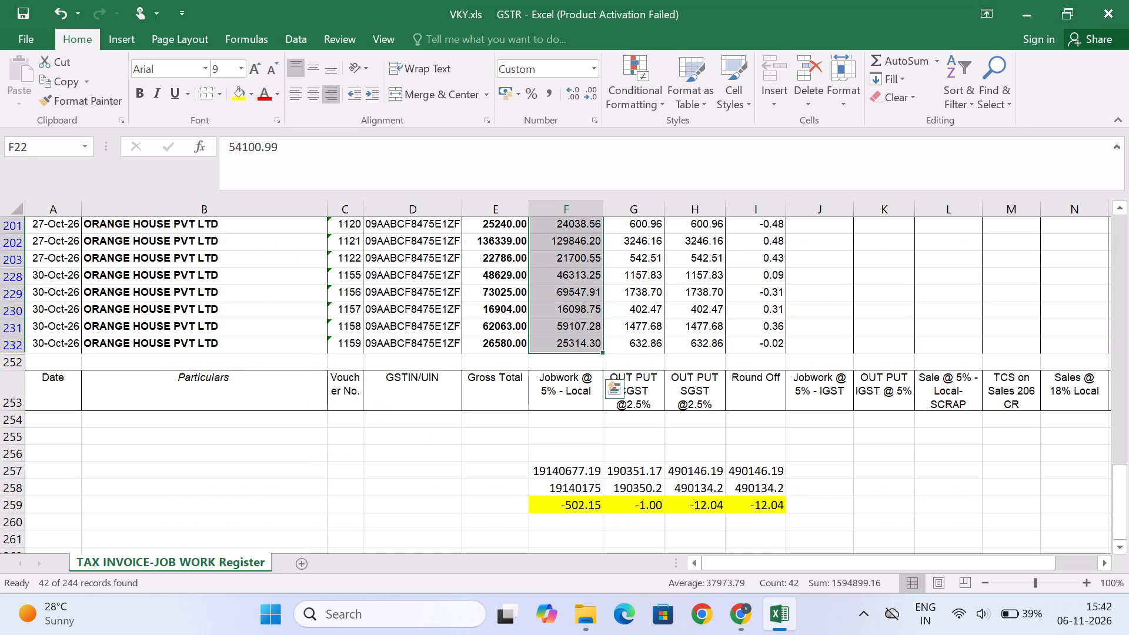
pyautogui.hotkey('shift', 'space')
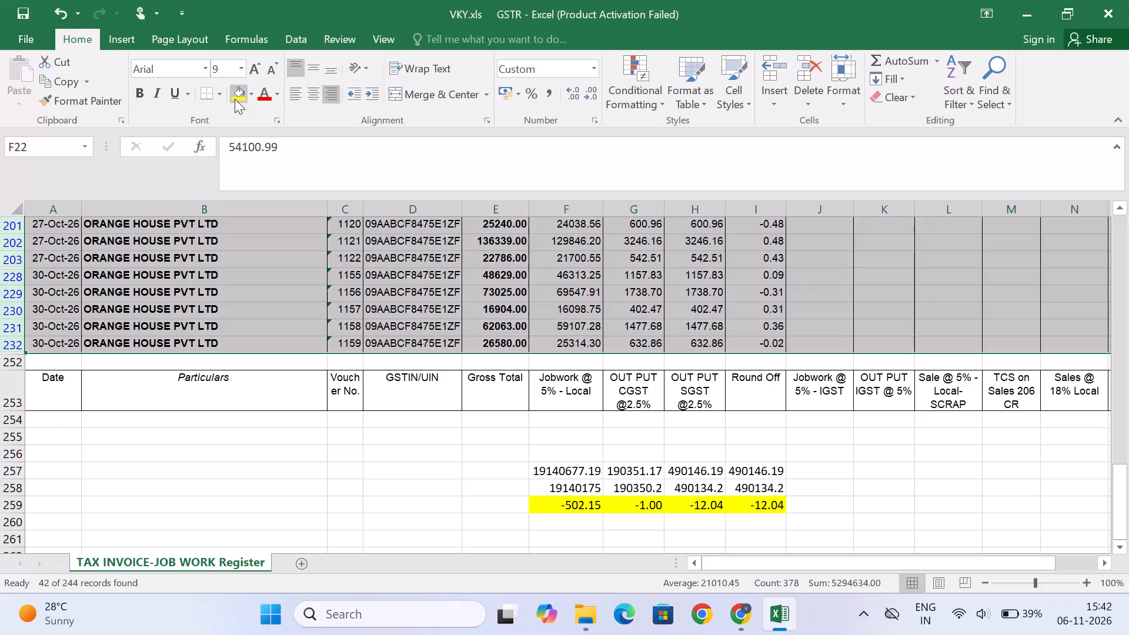
pyautogui.click(229, 90)
pyautogui.click(236, 93)
# Total the Orange House OUT PUT CGST @2.5% amounts and compare with Orange House's central tax in the browser's GSTR-1 summary.
pyautogui.click(644, 369)
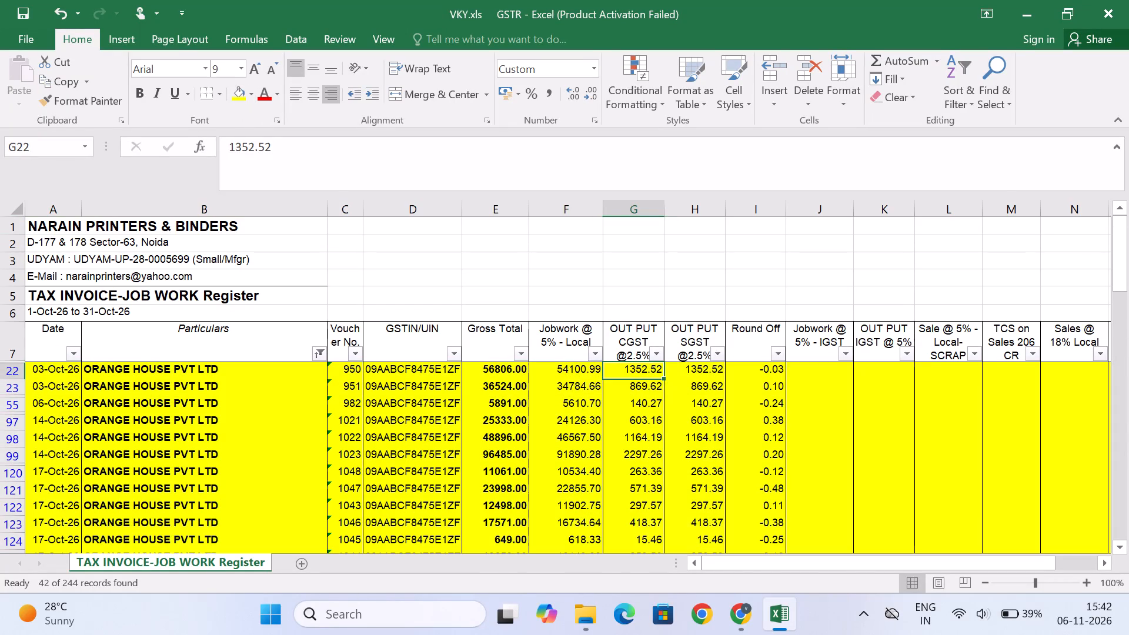
pyautogui.hotkey('shift', 'Down')
pyautogui.hotkey('shift', 'Down')
pyautogui.hotkey('shift', 'Down')
pyautogui.hotkey('shift', 'Down')
pyautogui.hotkey('shift', 'Down')
pyautogui.hotkey('shift', 'Down')
pyautogui.hotkey('shift', 'Down')
pyautogui.hotkey('shift', 'Down')
pyautogui.hotkey('shift', 'Down')
pyautogui.hotkey('shift', 'Down')
pyautogui.hotkey('shift', 'Down')
pyautogui.hotkey('shift', 'Down')
pyautogui.hotkey('shift', 'Down')
pyautogui.hotkey('shift', 'Down')
pyautogui.hotkey('shift', 'Down')
pyautogui.hotkey('shift', 'Down')
pyautogui.hotkey('shift', 'Down')
pyautogui.hotkey('shift', 'Down')
pyautogui.hotkey('shift', 'Down')
pyautogui.hotkey('shift', 'Down')
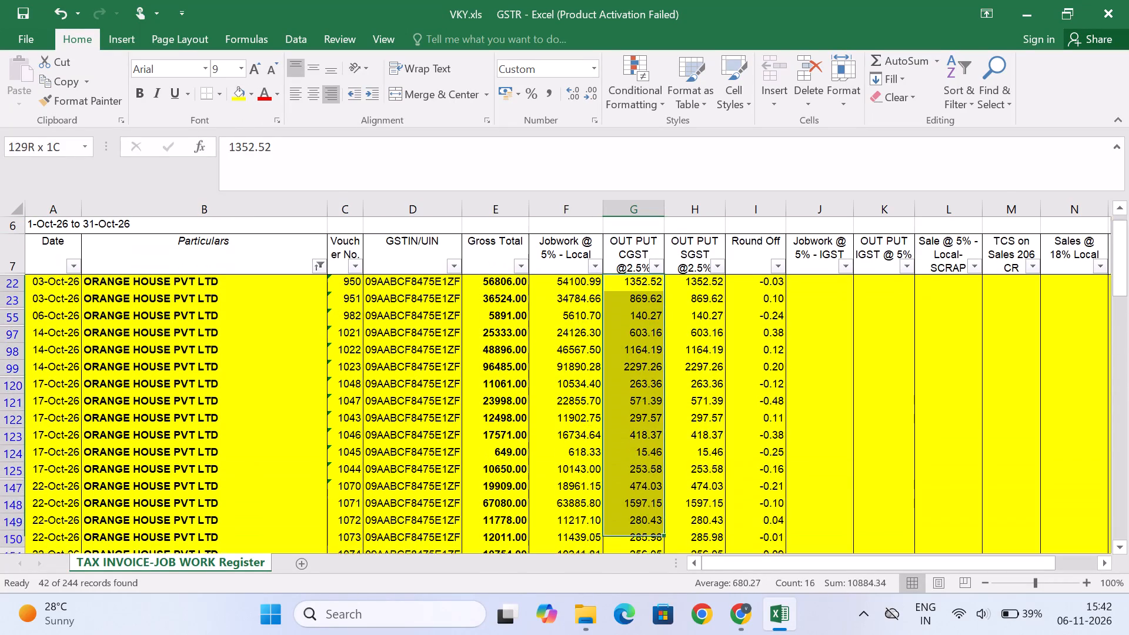
pyautogui.hotkey('shift', 'Up')
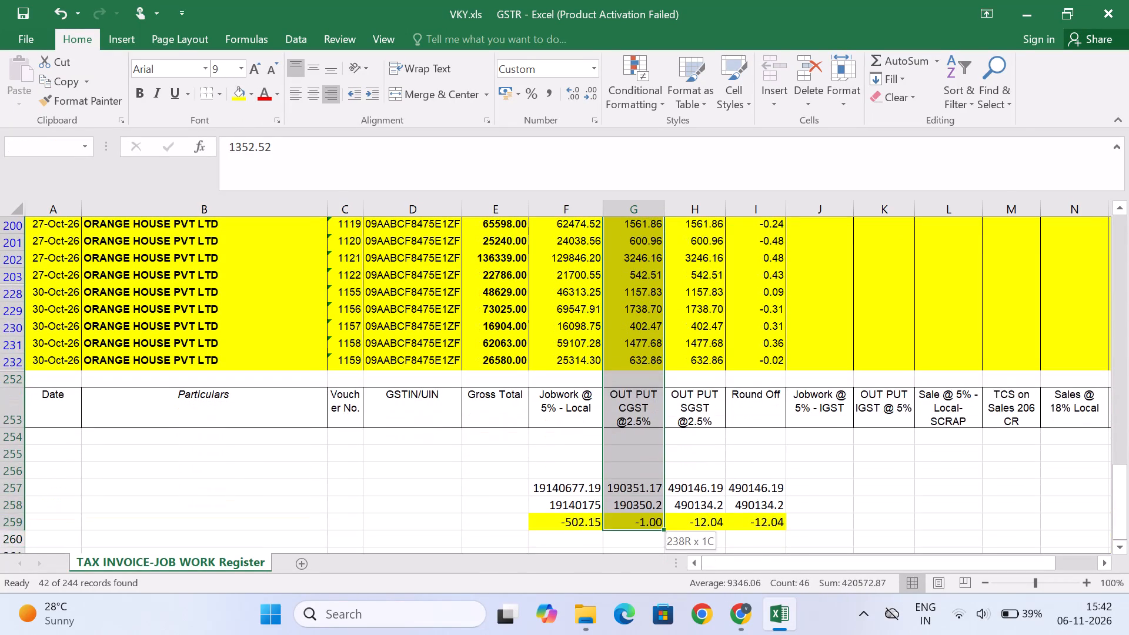
pyautogui.hotkey('shift', 'Up')
pyautogui.hotkey('shift', 'Up')
pyautogui.hotkey('shift', 'Up')
pyautogui.hotkey('shift', 'Up')
pyautogui.hotkey('shift', 'Up')
pyautogui.hotkey('shift', 'Up')
pyautogui.hotkey('shift', 'Up')
pyautogui.hotkey('shift', 'Up')
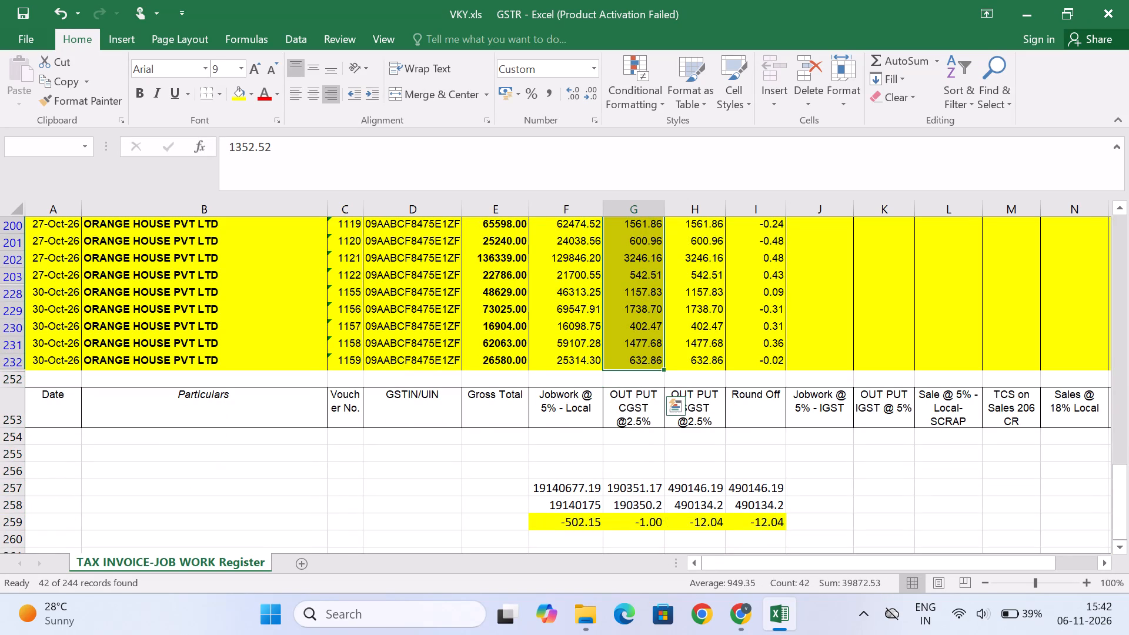
pyautogui.hotkey('alt', 'Tab')
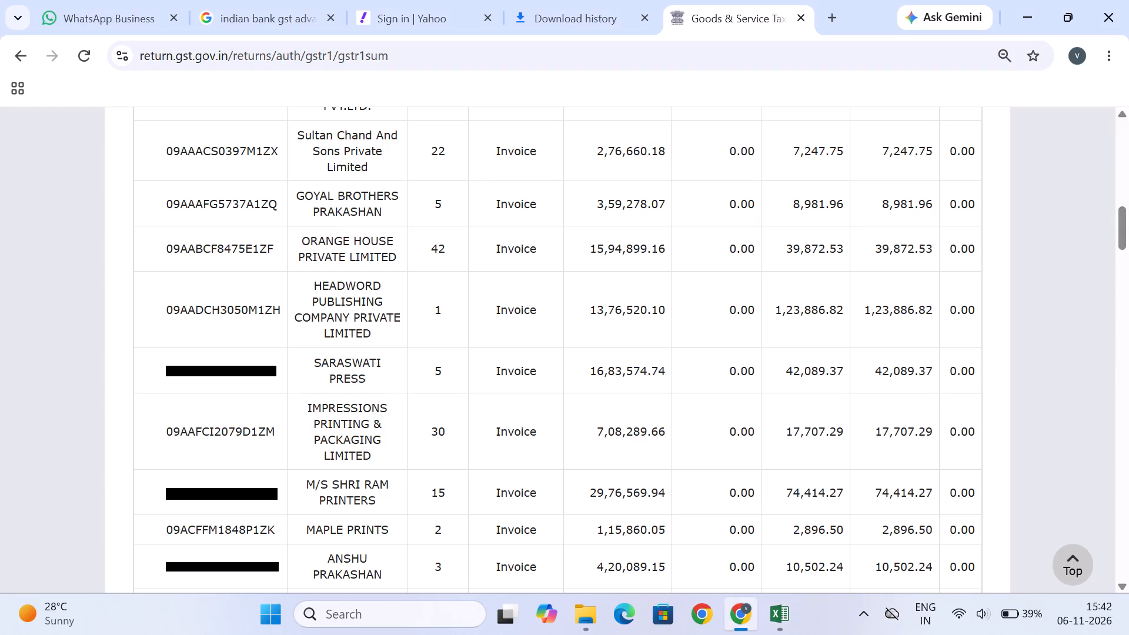
pyautogui.scroll(-1, 800, 409)
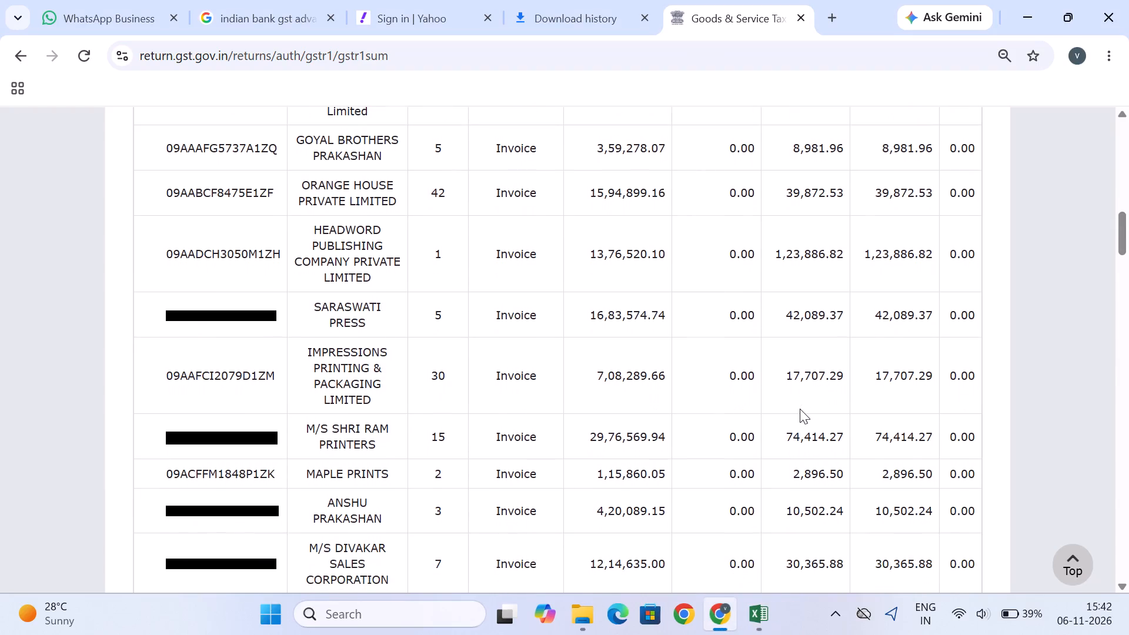
# Pick the party after Orange House in the GSTR-1 summary and filter the Excel register's Particulars to Headword Publishing Company Pvt Ltd.
pyautogui.scroll(-1, 800, 409)
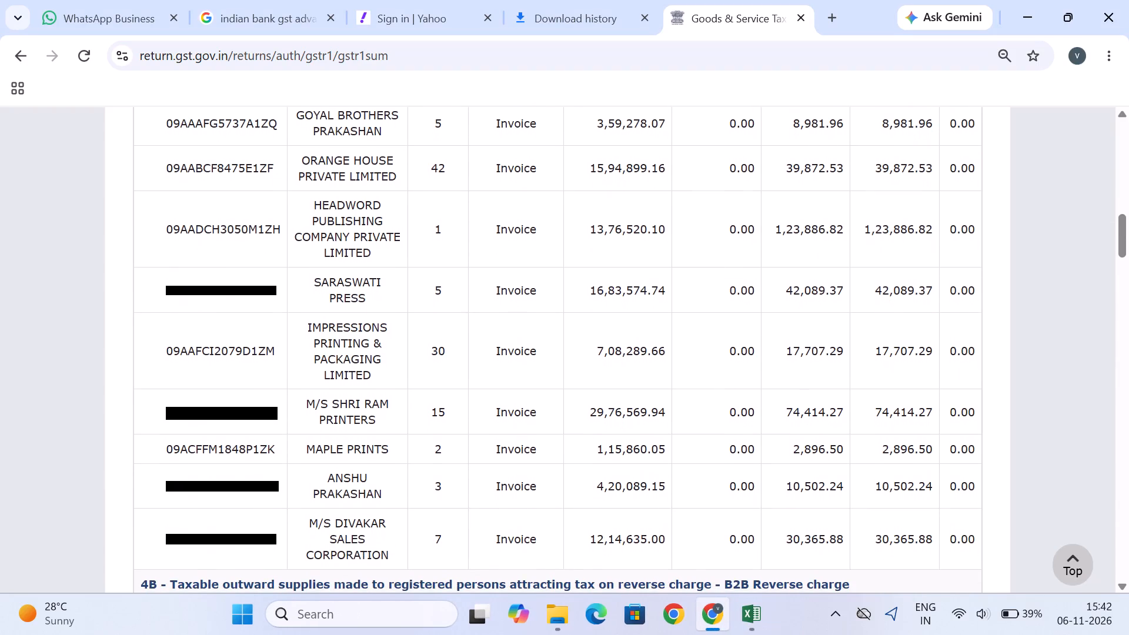
pyautogui.scroll(1, 800, 409)
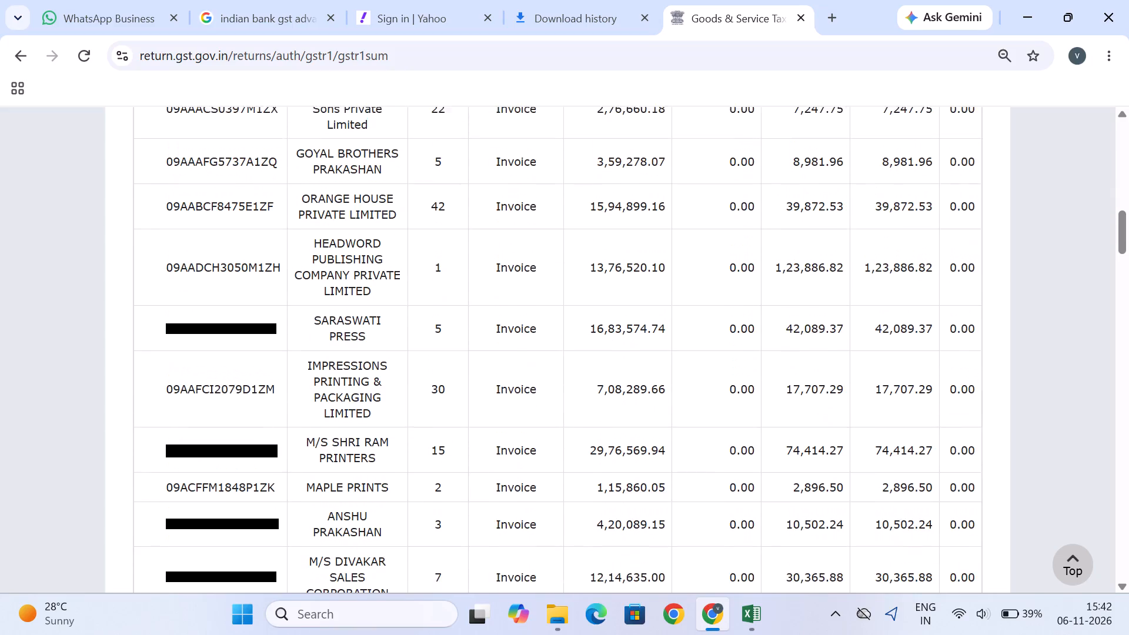
pyautogui.scroll(1, 800, 409)
pyautogui.hotkey('alt', 'Tab')
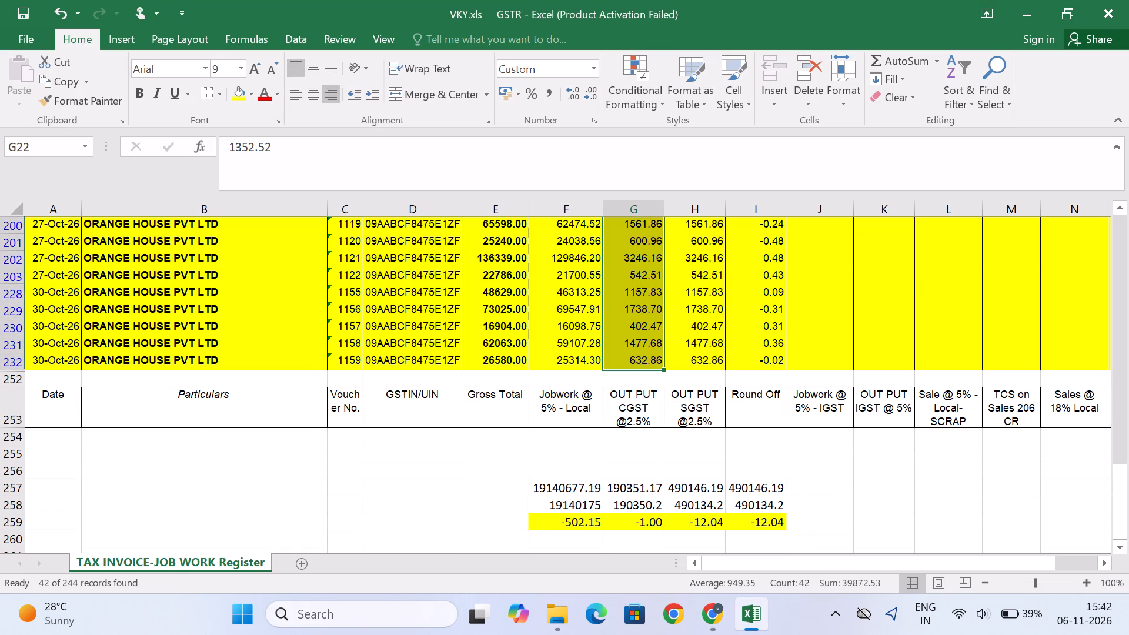
pyautogui.scroll(8, 440, 344)
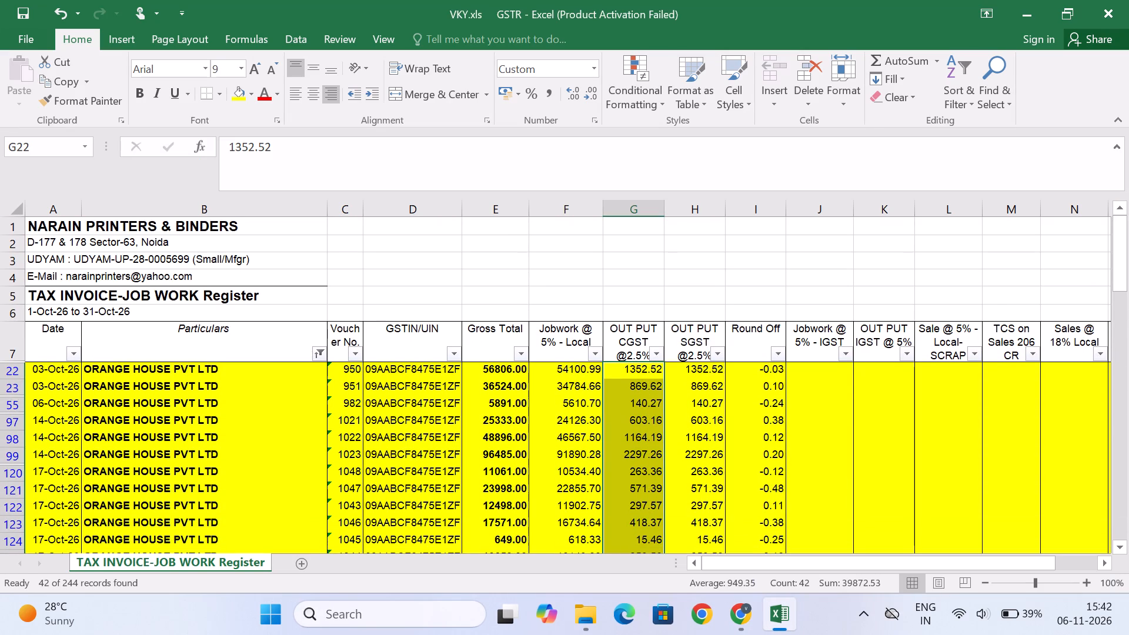
pyautogui.click(318, 357)
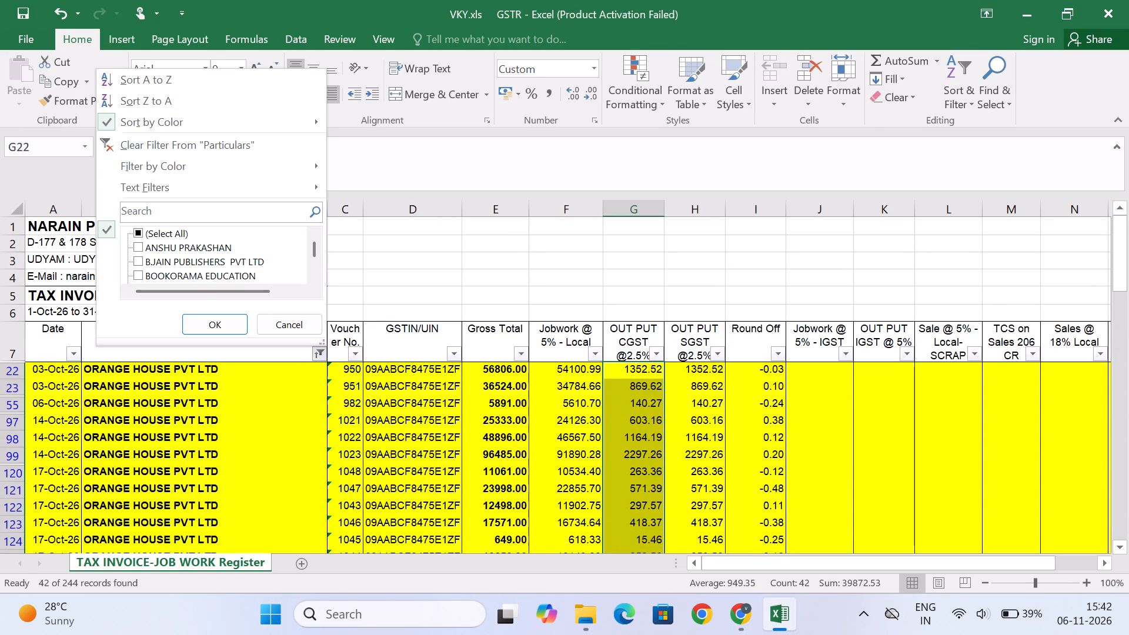
pyautogui.click(167, 212)
pyautogui.write('head')
pyautogui.click(209, 319)
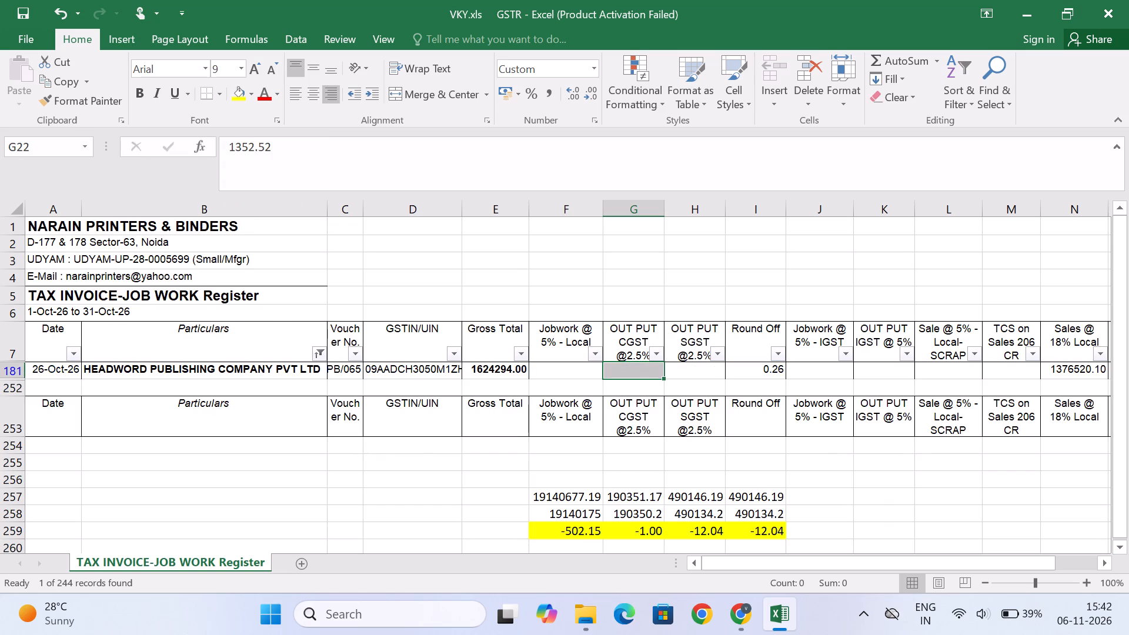
# Compare Headword Publishing's Sales @ 18% Local and OUT PUT CGST @ 9% amounts with its row in the browser's GSTR-1 summary.
pyautogui.hscroll(-1, 695, 474)
pyautogui.hscroll(-2, 826, 395)
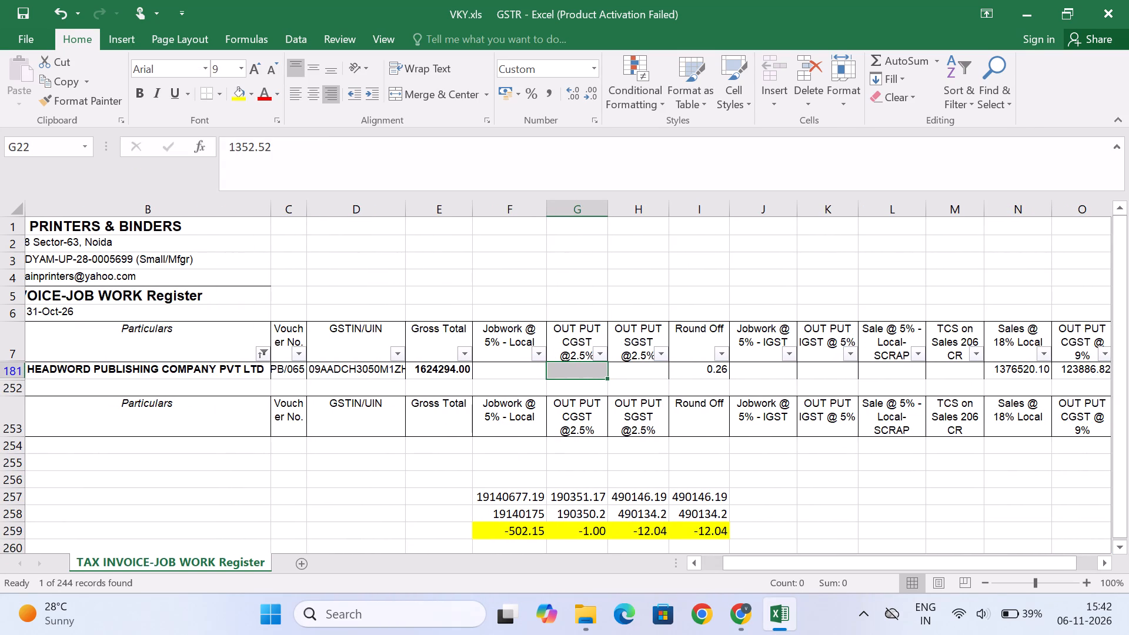
pyautogui.click(1022, 372)
pyautogui.hotkey('alt', 'Tab')
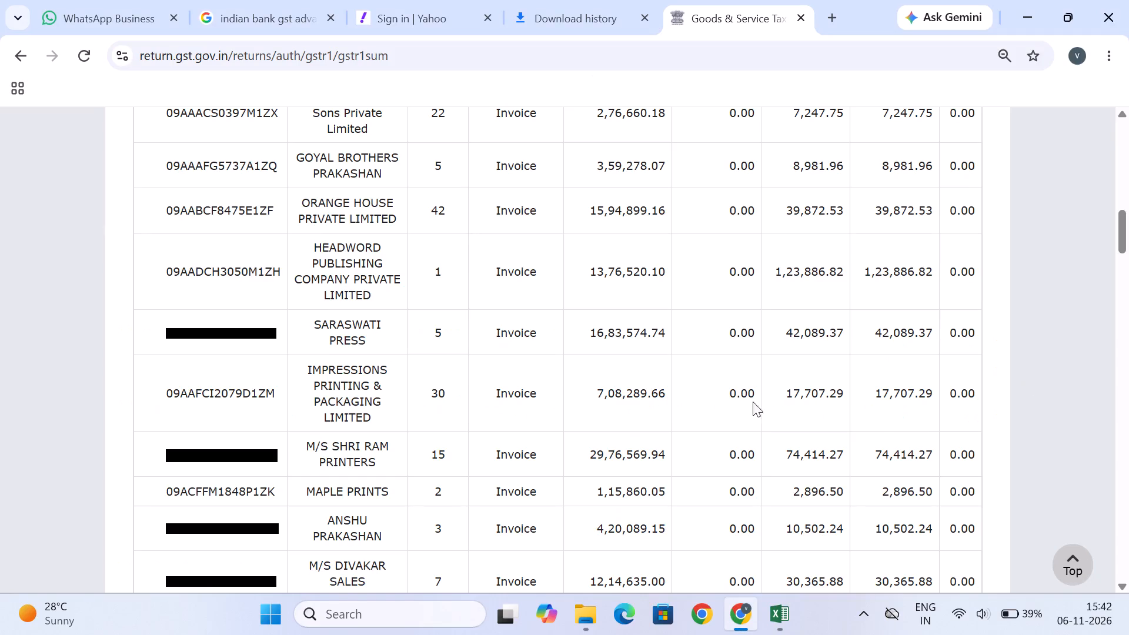
pyautogui.hotkey('alt', 'Tab')
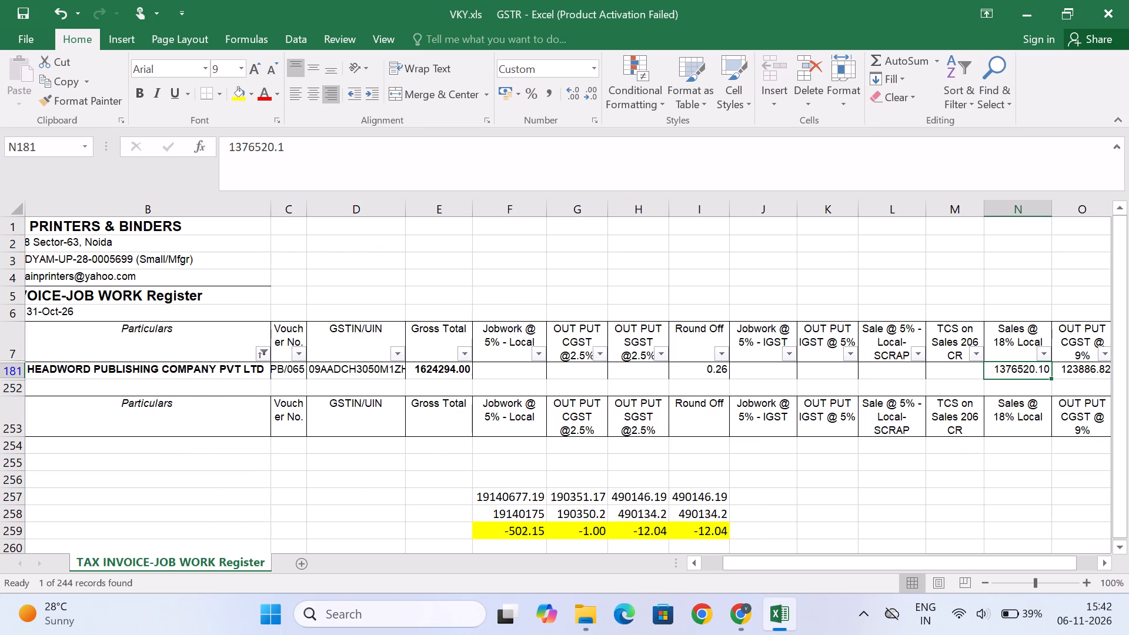
pyautogui.hscroll(-2, 1007, 407)
pyautogui.hotkey('alt', 'Tab')
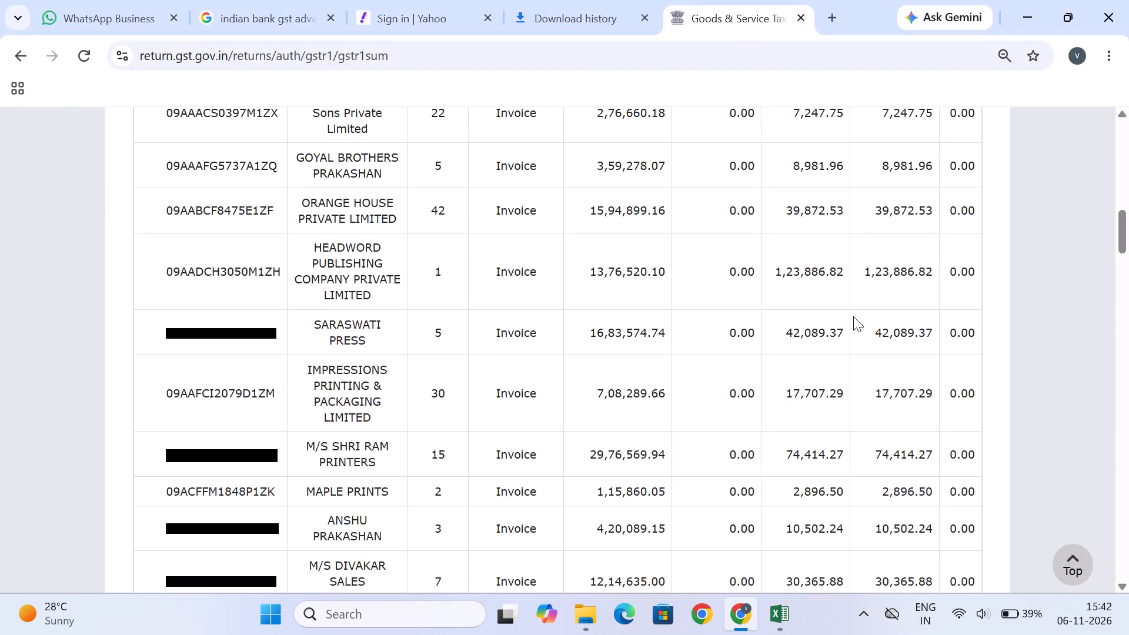
pyautogui.hotkey('alt', 'Tab')
# Highlight the entire Headword Publishing row in the Excel register in yellow.
pyautogui.hotkey('shift', 'space')
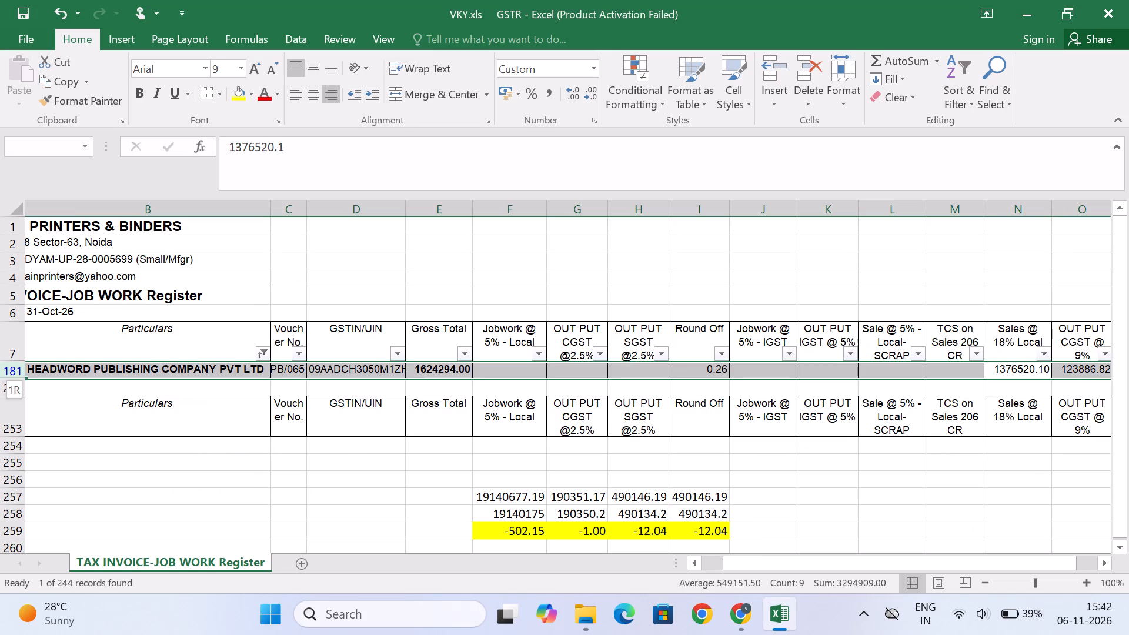
pyautogui.click(239, 99)
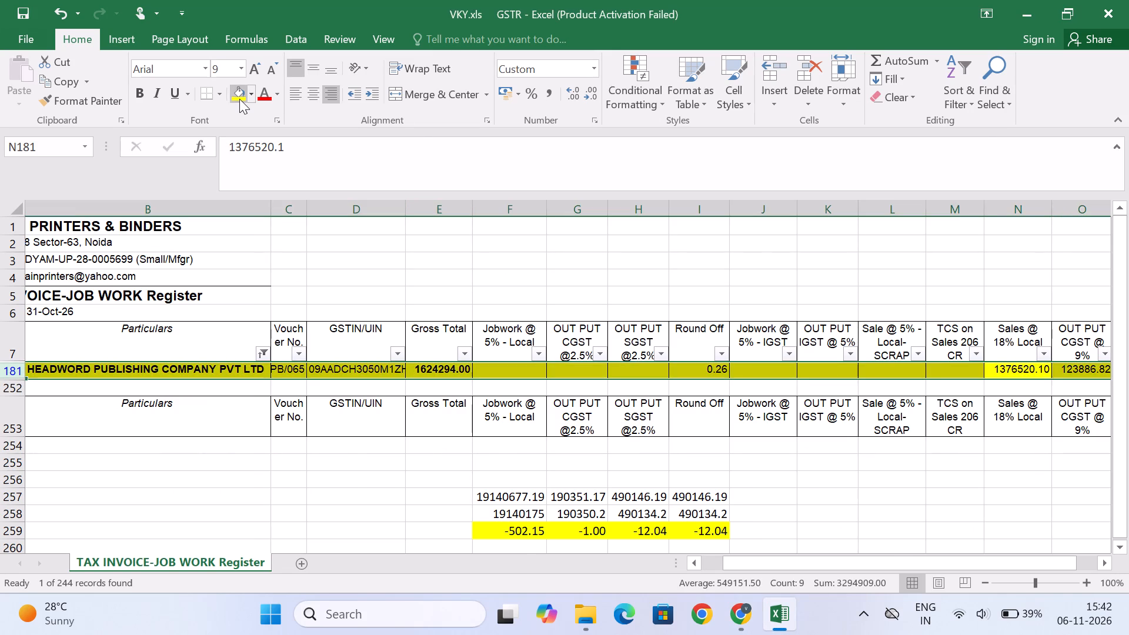
# Check the next party in the browser's GSTR-1 summary and filter the Excel register's Particulars to Saraswati Press.
pyautogui.hotkey('alt', 'Tab')
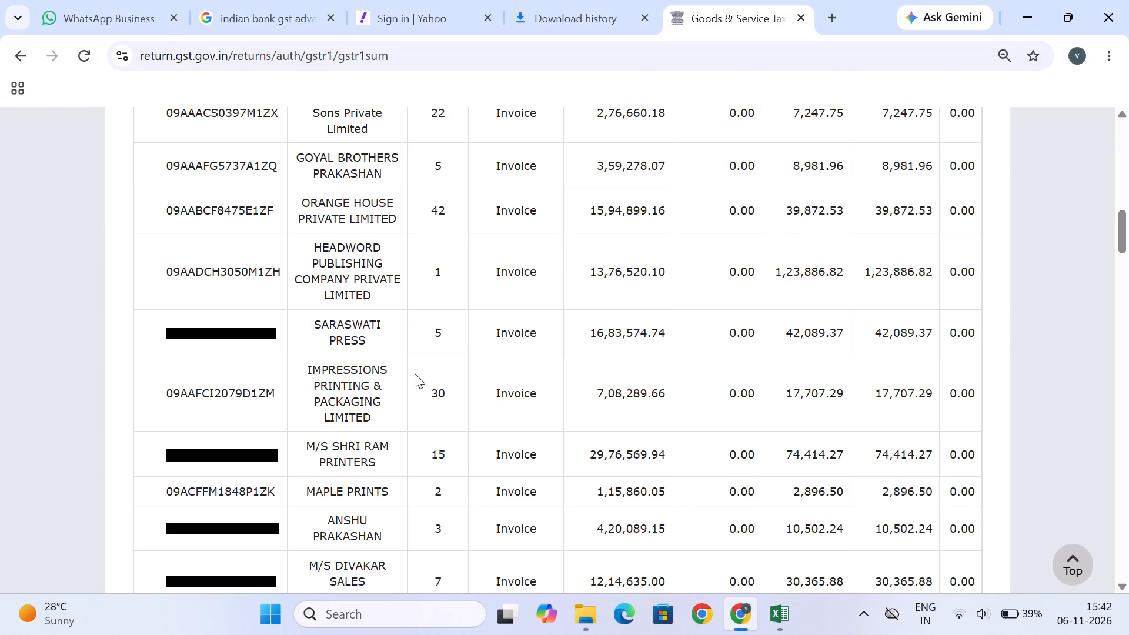
pyautogui.hotkey('alt', 'Tab')
pyautogui.click(266, 352)
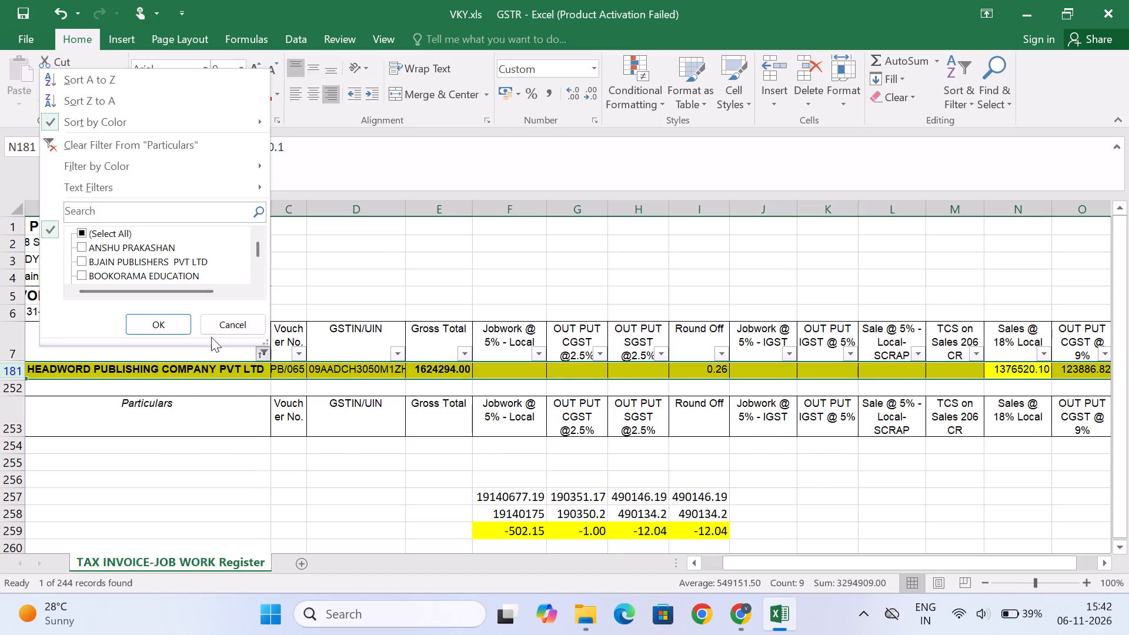
pyautogui.click(111, 213)
pyautogui.write('saras')
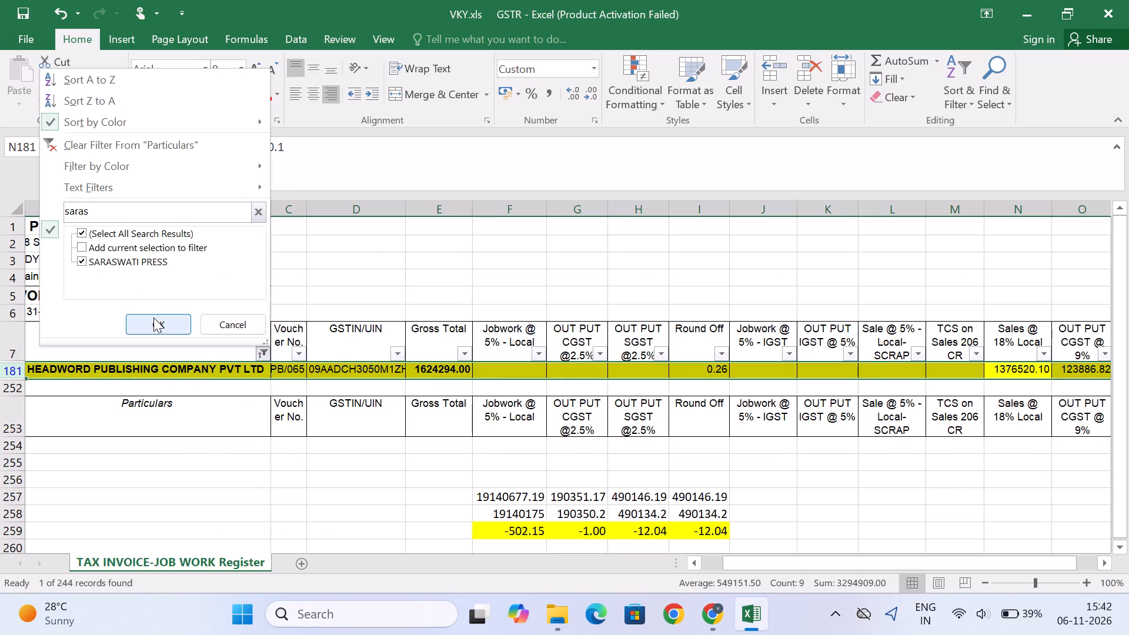
pyautogui.click(153, 317)
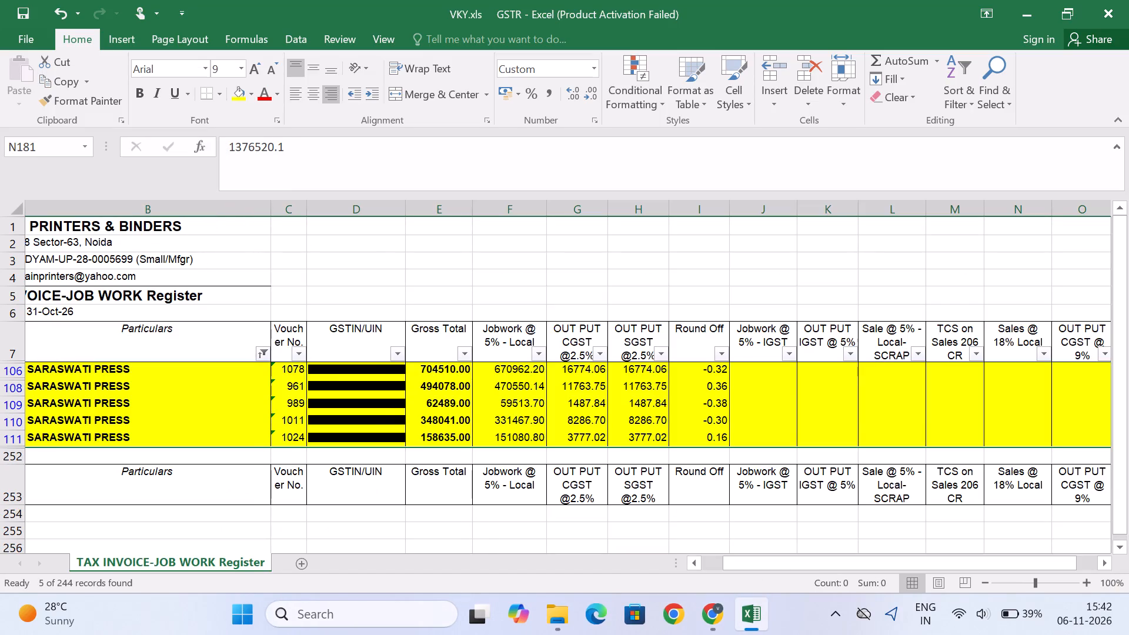
# Total the Saraswati Press amounts under Jobwork @ 5% - Local and compare with its taxable value in the browser's GSTR-1 summary.
pyautogui.moveTo(509, 366); pyautogui.dragTo(525, 416)
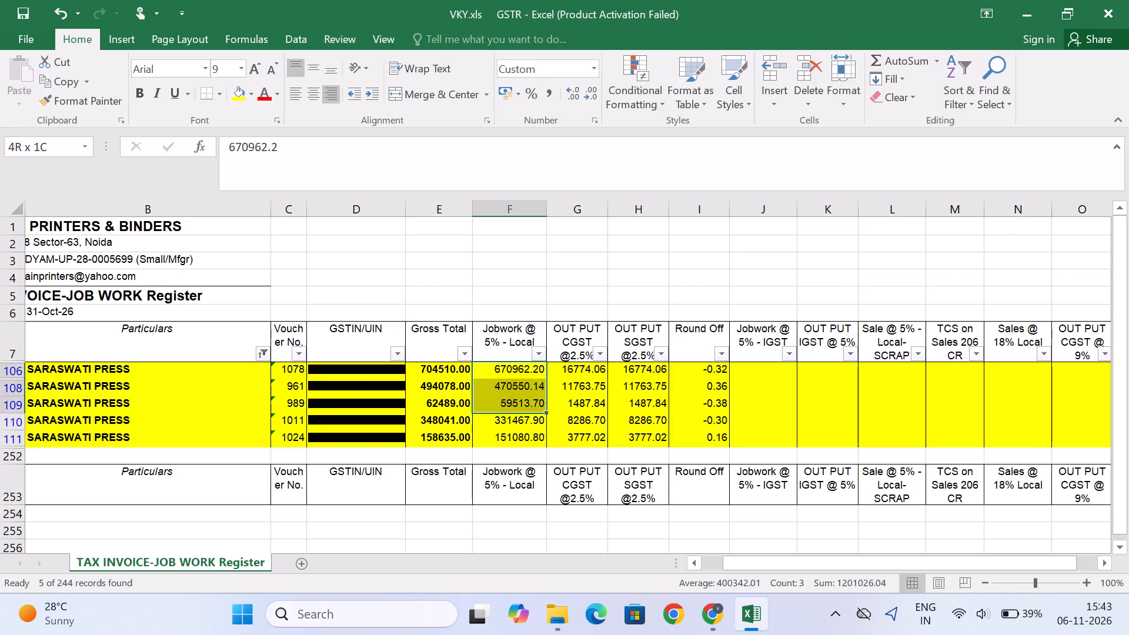
pyautogui.moveTo(525, 416); pyautogui.dragTo(531, 432)
pyautogui.hotkey('alt', 'Tab')
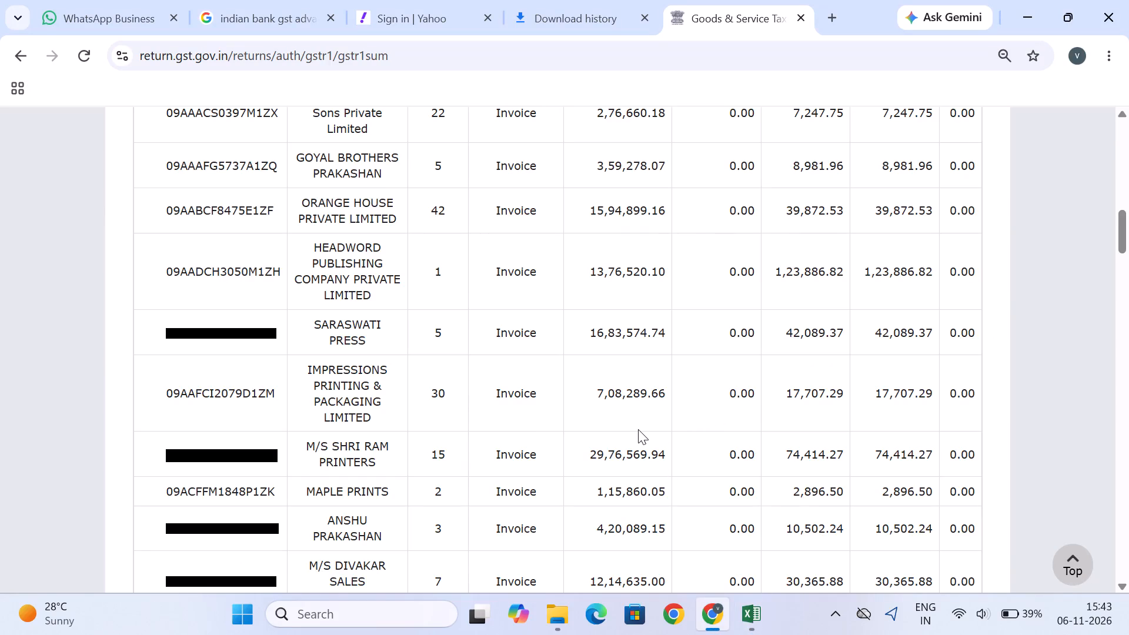
pyautogui.hotkey('alt', 'Tab')
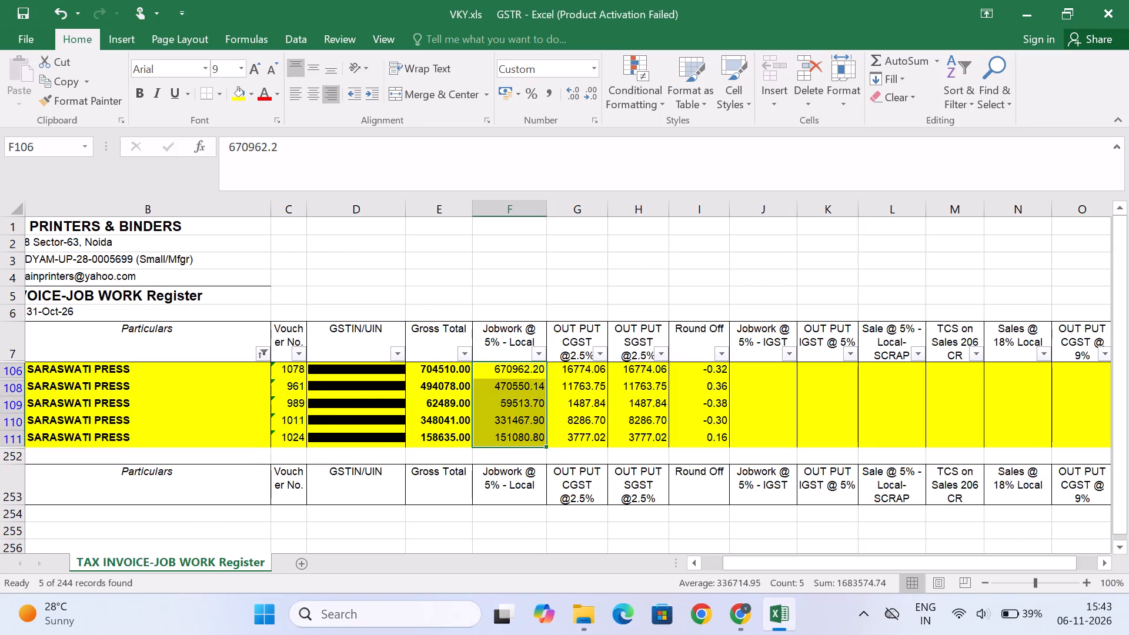
# Filter the register's Particulars to Impressions Printing & Packaging Ltd only, leaving out Rachna Sagar Private Limited.
pyautogui.click(263, 356)
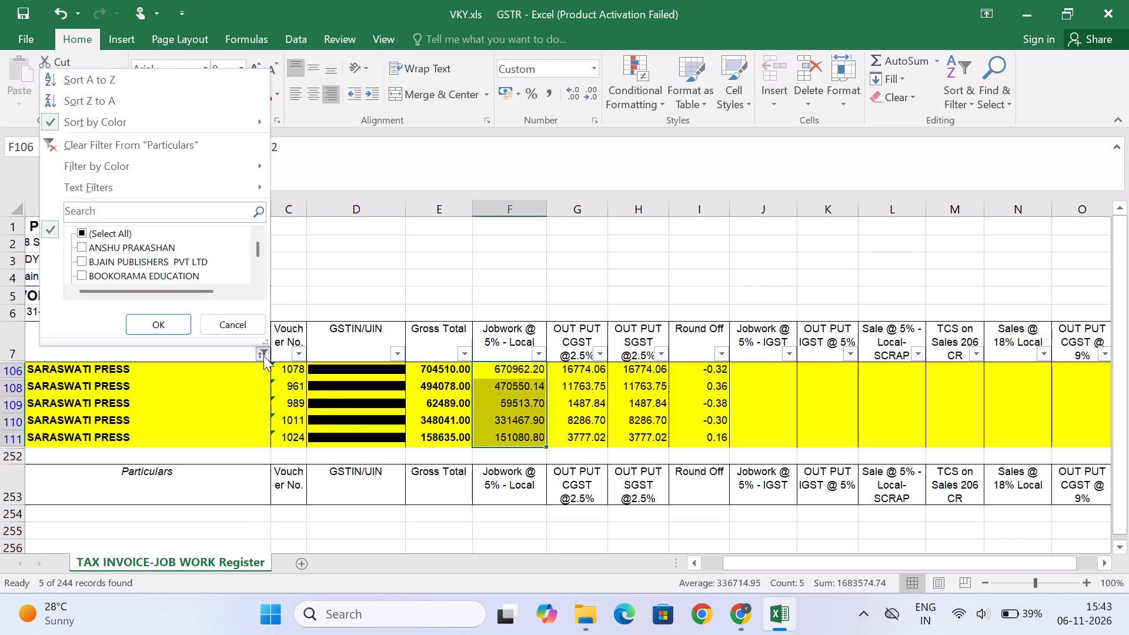
pyautogui.click(154, 208)
pyautogui.write('im')
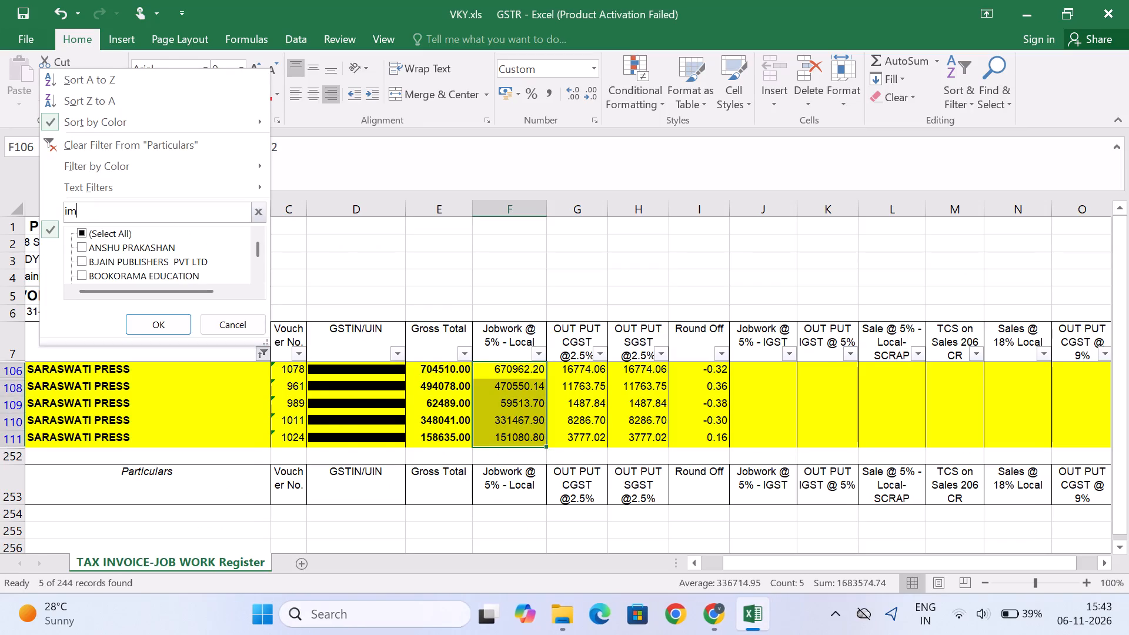
pyautogui.click(80, 229)
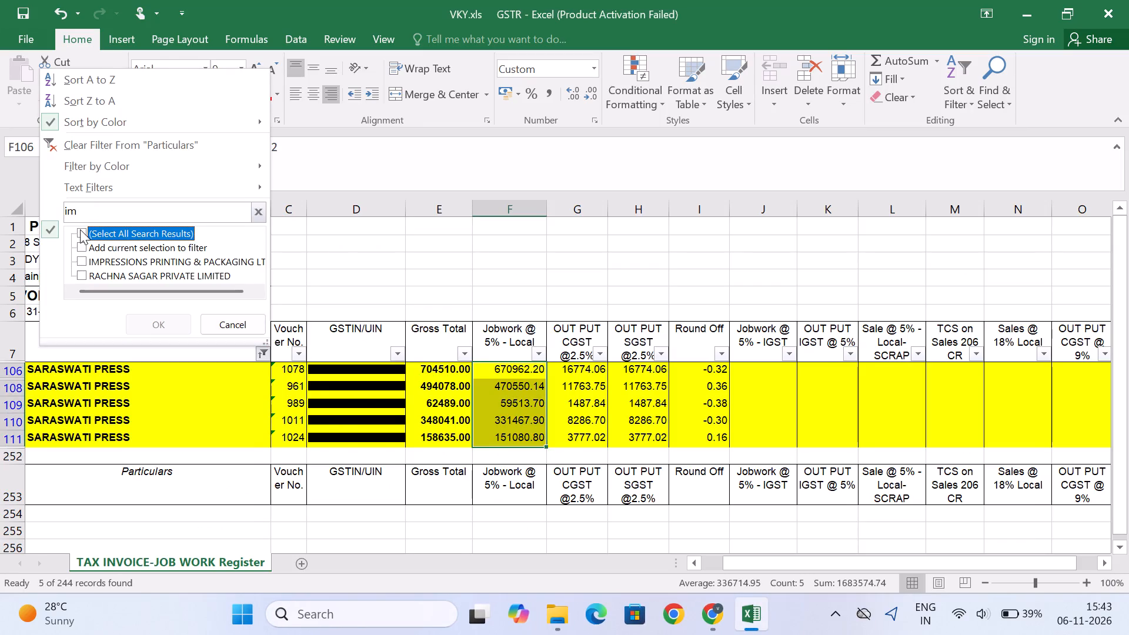
pyautogui.click(82, 259)
pyautogui.click(163, 323)
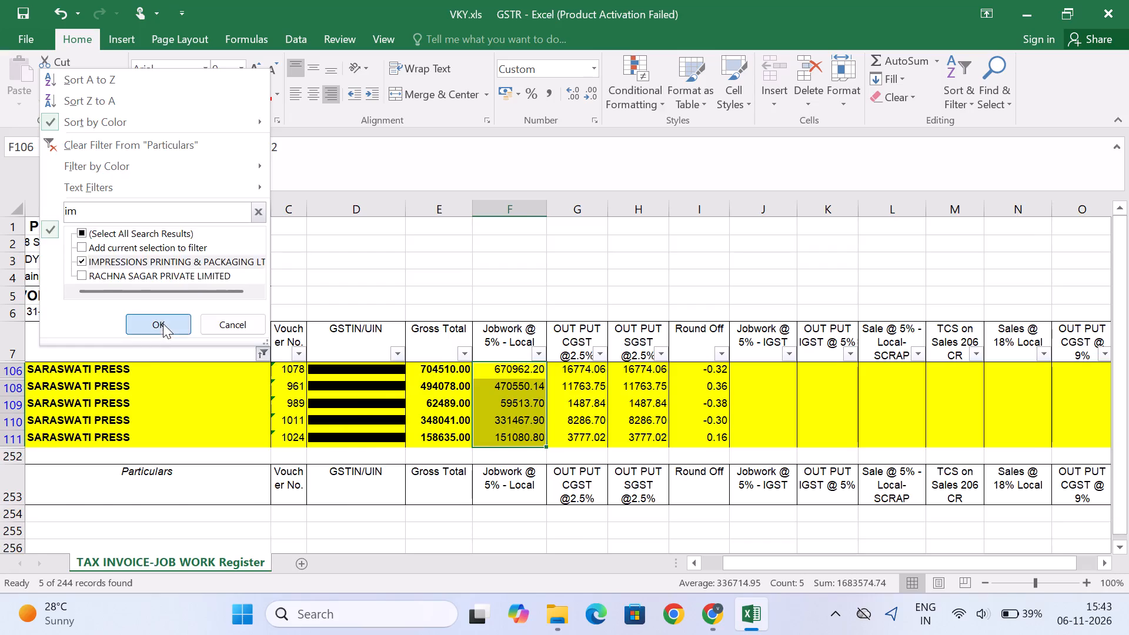
# Total all Impressions Printing & Packaging amounts under Jobwork @ 5% - Local and compare with its taxable value in the browser's GSTR-1 summary.
pyautogui.hscroll(-2, 712, 457)
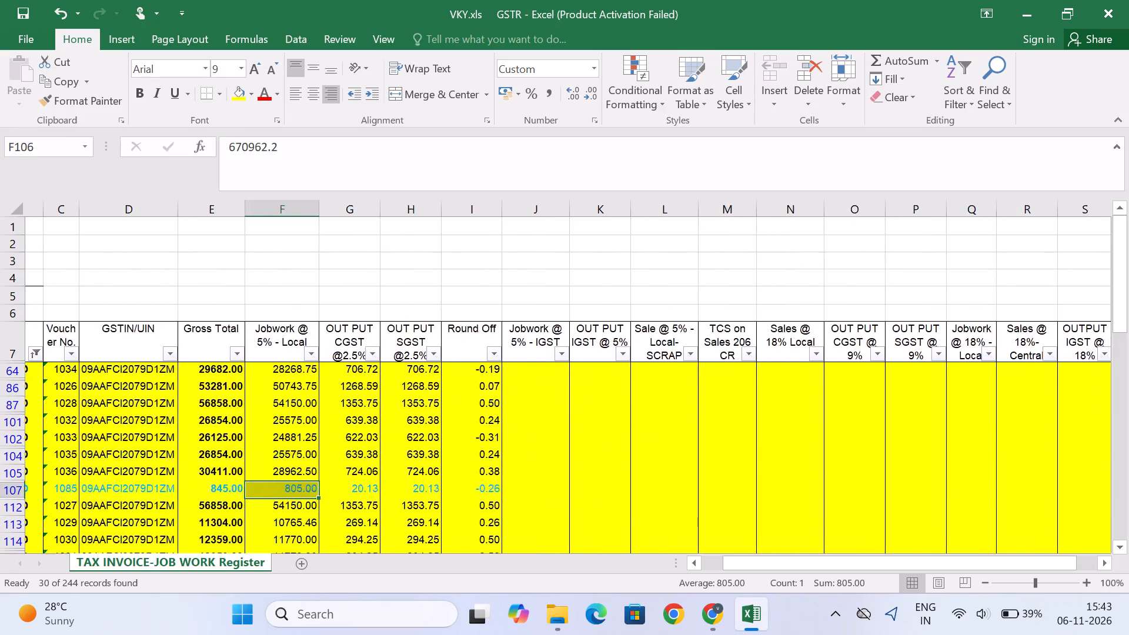
pyautogui.hscroll(-3, 712, 457)
pyautogui.hscroll(6, 712, 457)
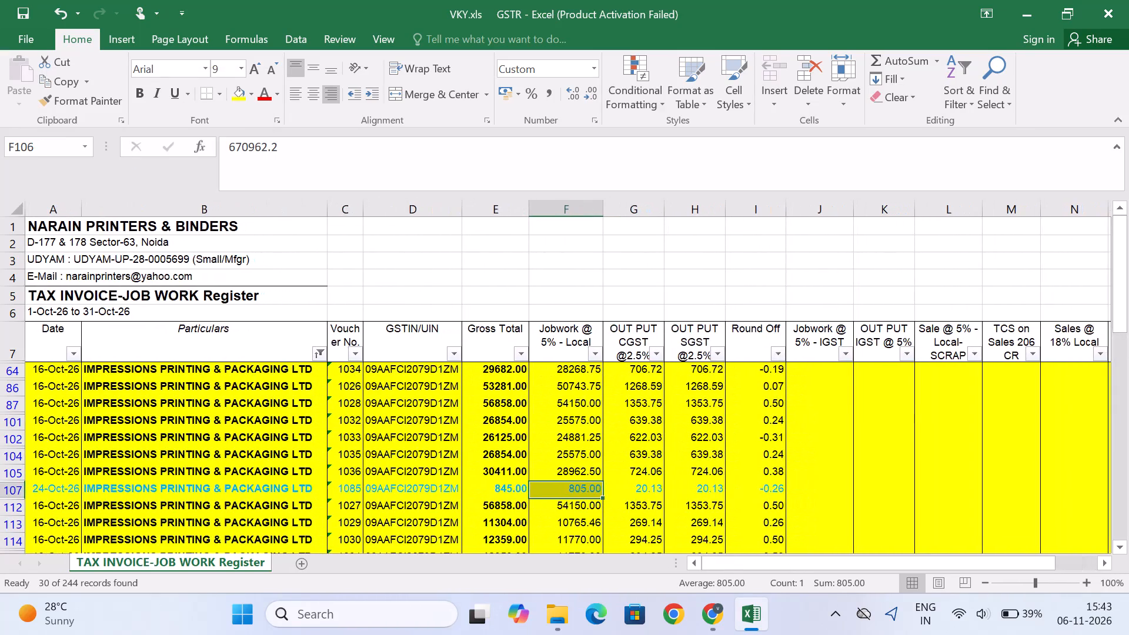
pyautogui.click(582, 369)
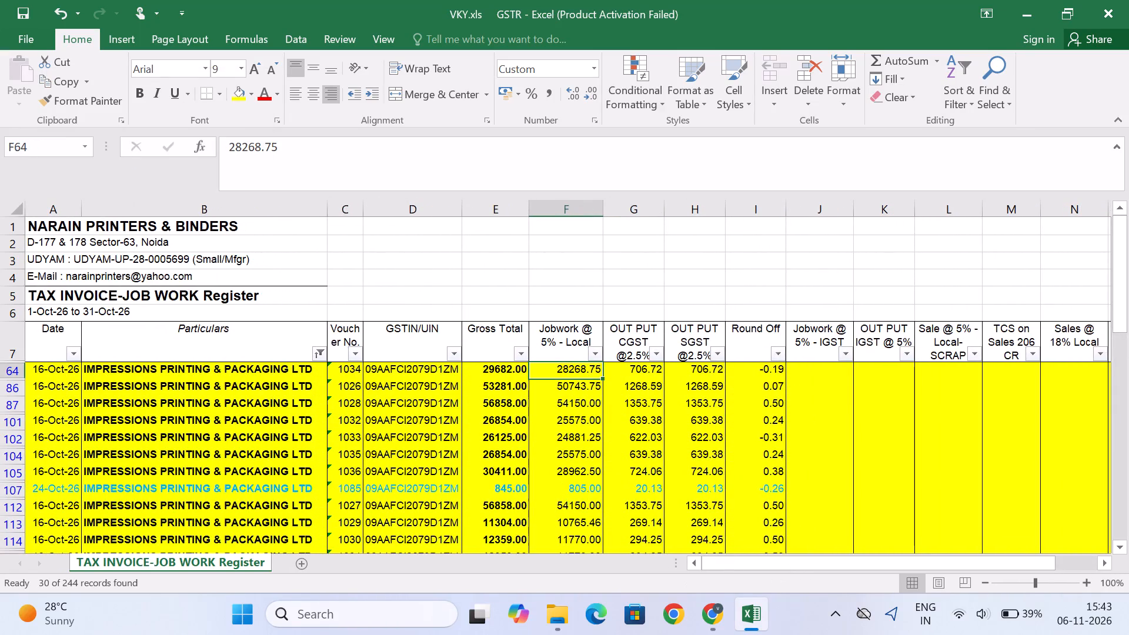
pyautogui.hotkey('shift', 'Down')
pyautogui.hotkey('shift', 'Down')
pyautogui.hotkey('shift', 'Down')
pyautogui.hotkey('shift', 'Down')
pyautogui.hotkey('shift', 'Down')
pyautogui.hotkey('shift', 'Down')
pyautogui.hotkey('shift', 'Down')
pyautogui.hotkey('shift', 'Down')
pyautogui.hotkey('shift', 'Down')
pyautogui.hotkey('shift', 'Down')
pyautogui.hotkey('shift', 'Down')
pyautogui.hotkey('shift', 'Down')
pyautogui.hotkey('shift', 'Down')
pyautogui.hotkey('shift', 'Down')
pyautogui.hotkey('shift', 'Down')
pyautogui.hotkey('shift', 'Down')
pyautogui.hotkey('shift', 'Down')
pyautogui.hotkey('shift', 'Down')
pyautogui.hotkey('shift', 'Down')
pyautogui.hotkey('shift', 'Down')
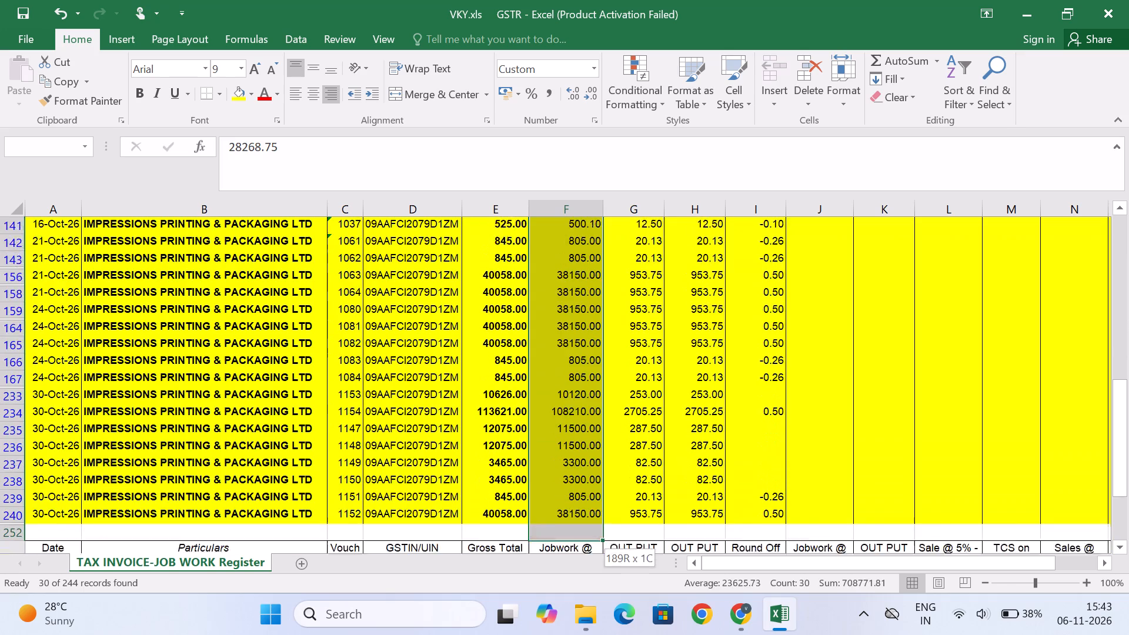
pyautogui.hotkey('shift', 'Up')
pyautogui.hotkey('shift', 'Up')
pyautogui.hotkey('shift', 'Up')
pyautogui.hotkey('shift', 'Up')
pyautogui.hotkey('shift', 'Up')
pyautogui.hotkey('shift', 'Up')
pyautogui.hotkey('shift', 'Up')
pyautogui.hotkey('shift', 'Up')
pyautogui.hotkey('shift', 'Up')
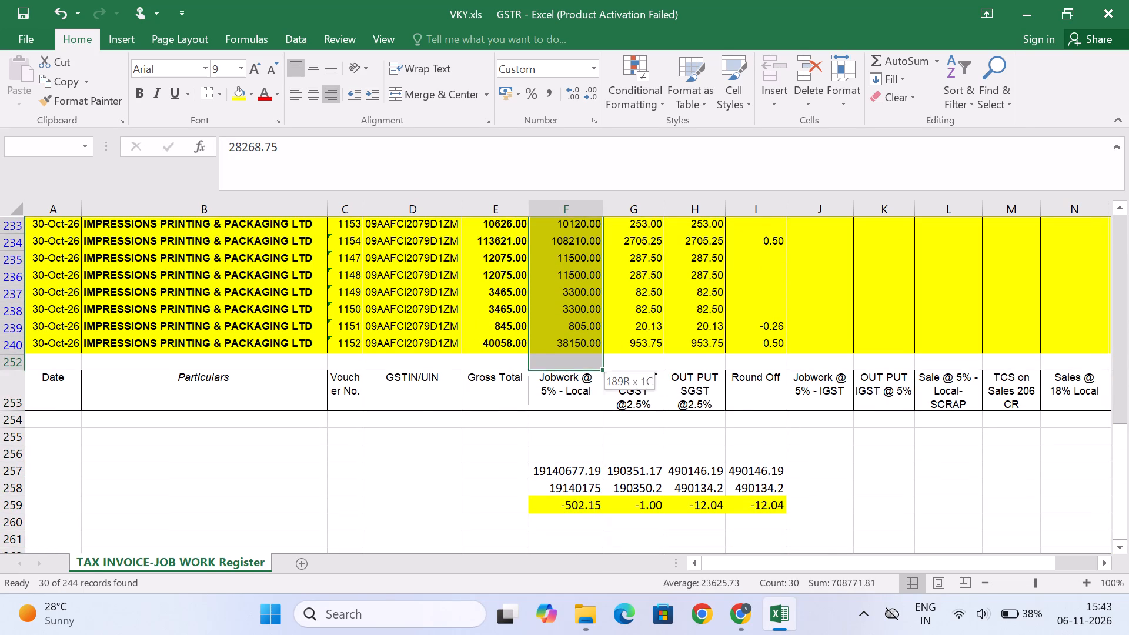
pyautogui.hotkey('shift', 'Up')
pyautogui.hotkey('alt', 'Tab')
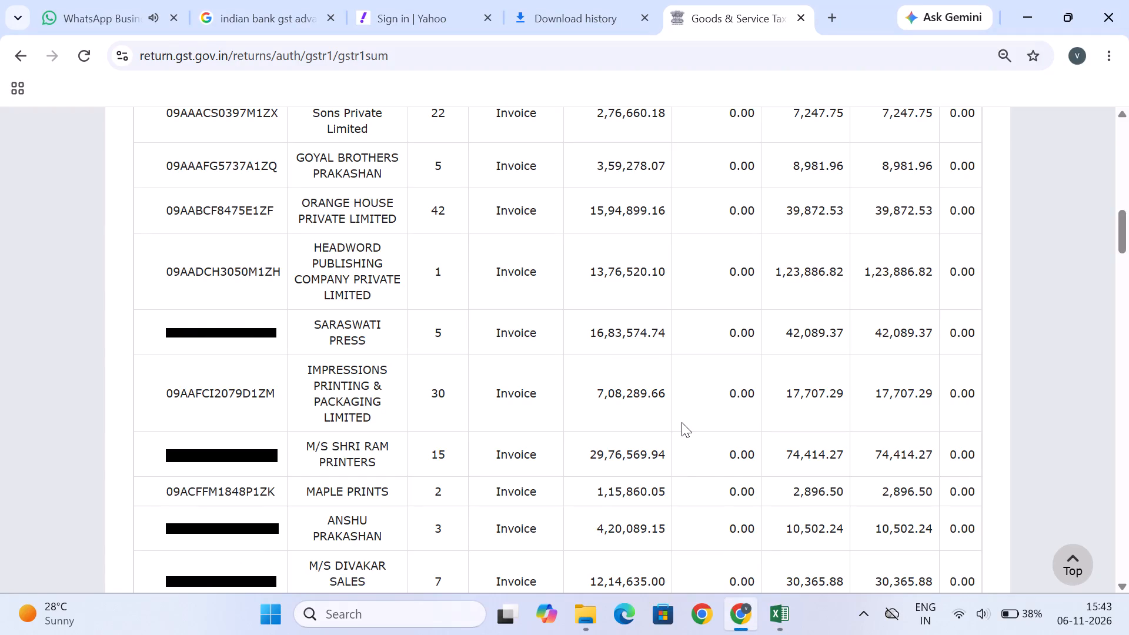
pyautogui.hotkey('alt', 'Tab')
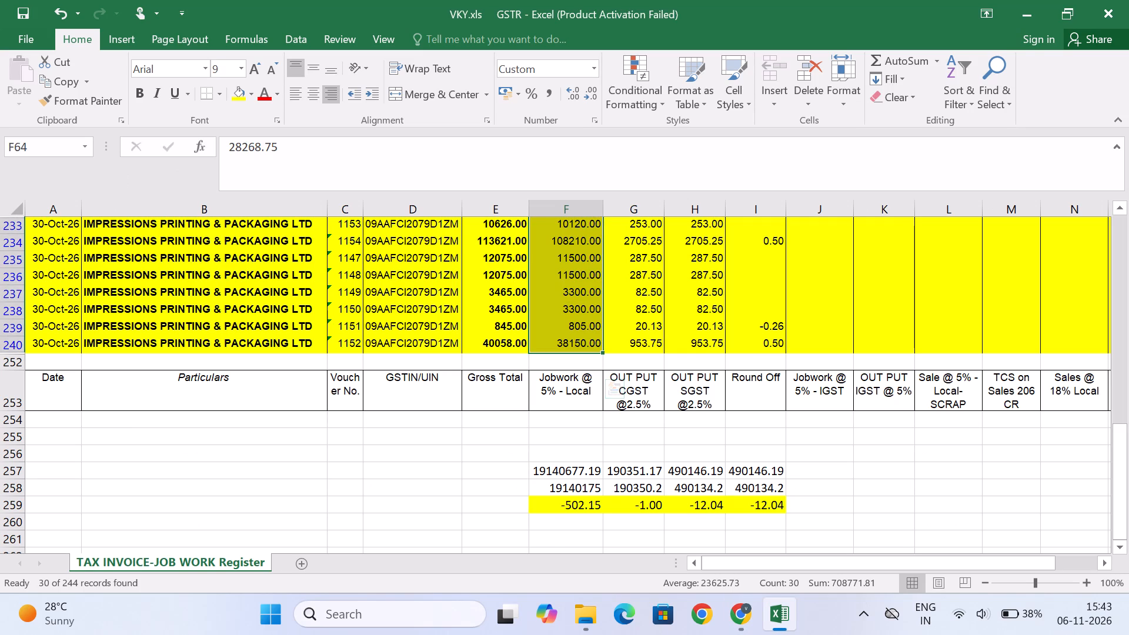
pyautogui.hotkey('alt', 'Tab')
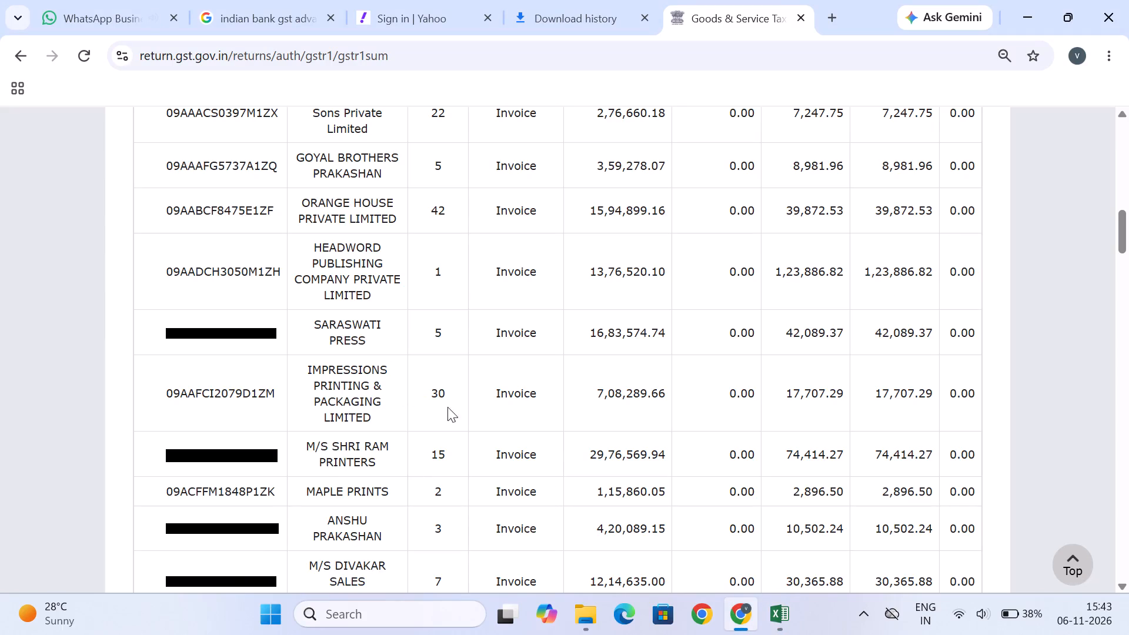
pyautogui.hotkey('alt', 'Tab')
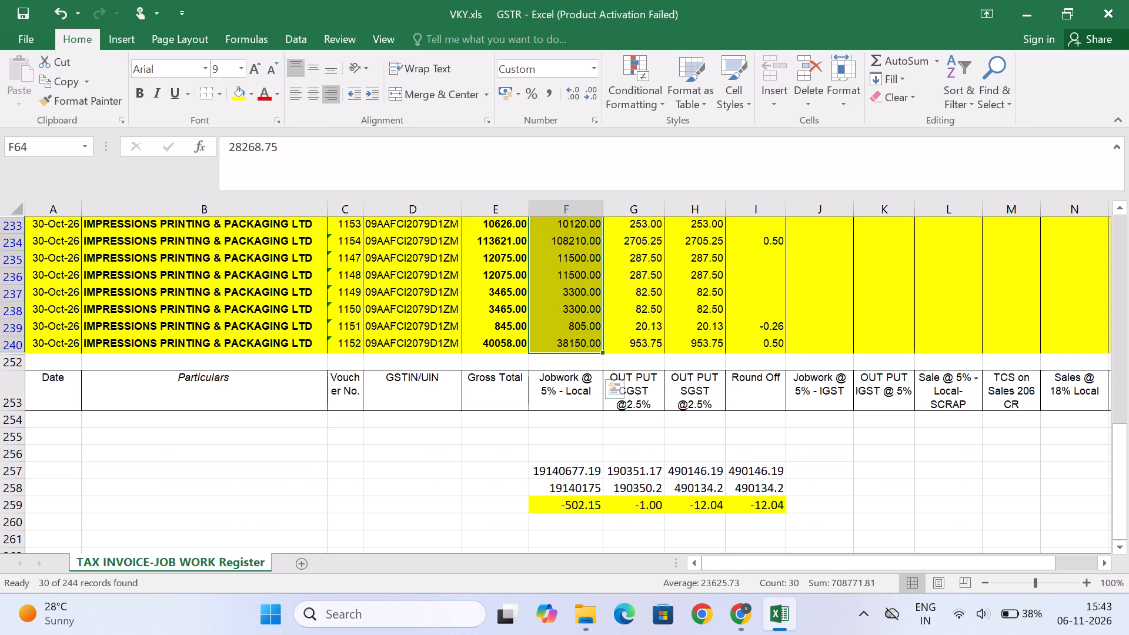
pyautogui.hotkey('alt', 'Tab')
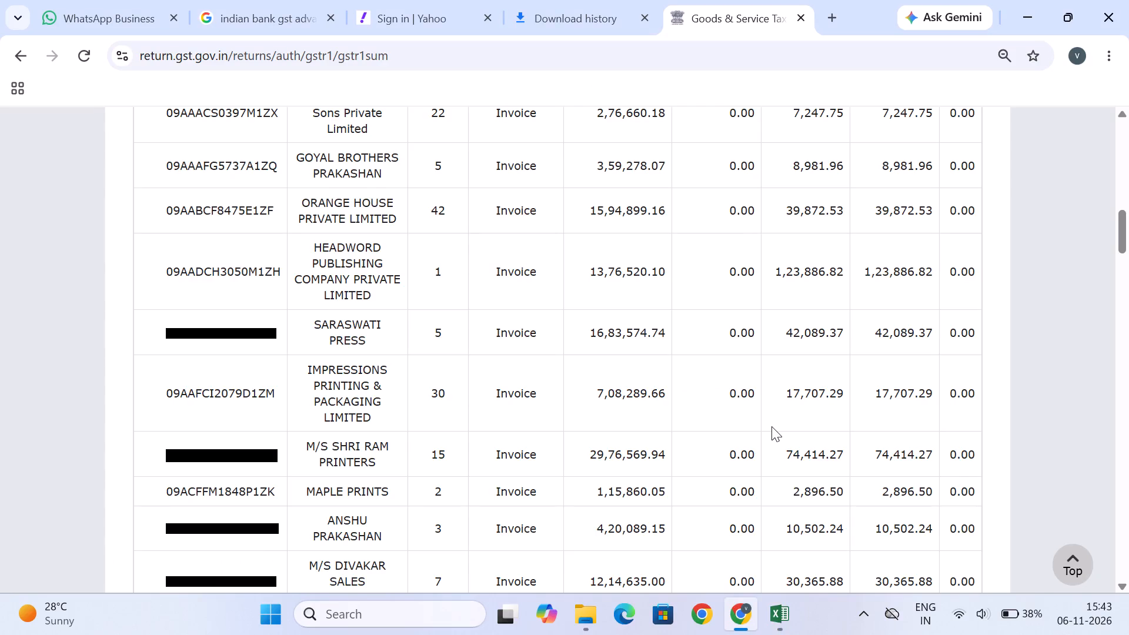
pyautogui.hotkey('alt', 'Tab')
pyautogui.hotkey('alt', 'Tab')
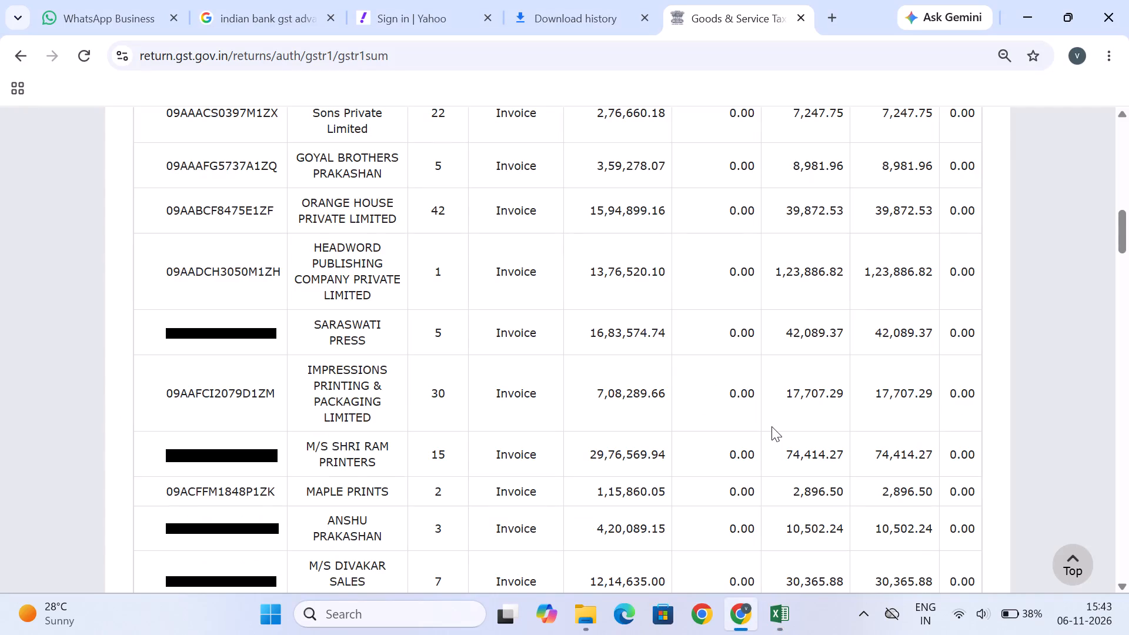
pyautogui.hotkey('alt', 'Tab')
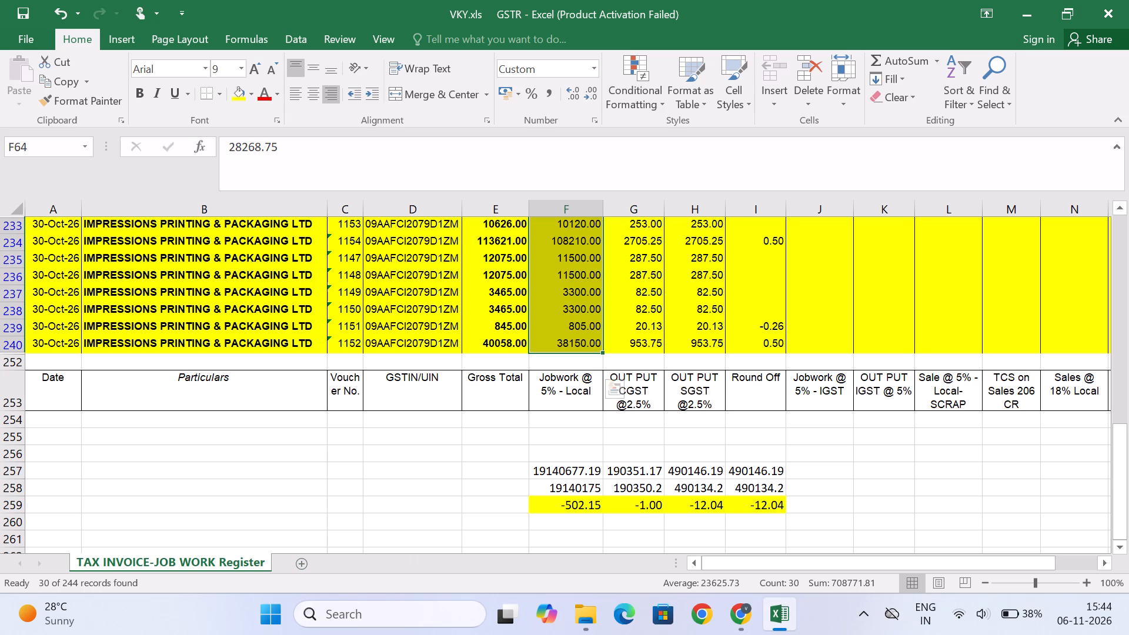
# In the Excel register, start a note reading "impression" in cell F260, below the Jobwork @ 5% - Local difference.
pyautogui.click(570, 526)
pyautogui.write('impression')
pyautogui.press('space')
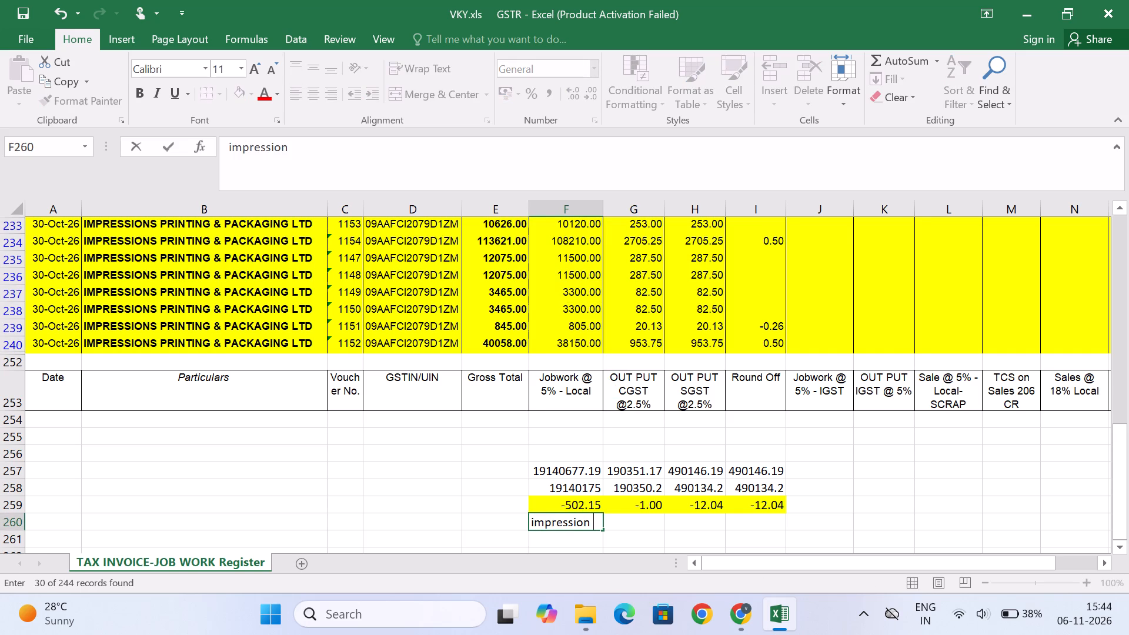
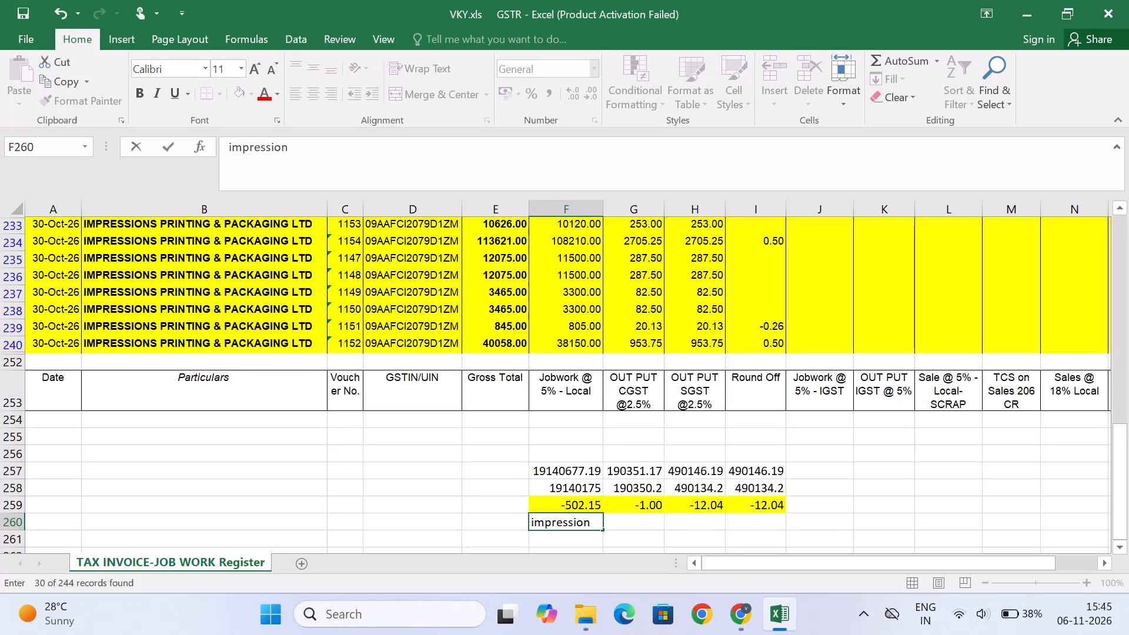
# Complete the "impression" note in cell F260 and select the entire register worksheet.
pyautogui.click(16, 213)
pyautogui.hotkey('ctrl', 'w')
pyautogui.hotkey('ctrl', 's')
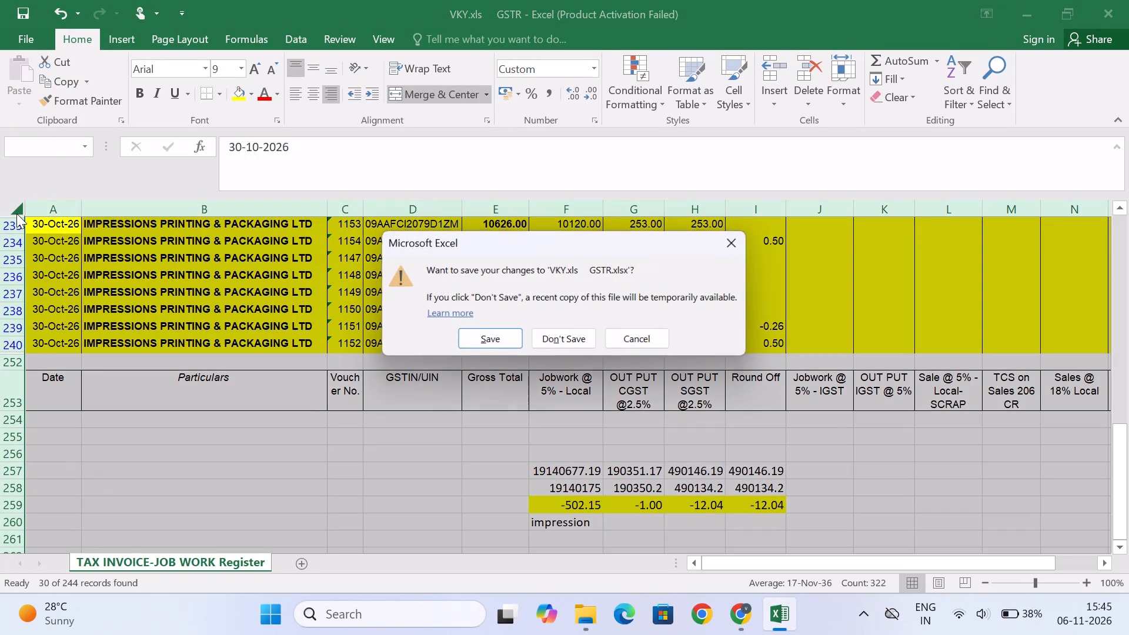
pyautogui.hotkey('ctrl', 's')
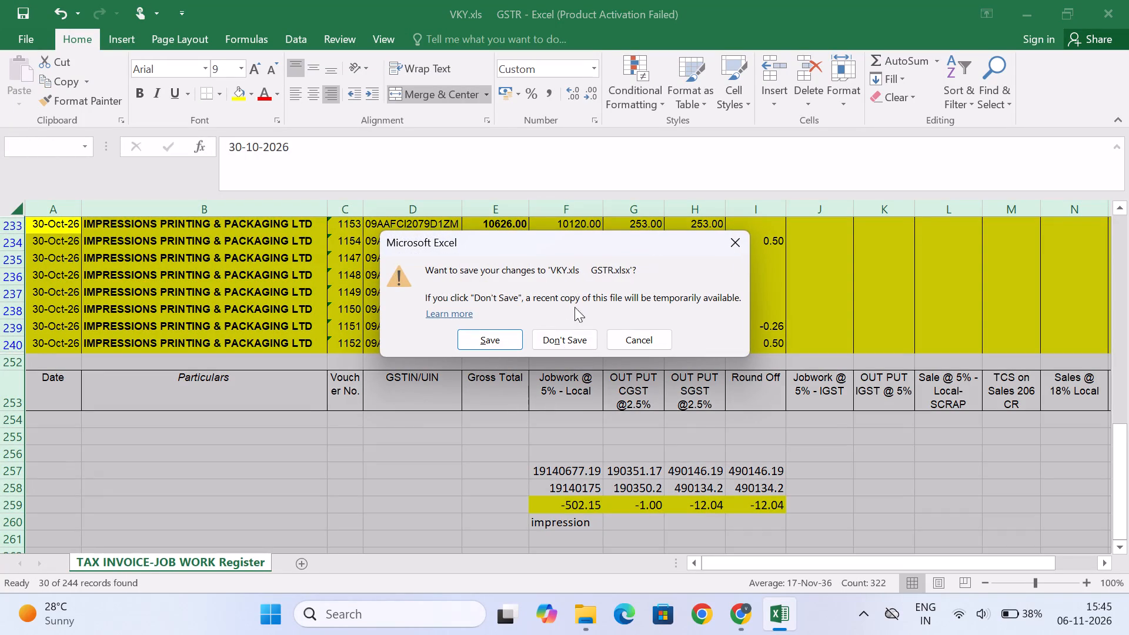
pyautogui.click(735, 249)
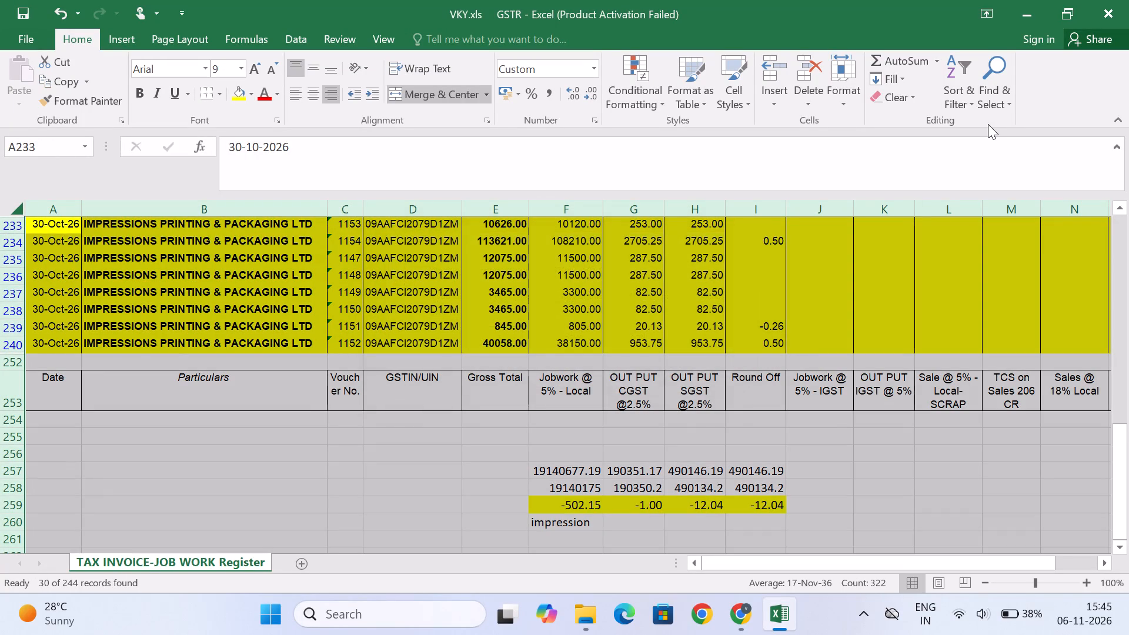
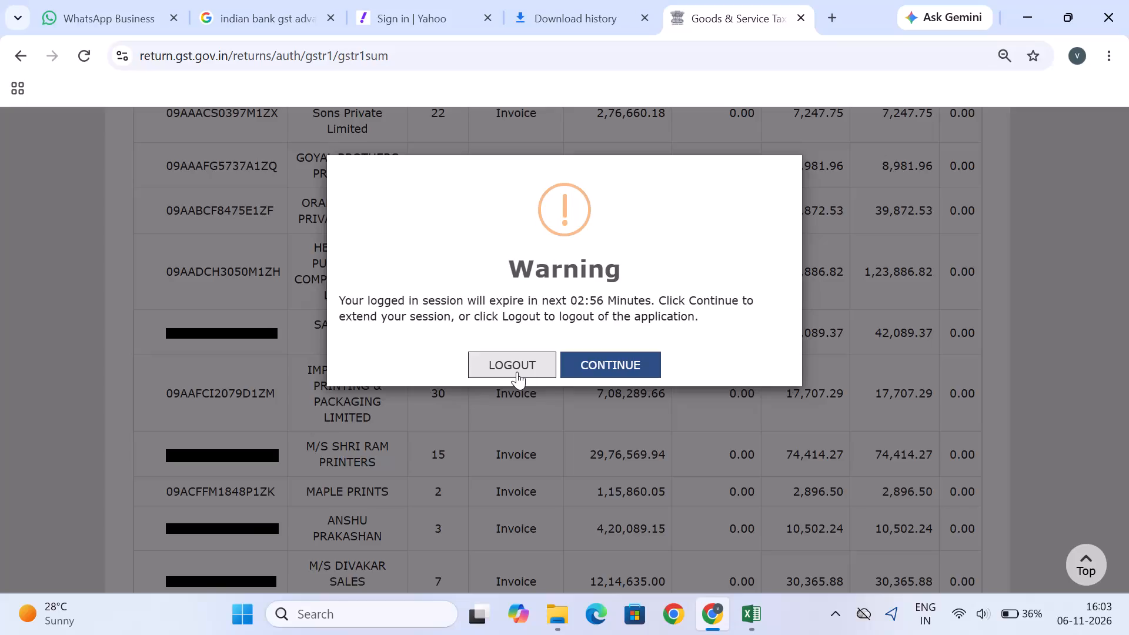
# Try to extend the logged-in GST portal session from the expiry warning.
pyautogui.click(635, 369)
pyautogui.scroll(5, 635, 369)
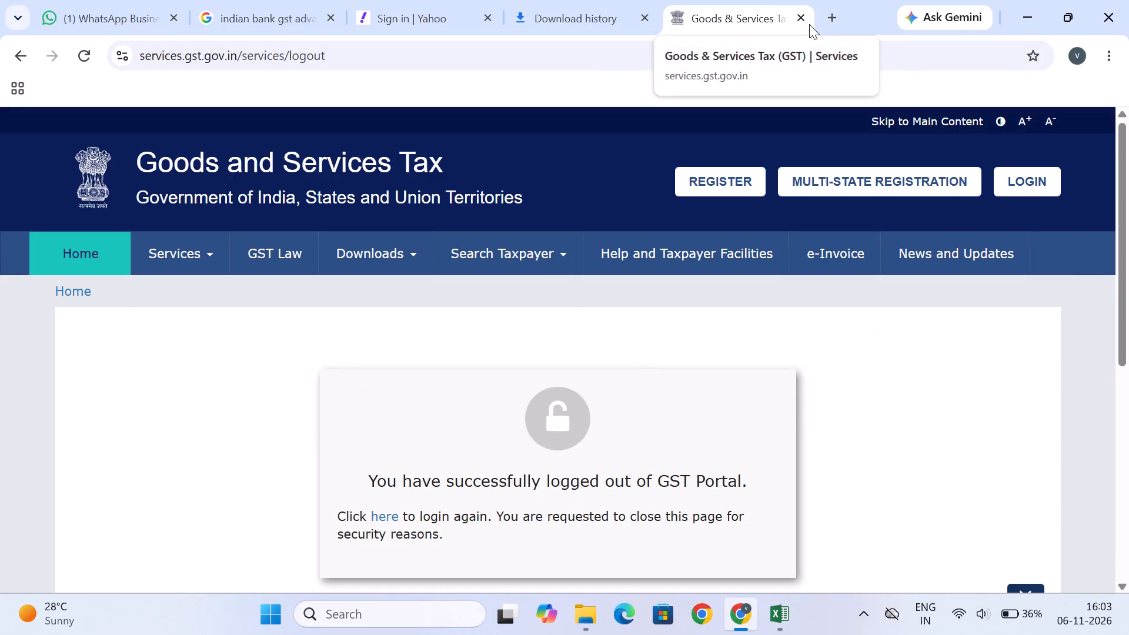
# Open a new blank tab and close the download history, GST portal and Indian Bank loan search tabs.
pyautogui.click(831, 7)
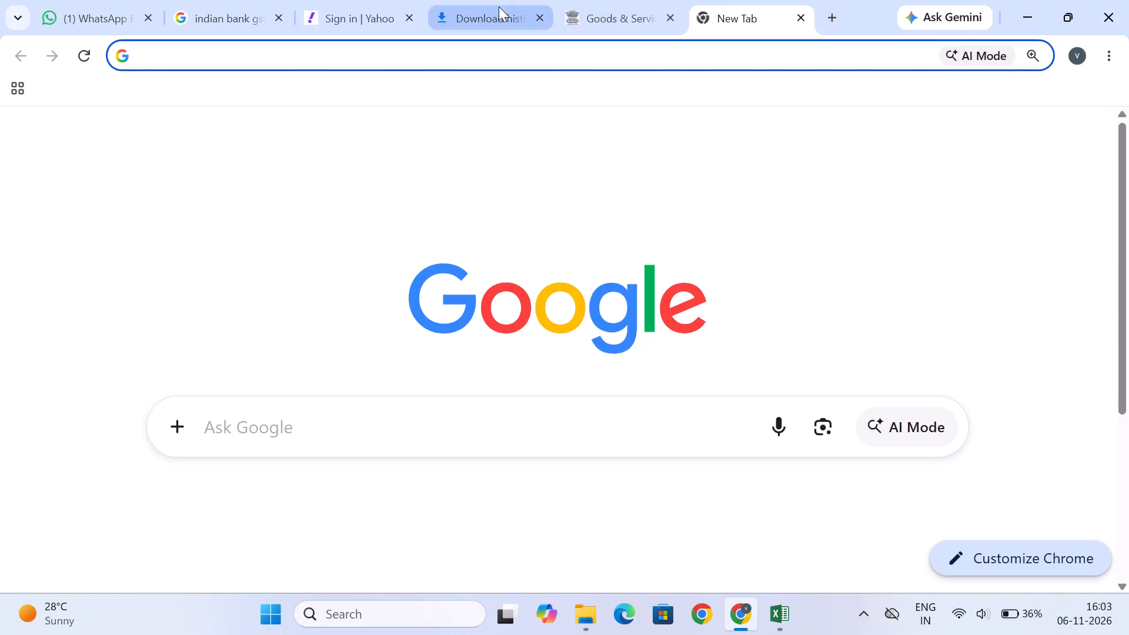
pyautogui.click(498, 4)
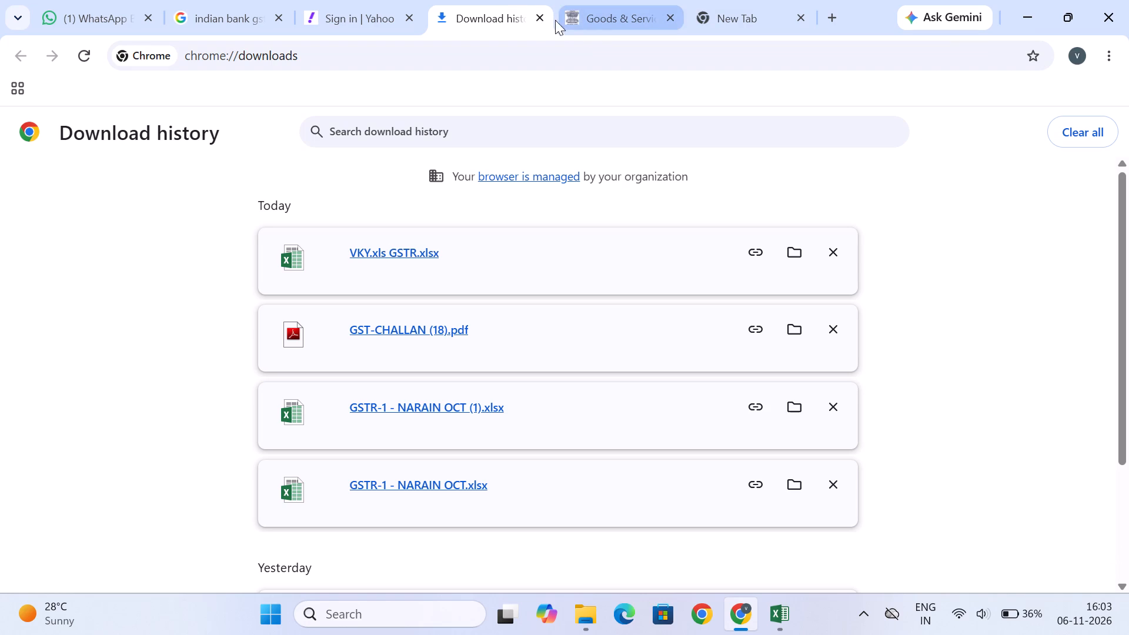
pyautogui.click(535, 16)
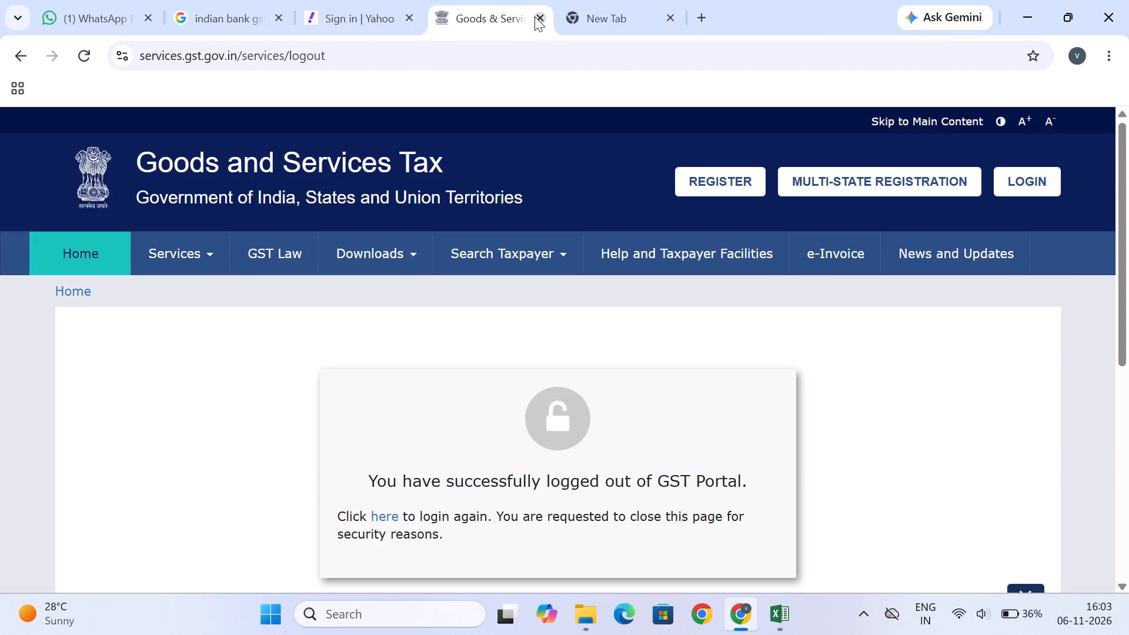
pyautogui.click(535, 16)
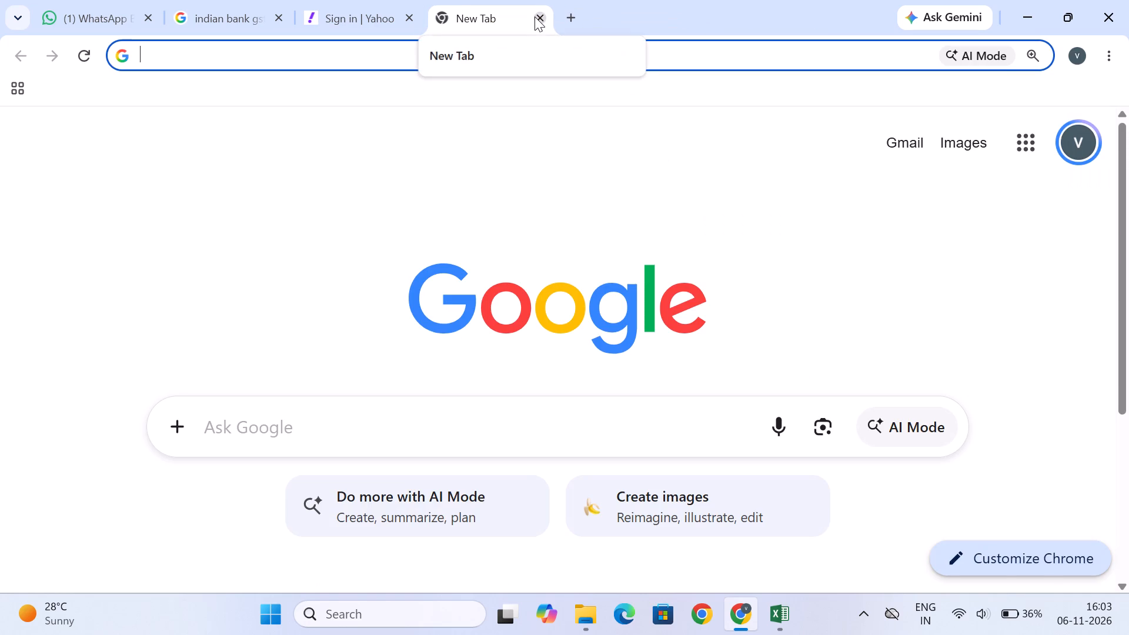
pyautogui.click(283, 19)
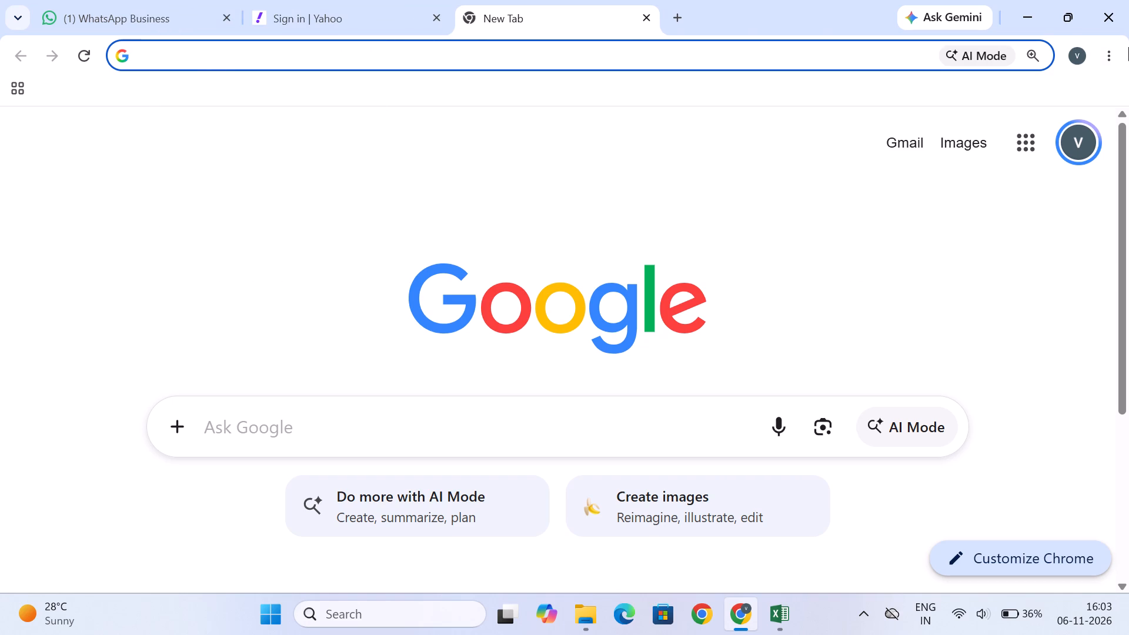
# Look through the browsing history for today's and earlier visited pages, and return to a blank new tab.
pyautogui.click(1108, 45)
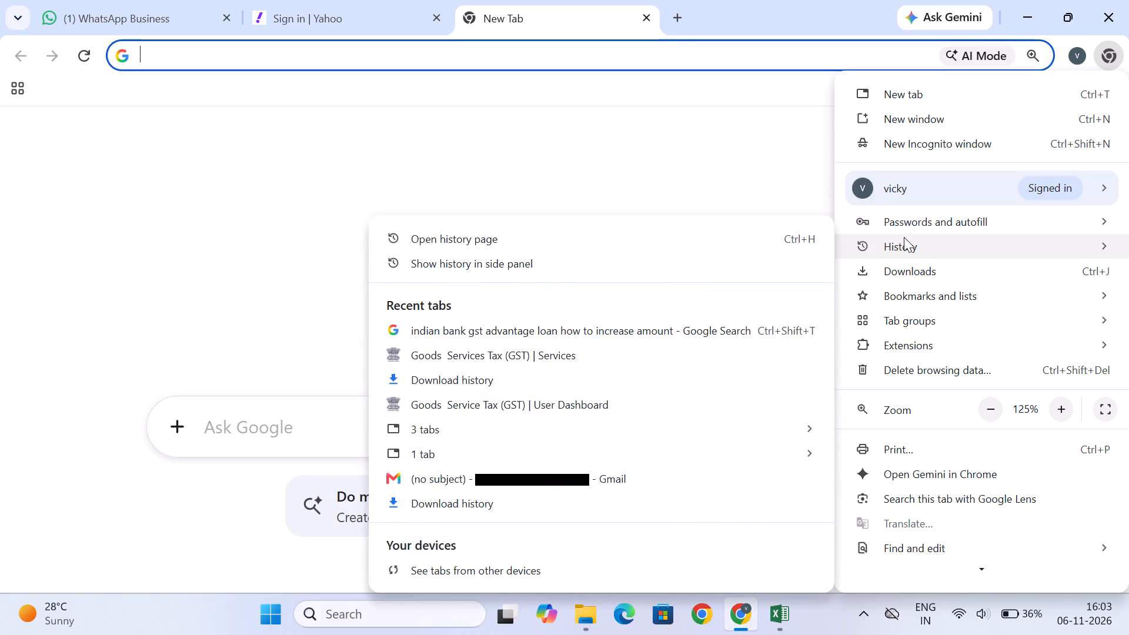
pyautogui.click(768, 102)
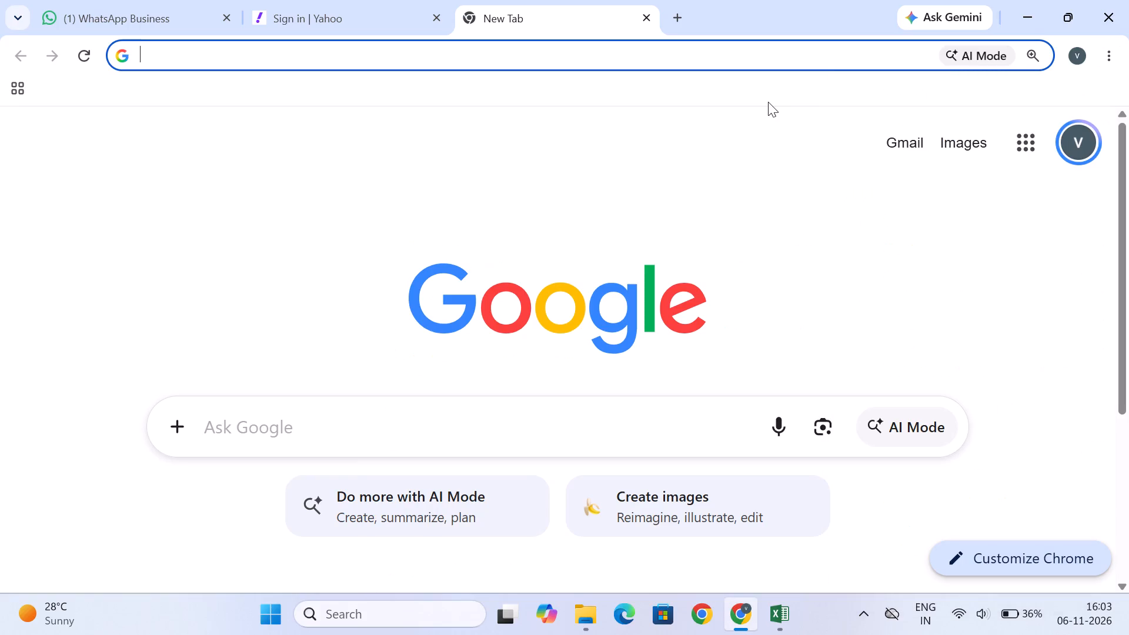
pyautogui.hotkey('ctrl', 'h')
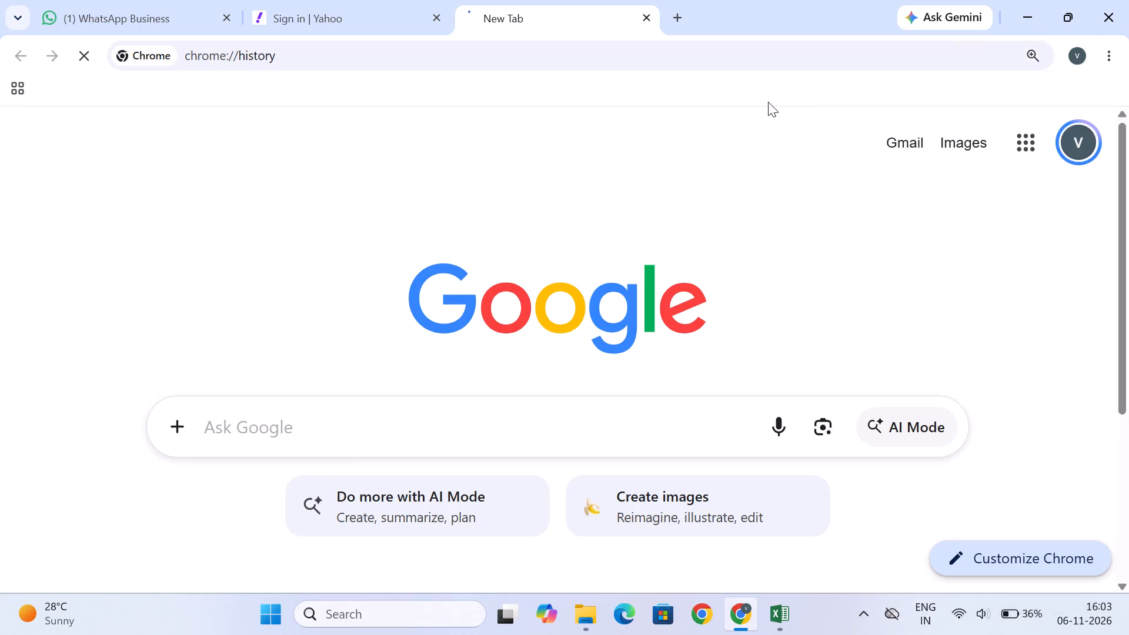
pyautogui.scroll(-5, 768, 102)
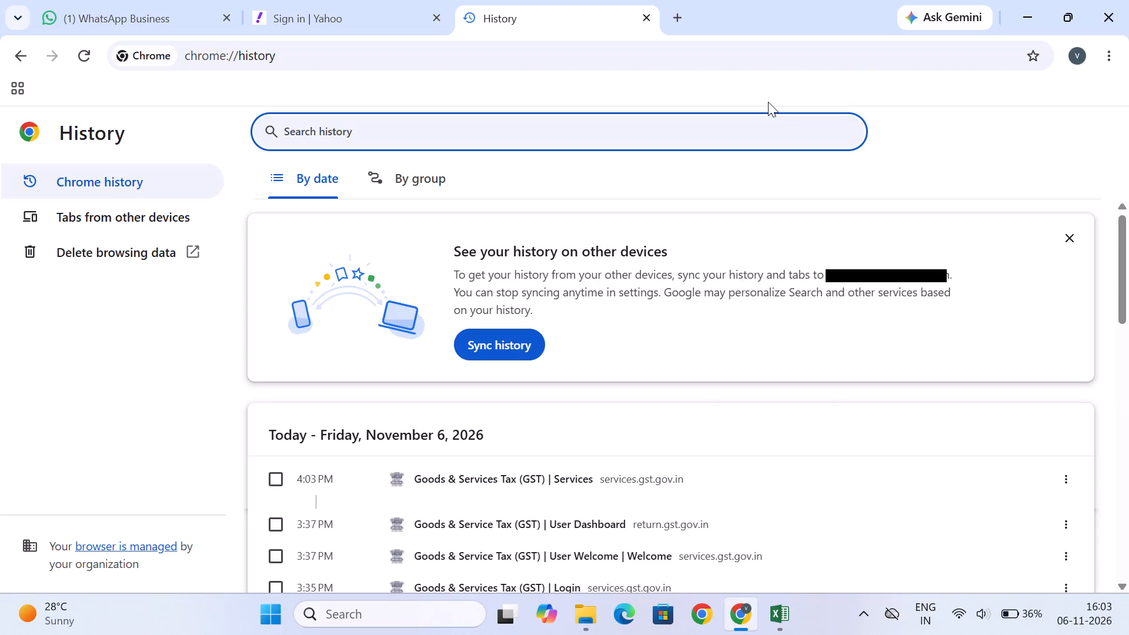
pyautogui.scroll(-4, 760, 318)
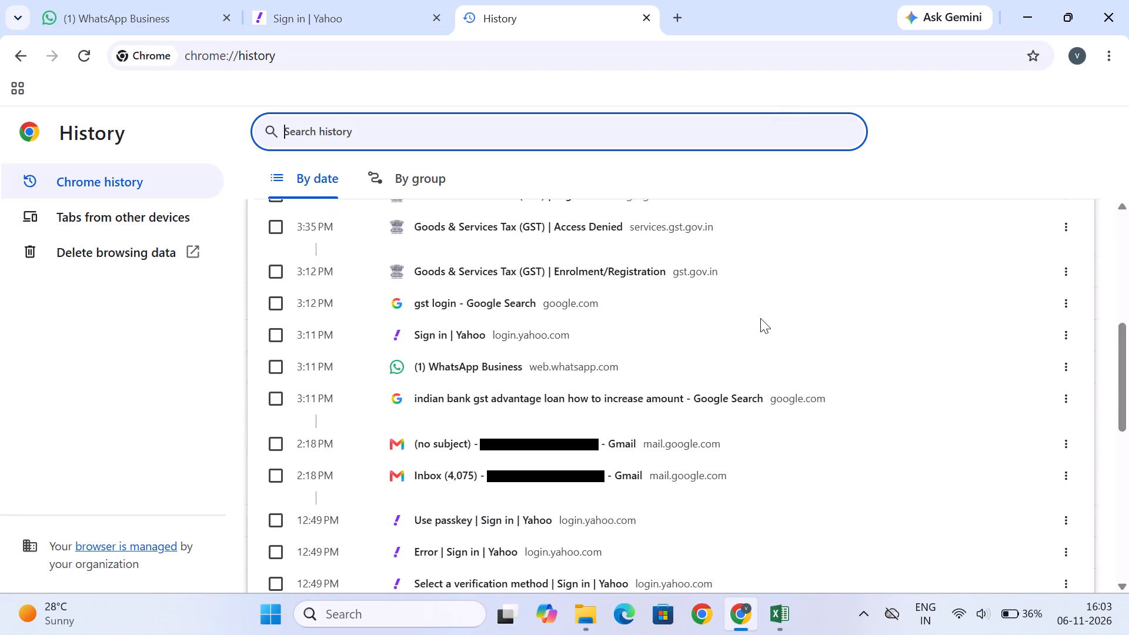
pyautogui.scroll(-14, 760, 318)
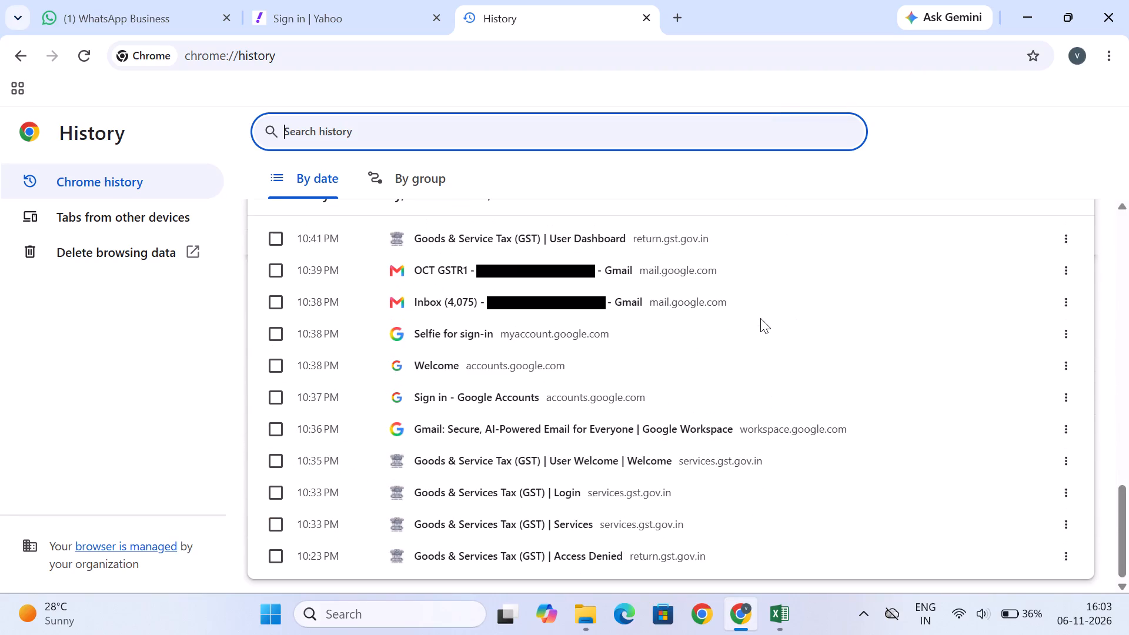
pyautogui.scroll(-3, 1002, 494)
pyautogui.click(676, 24)
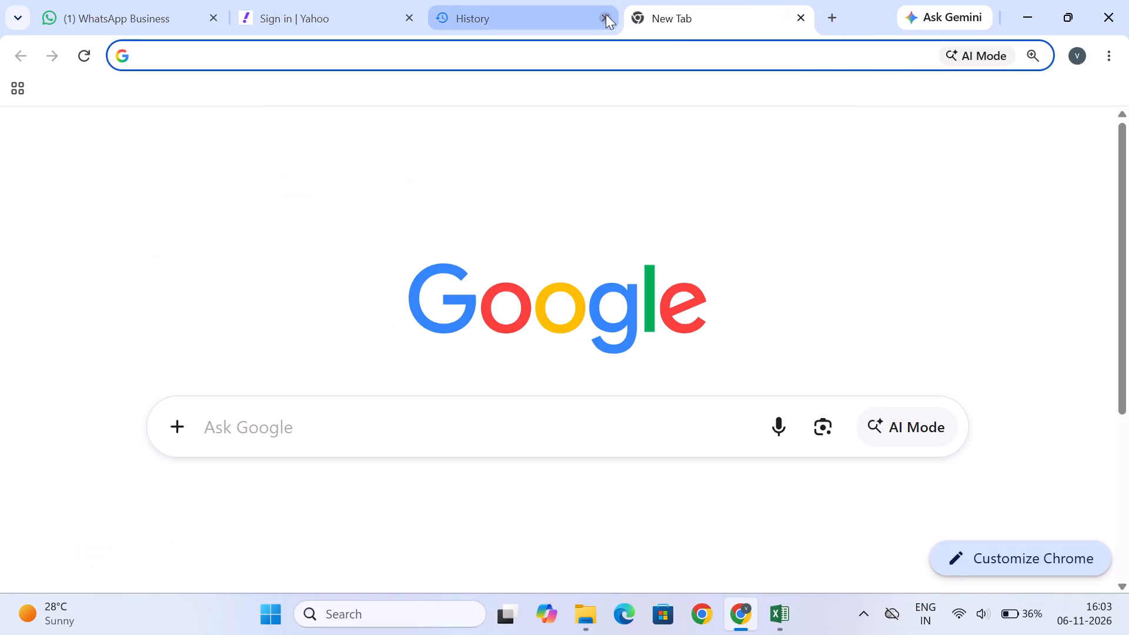
pyautogui.click(603, 15)
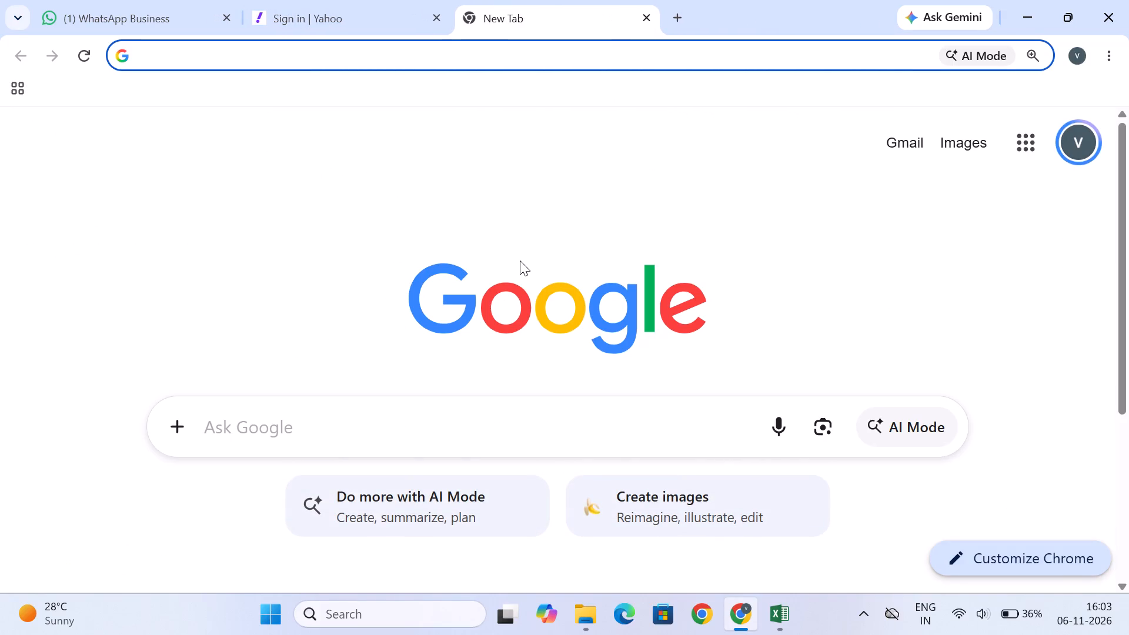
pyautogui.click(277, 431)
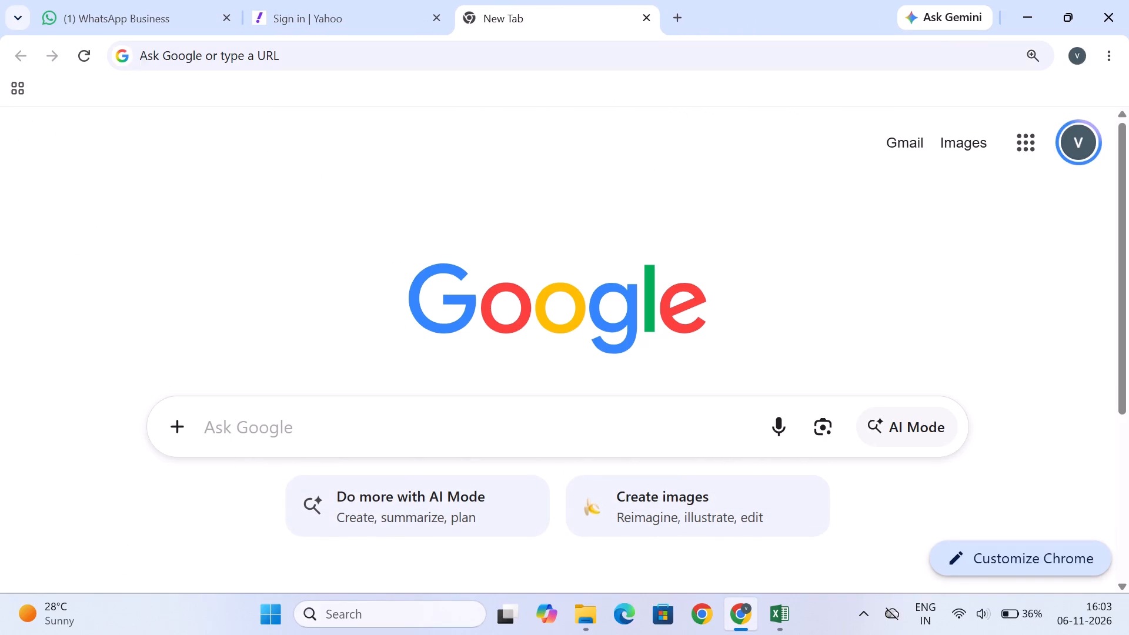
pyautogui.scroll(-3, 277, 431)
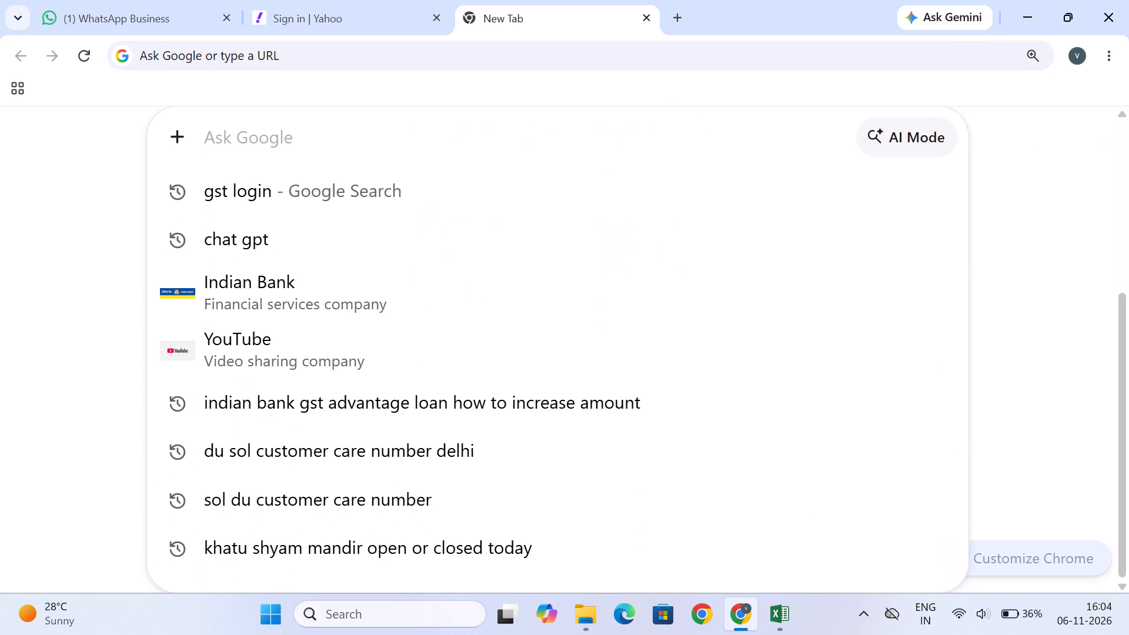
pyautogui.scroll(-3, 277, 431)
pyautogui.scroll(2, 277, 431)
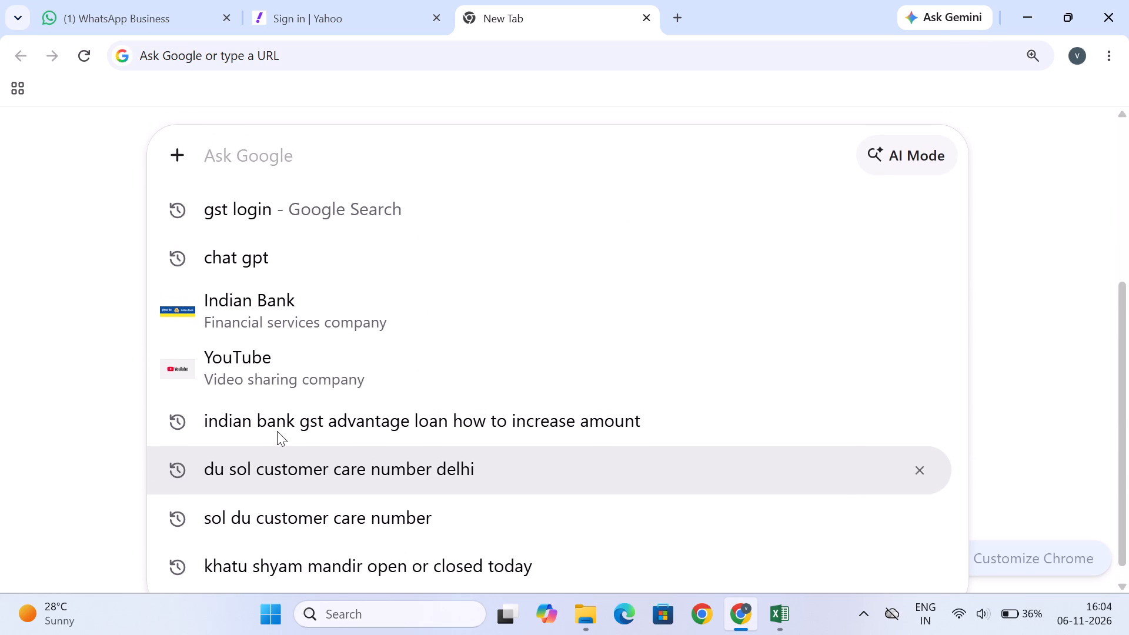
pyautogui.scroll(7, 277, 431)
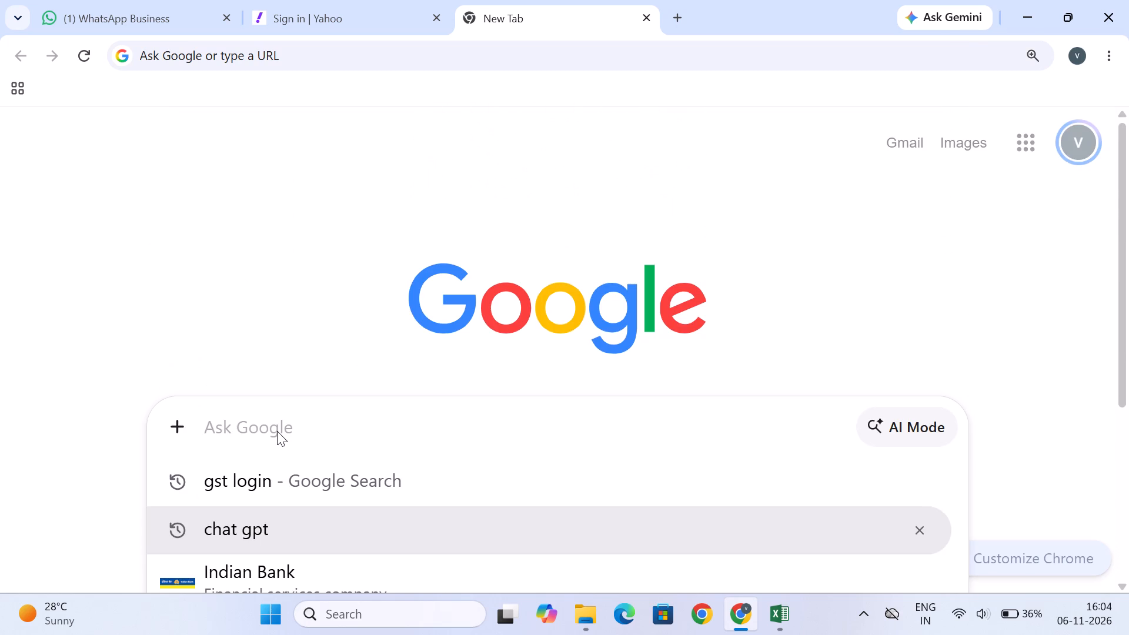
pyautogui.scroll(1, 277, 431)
# Minimize the browser window.
pyautogui.moveTo(317, 171); pyautogui.dragTo(1128, 9)
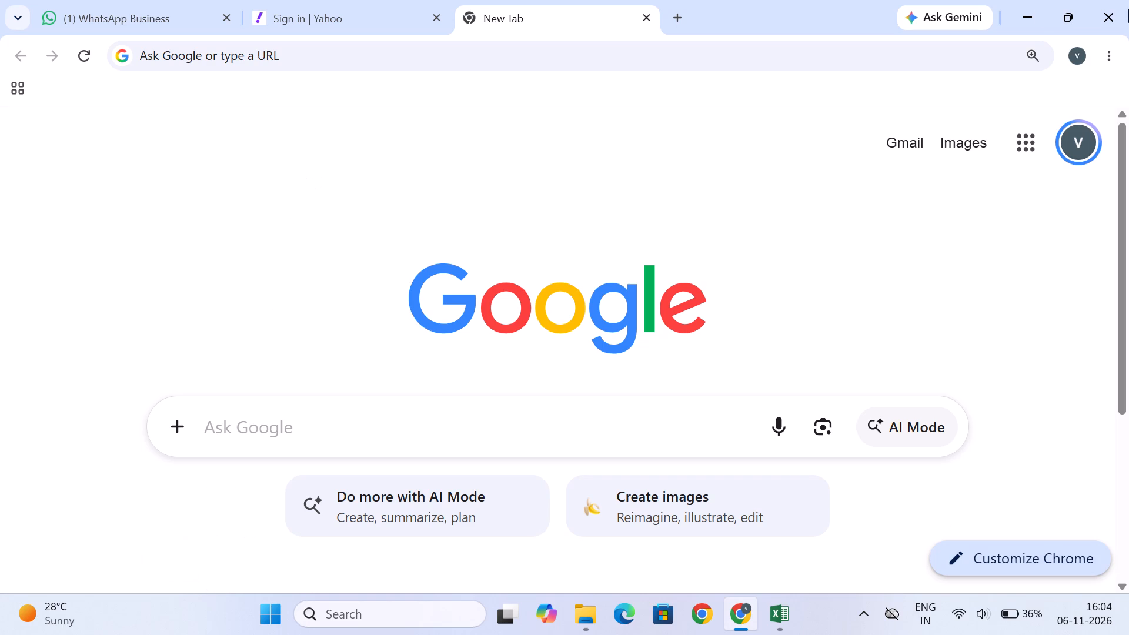
pyautogui.moveTo(1128, 9); pyautogui.dragTo(1037, 15)
pyautogui.click(1037, 15)
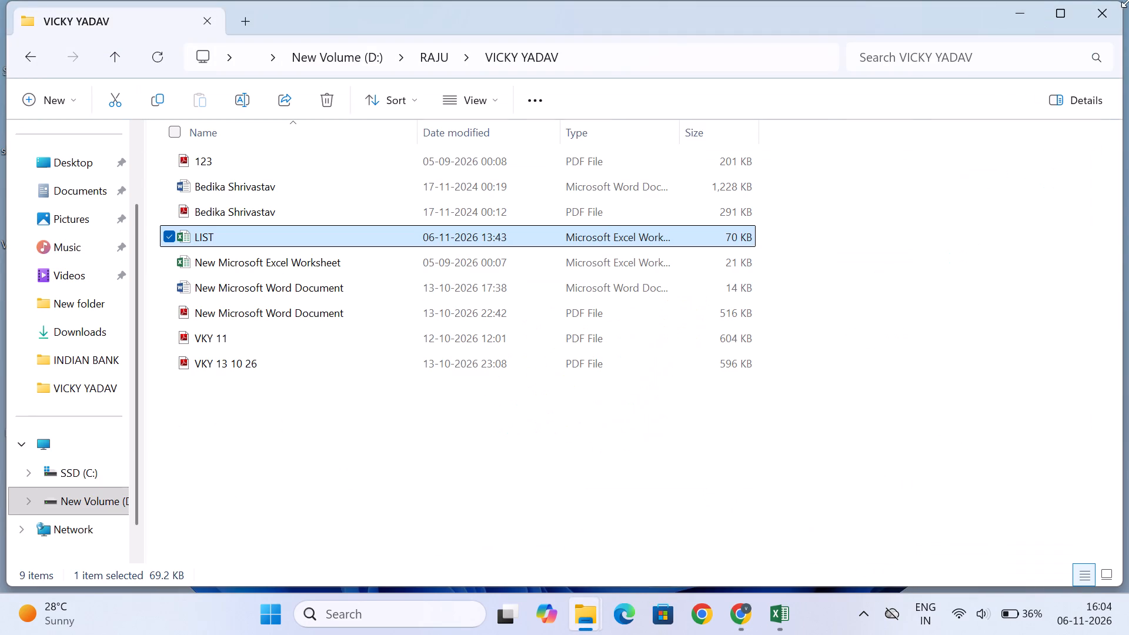
# Clear the desktop by minimizing both open File Explorer windows and closing the remaining Chrome window.
pyautogui.click(1036, 21)
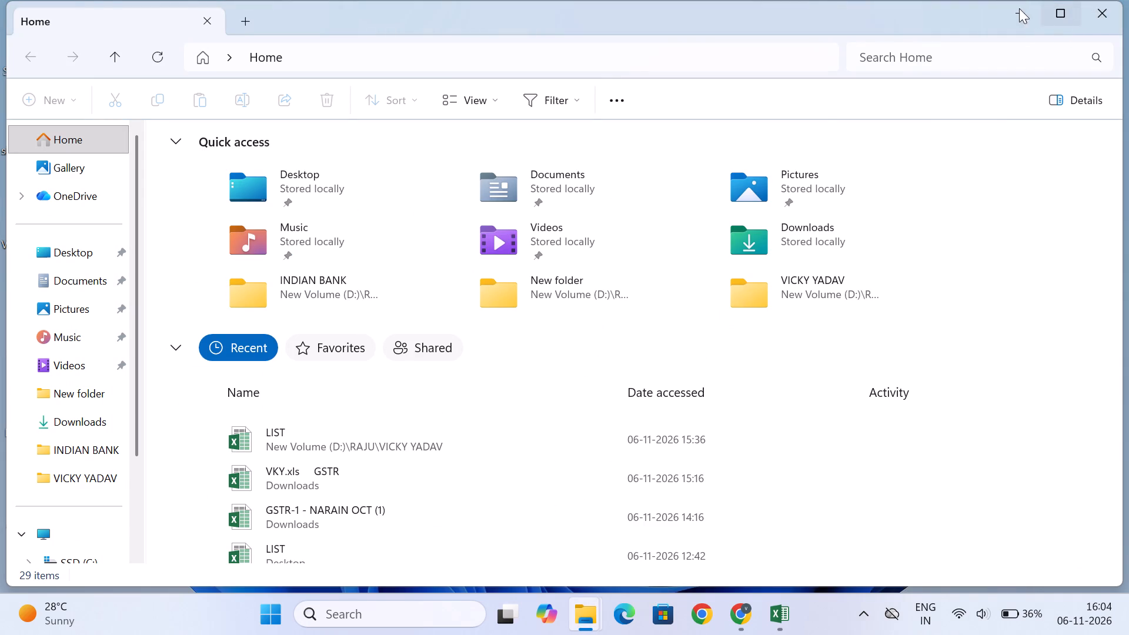
pyautogui.click(1019, 8)
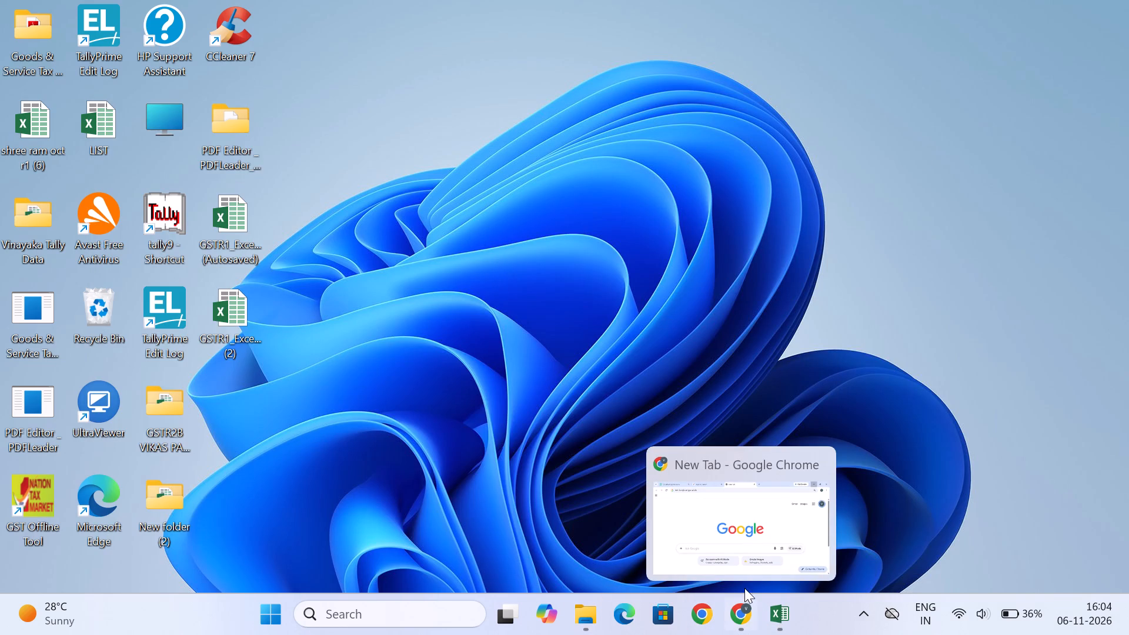
pyautogui.click(823, 466)
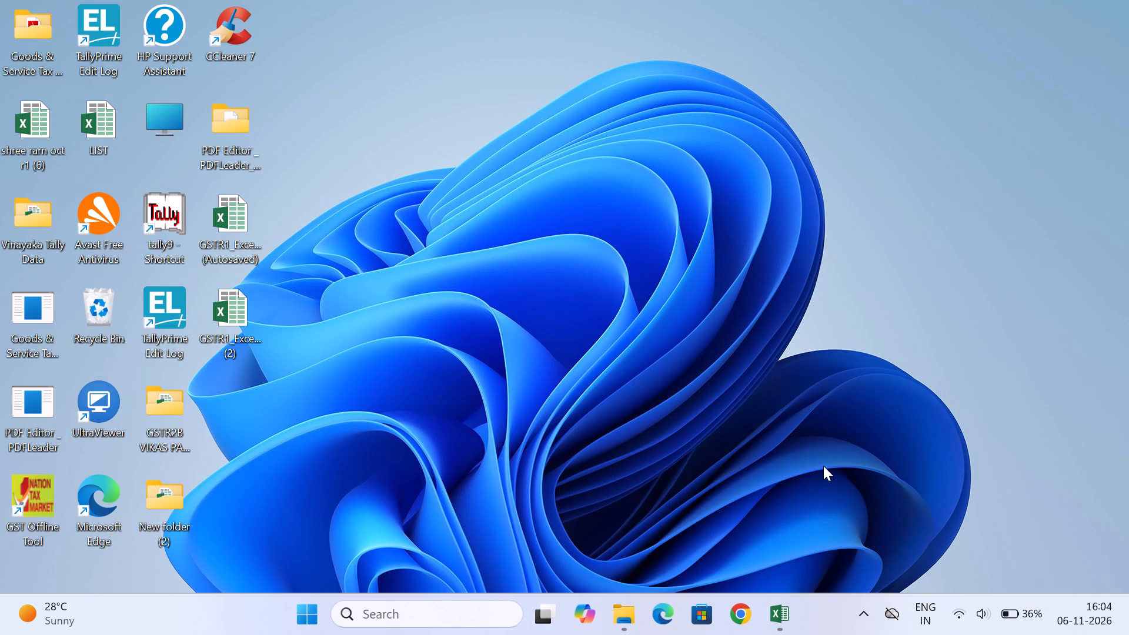
pyautogui.click(589, 406)
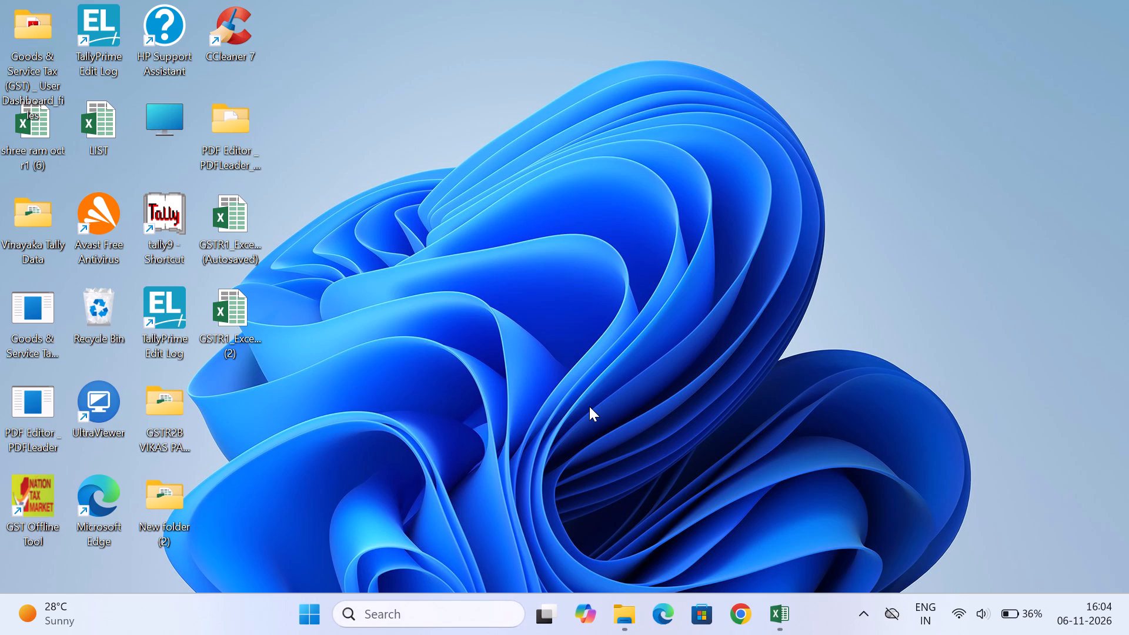
# Launch Tally 9 from its desktop shortcut.
pyautogui.doubleClick(152, 229)
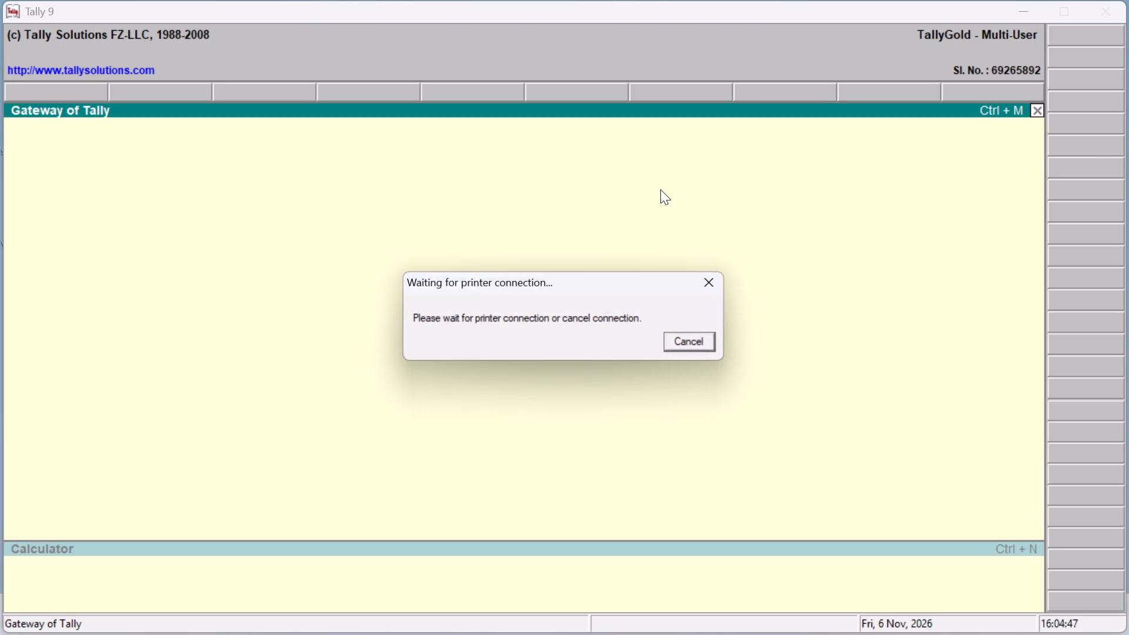
# Cancel the pending printer connection in Tally 9, close the unresponsive program and cancel its problem report.
pyautogui.click(724, 284)
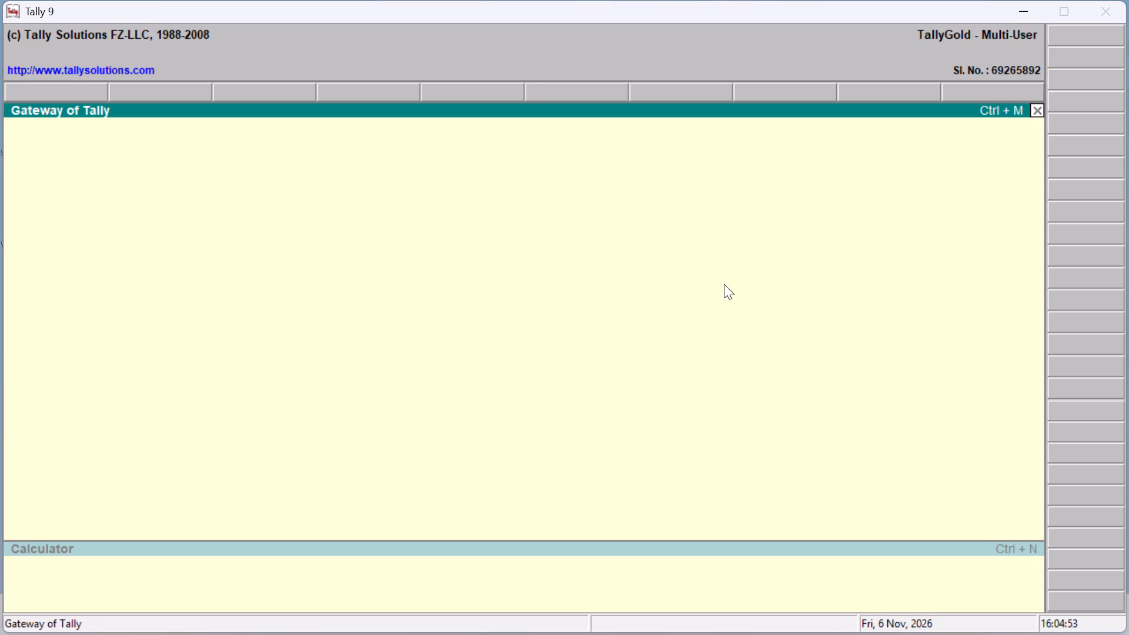
pyautogui.press('Escape')
pyautogui.click(1022, 13)
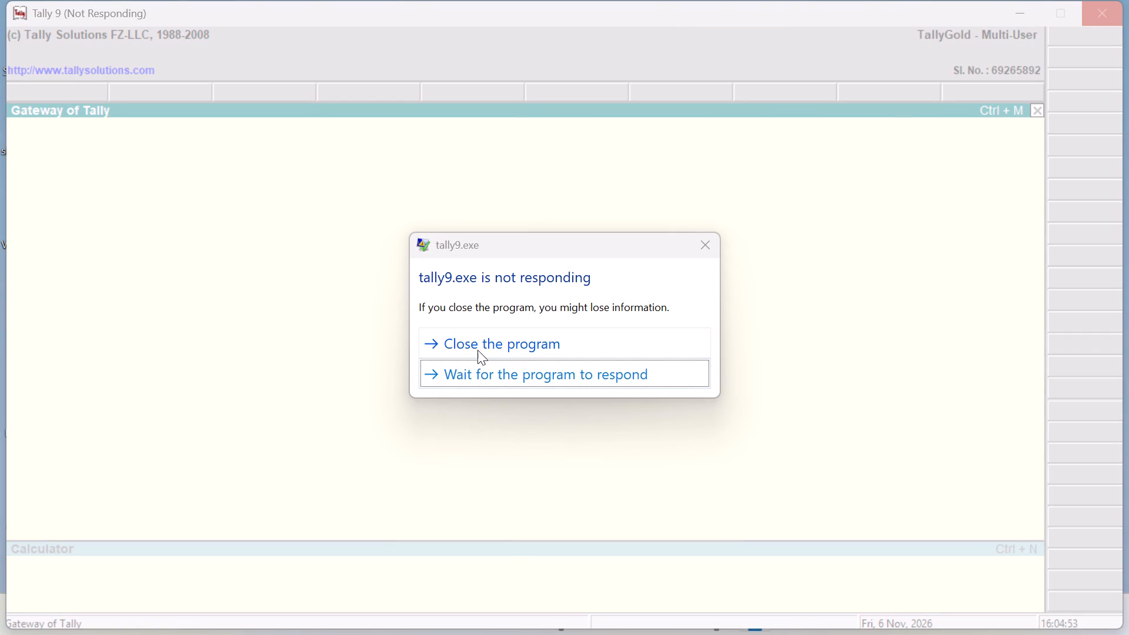
pyautogui.click(477, 350)
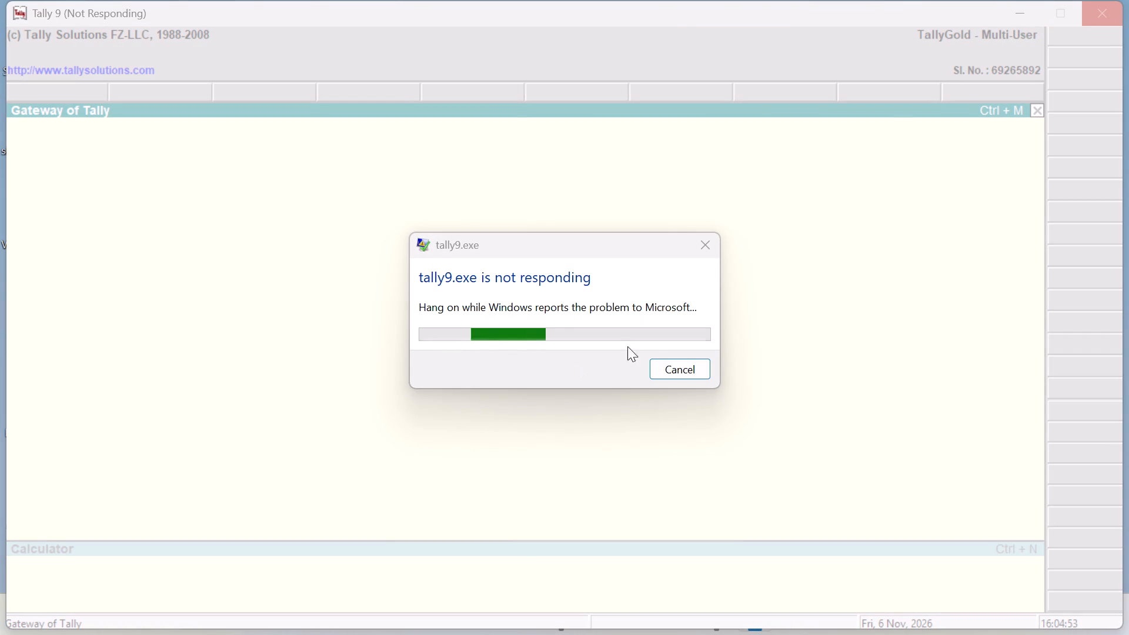
pyautogui.click(669, 362)
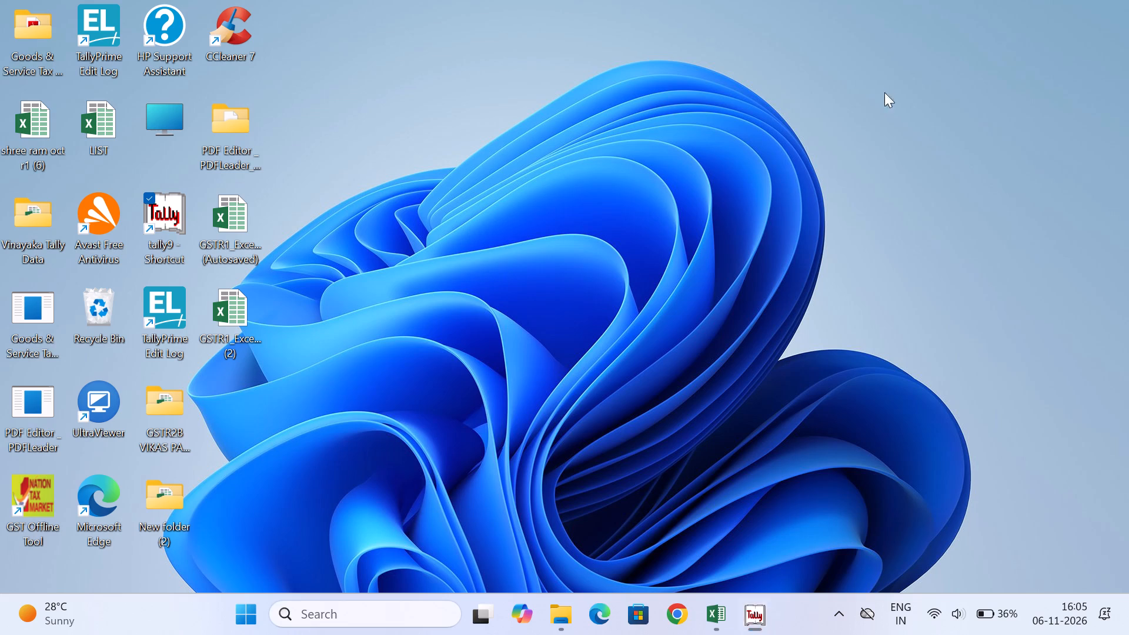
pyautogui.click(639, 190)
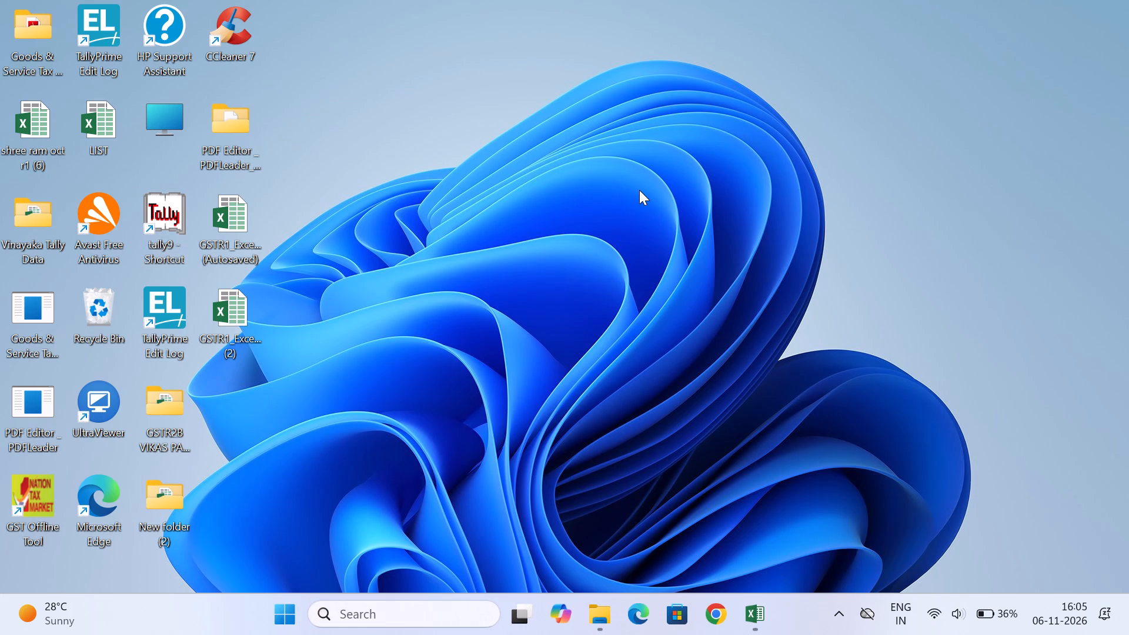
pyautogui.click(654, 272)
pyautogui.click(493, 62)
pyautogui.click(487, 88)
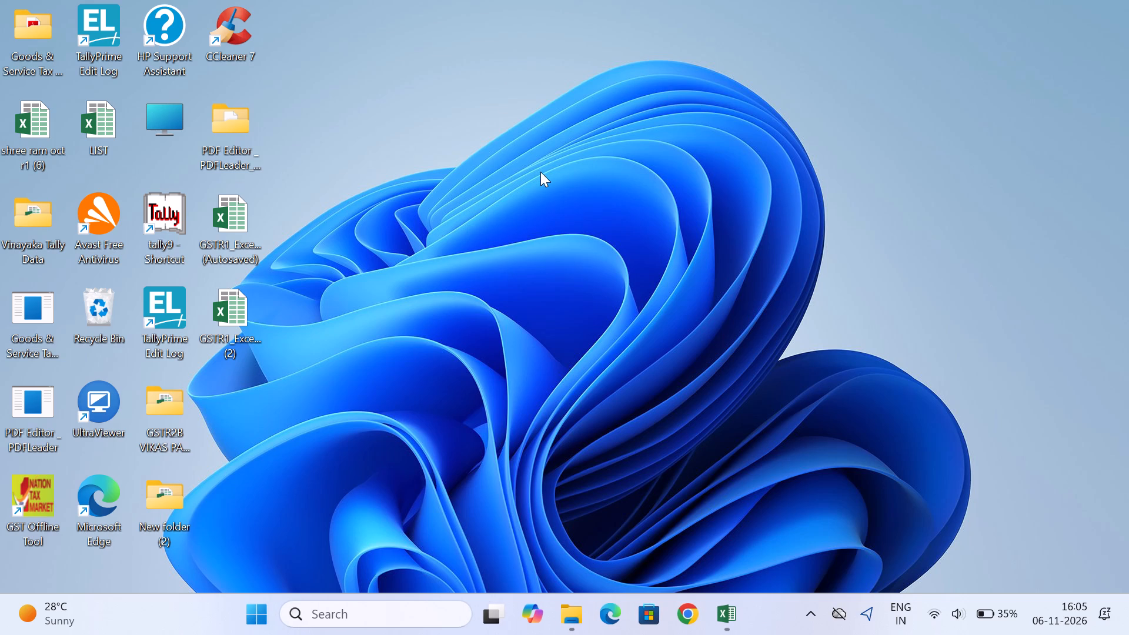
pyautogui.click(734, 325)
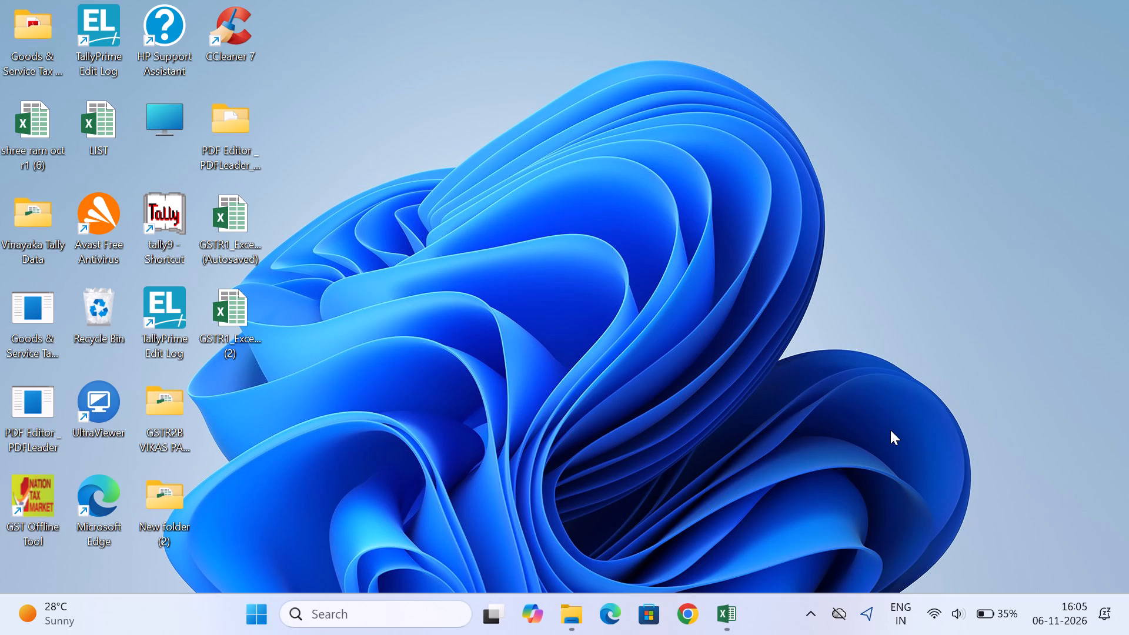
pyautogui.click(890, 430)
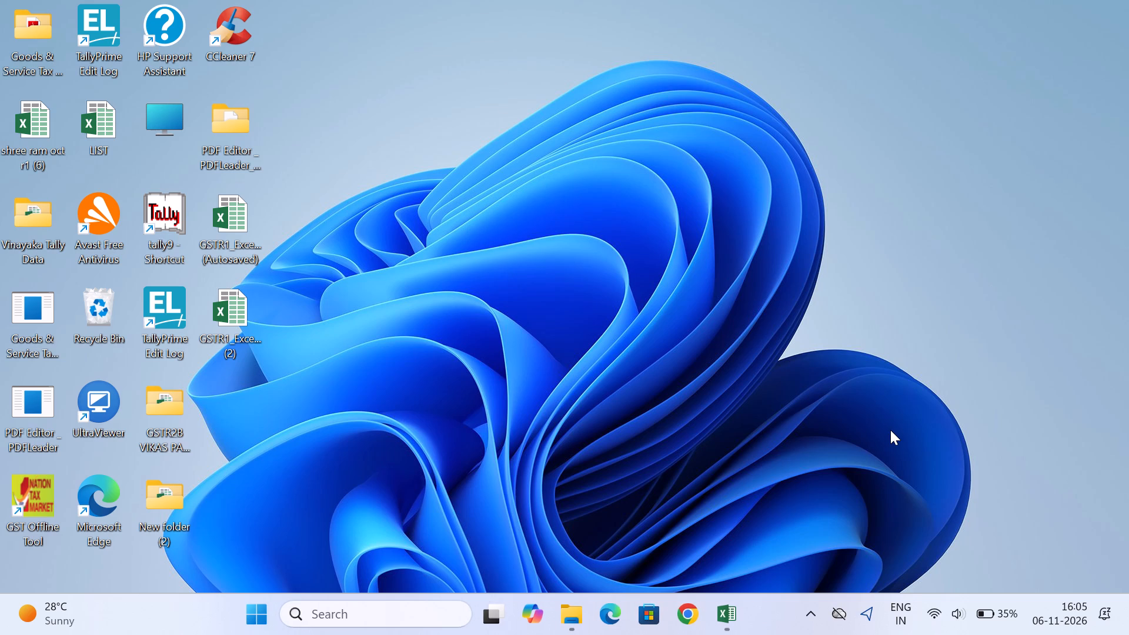